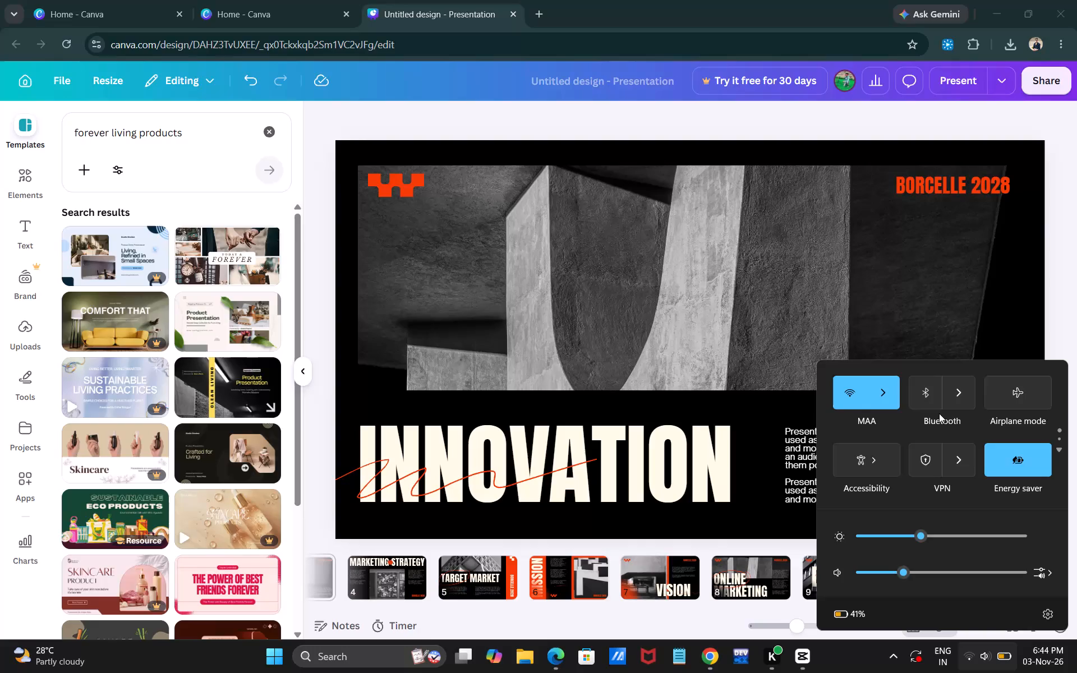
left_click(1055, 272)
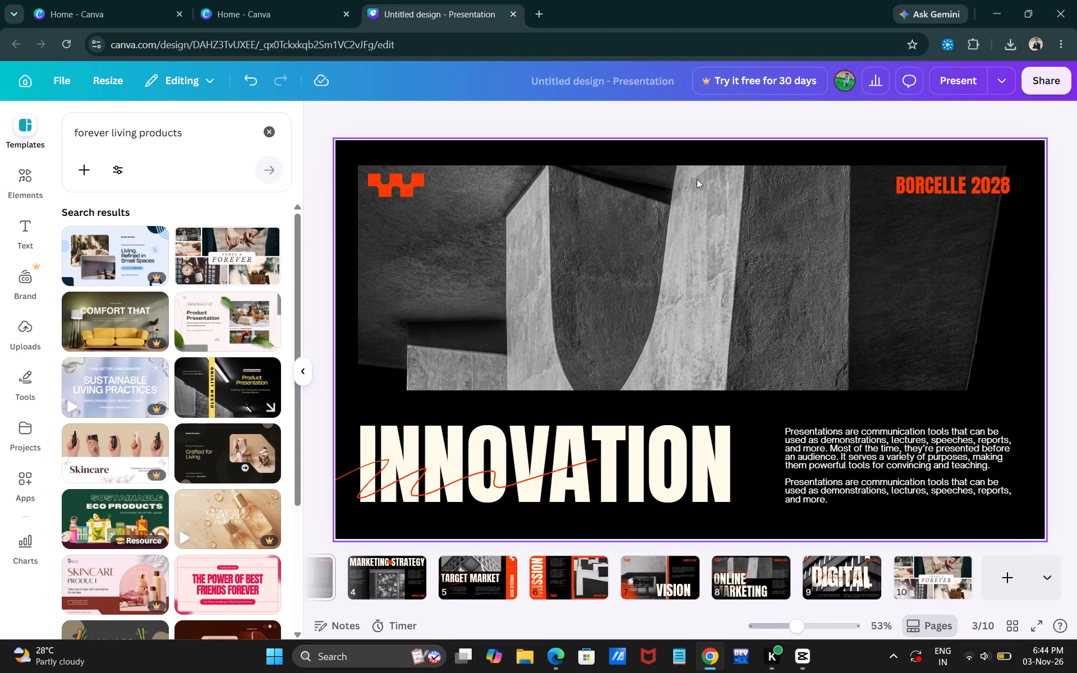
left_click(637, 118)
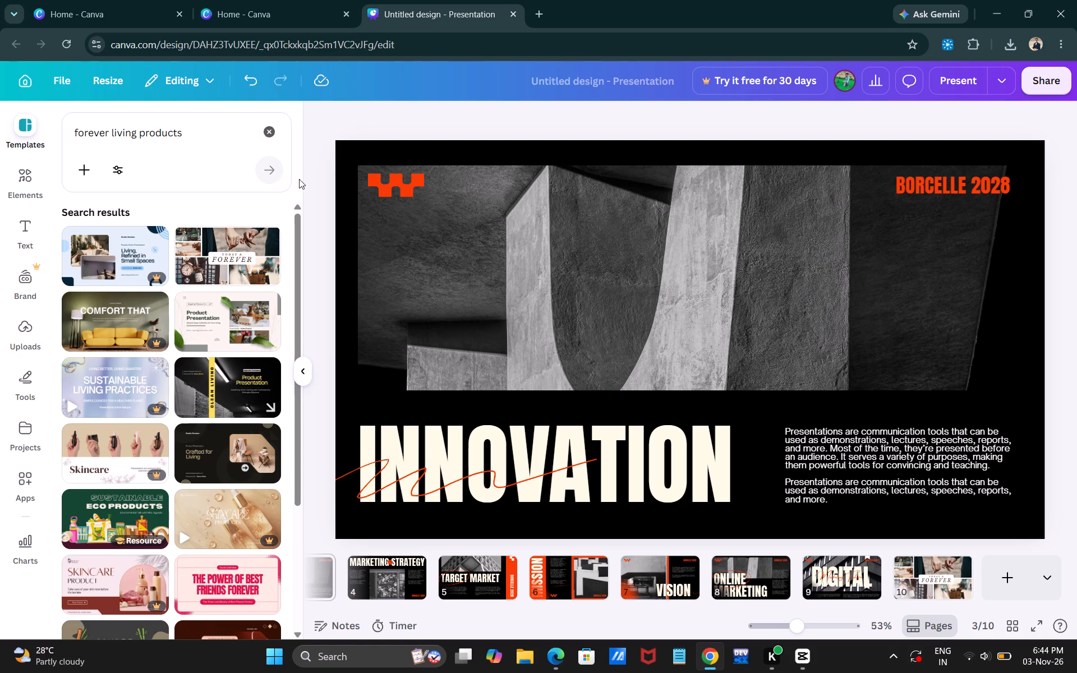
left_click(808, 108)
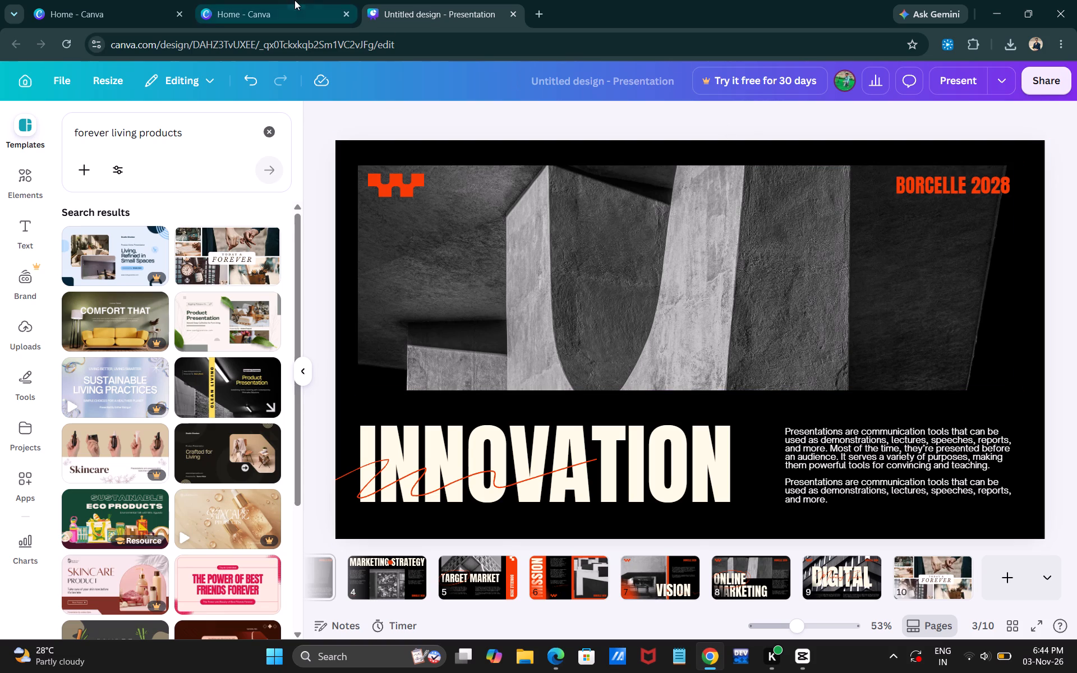
Create a new blank whiteboard from the Canva home page.
left_click(292, 0)
left_click(82, 0)
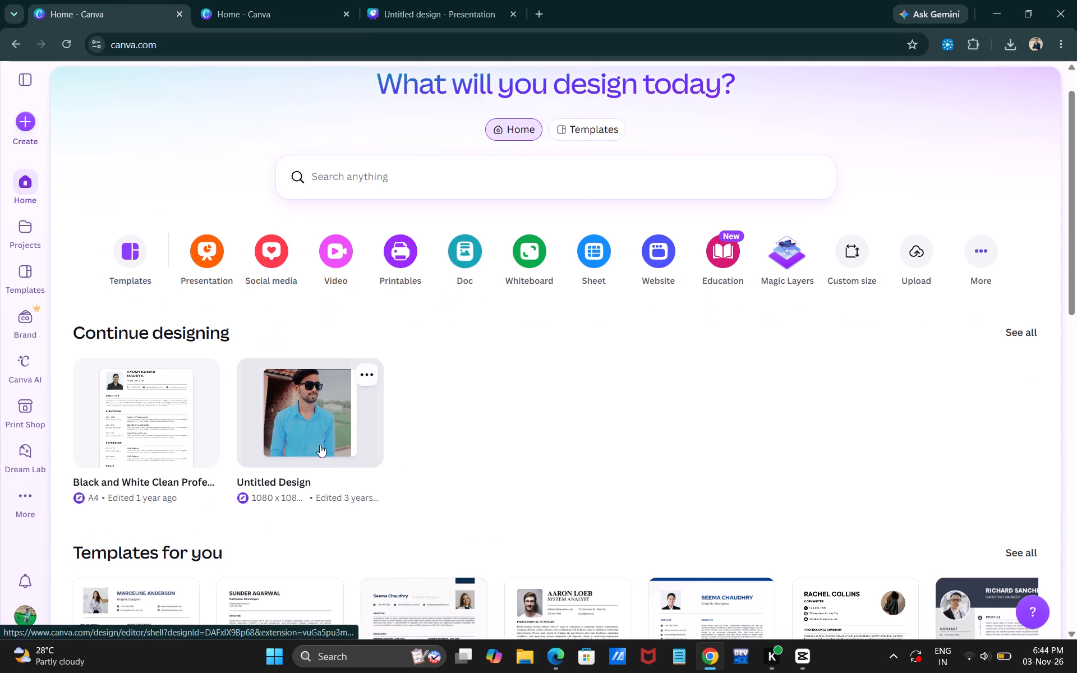
left_click(526, 265)
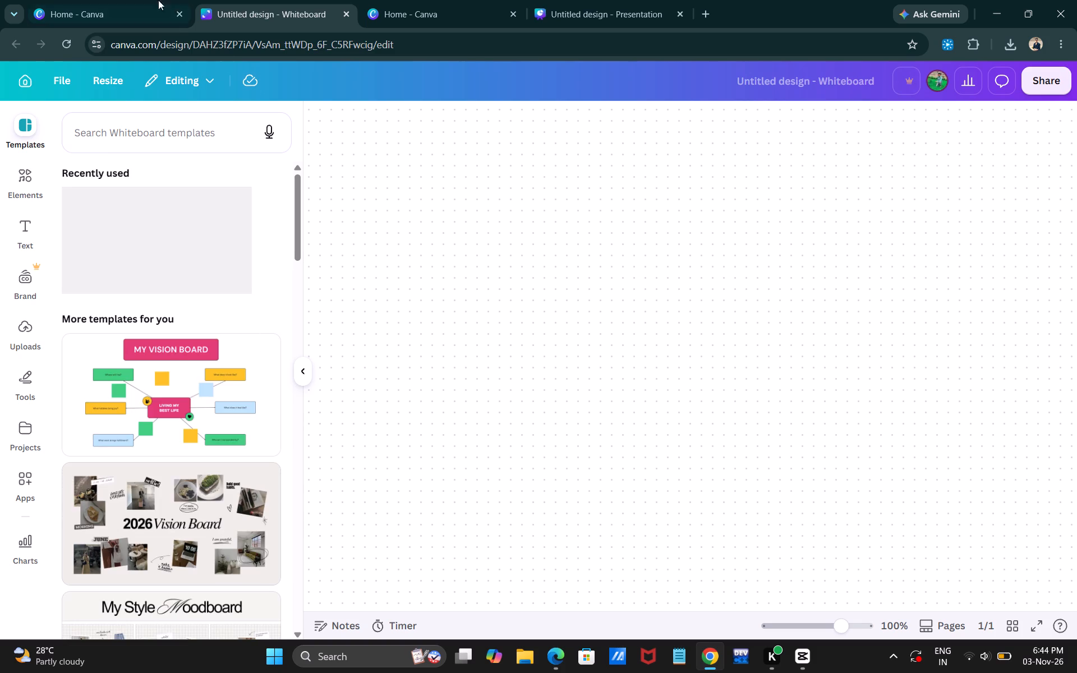
Move the Canva home page into its own separate, maximized browser window.
left_click_drag(142, 1, 420, 252)
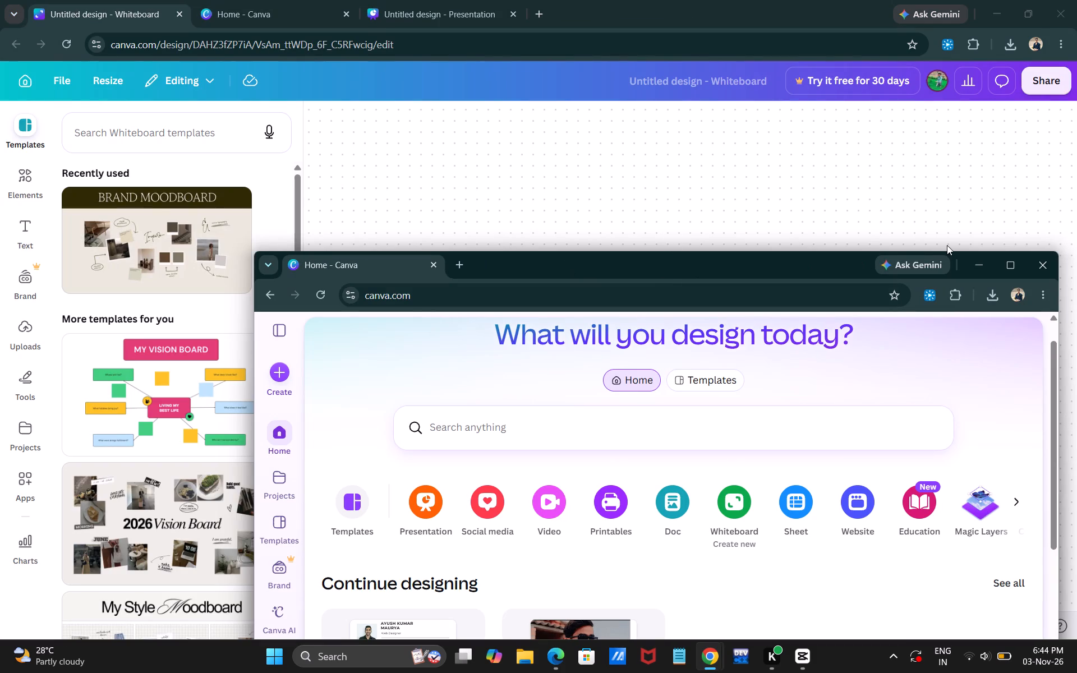
left_click(1010, 265)
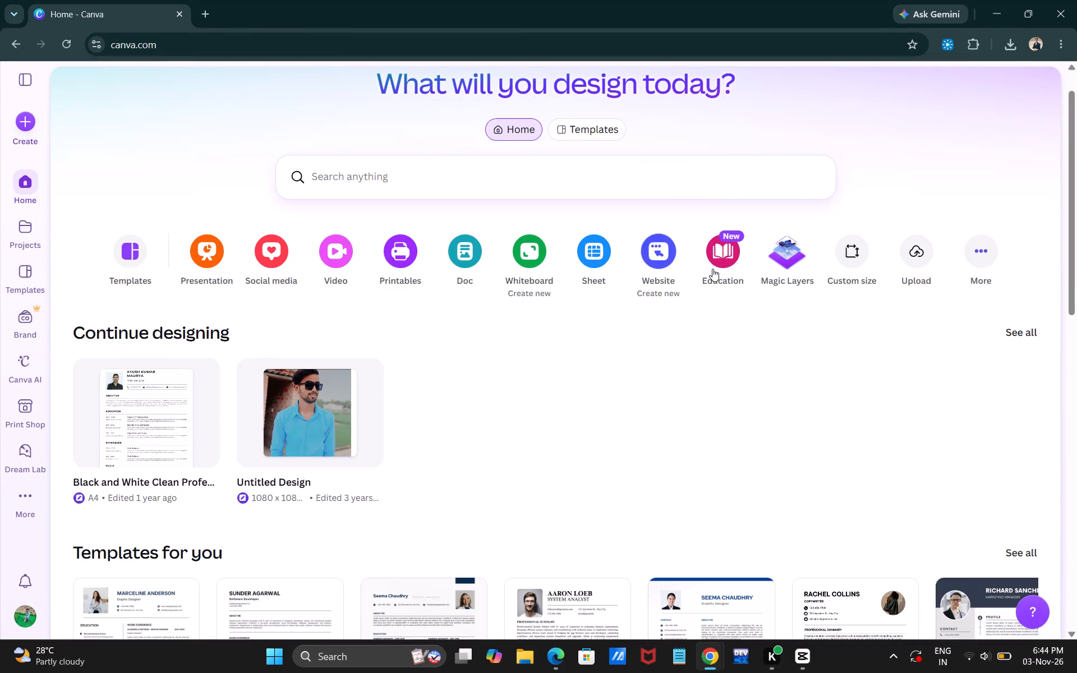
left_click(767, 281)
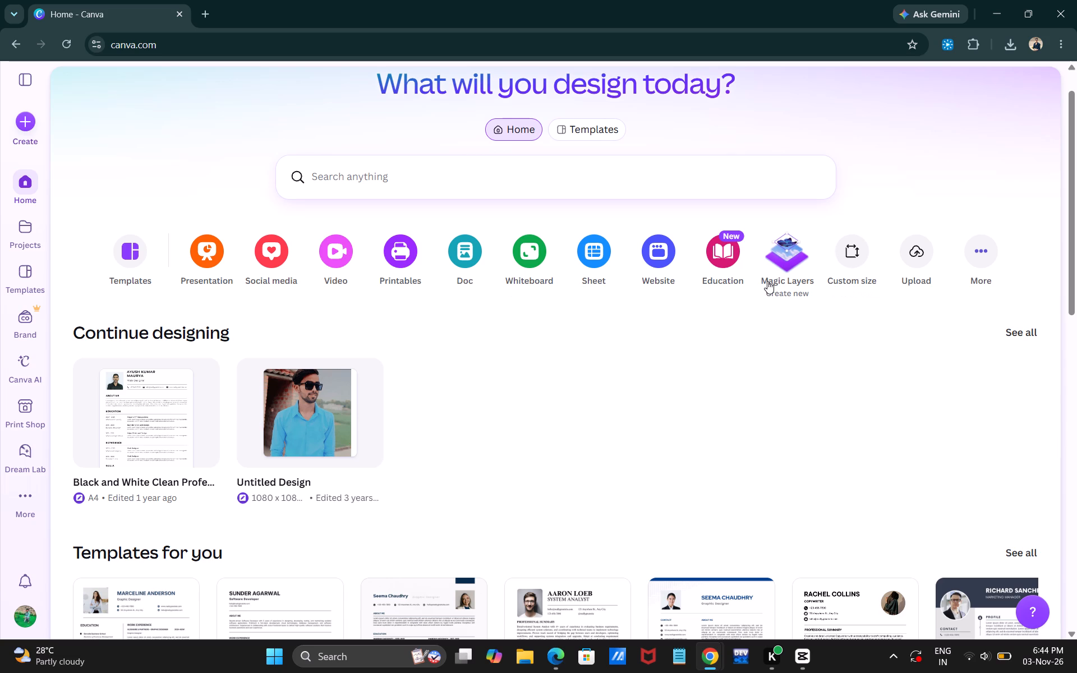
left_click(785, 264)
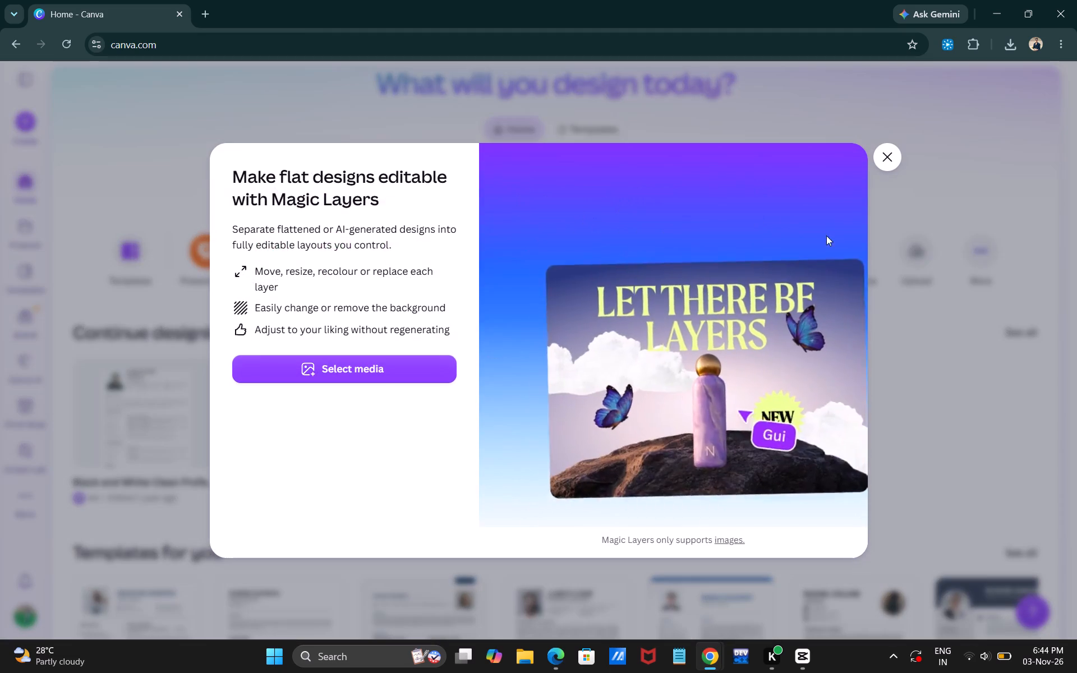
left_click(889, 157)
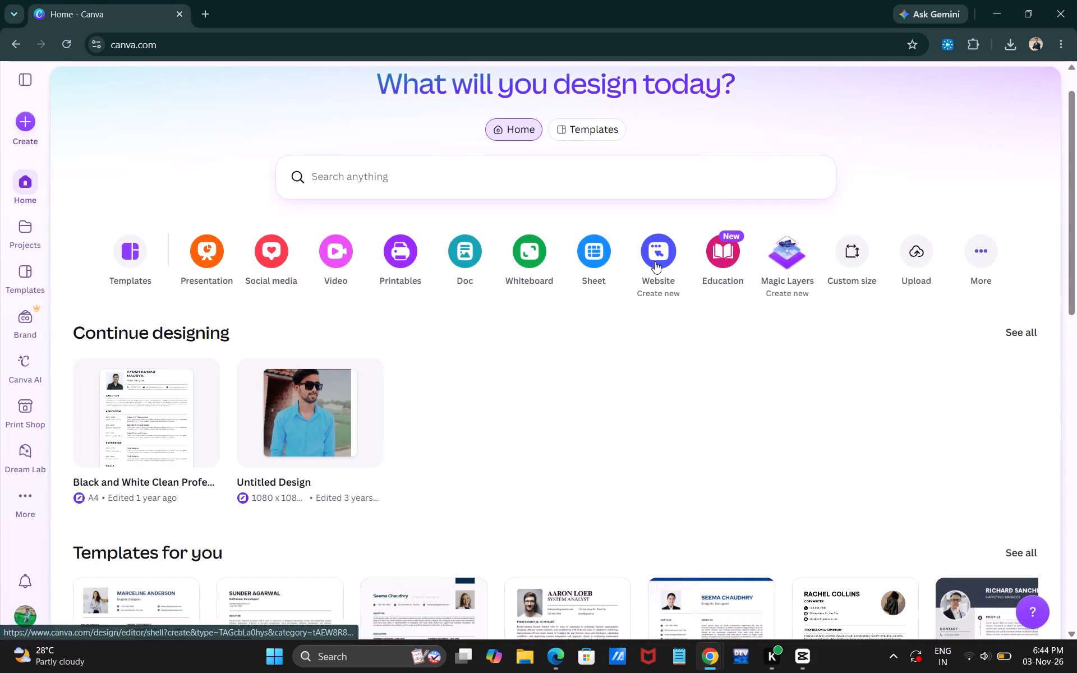
Create a new website design and apply the red "Style In Full View" template to it.
left_click(655, 261)
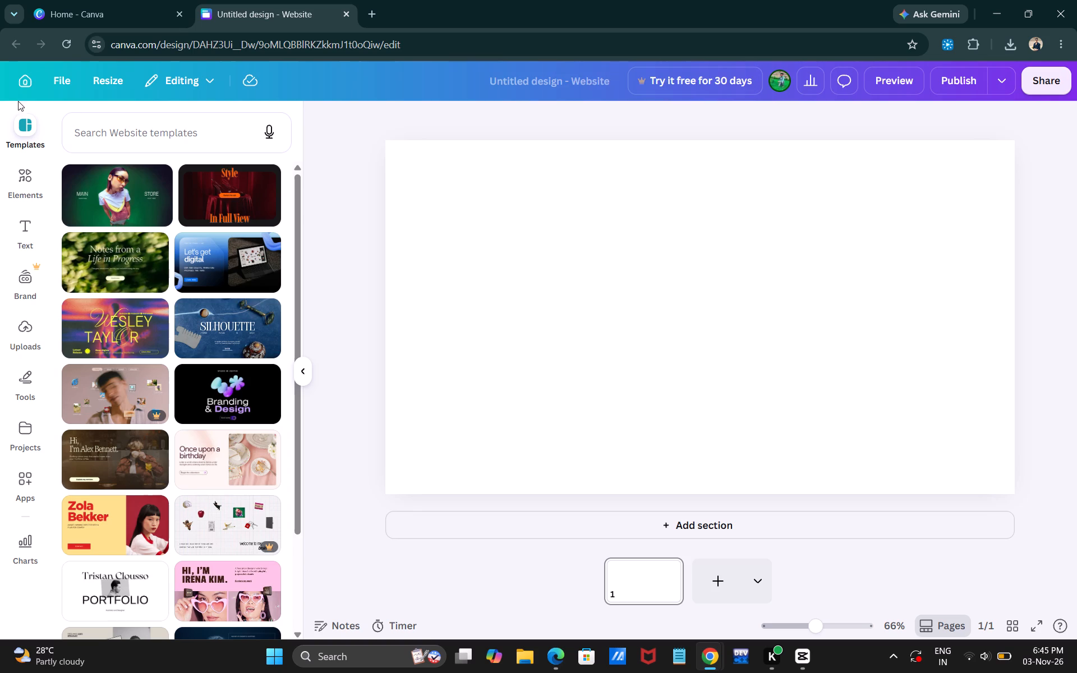
left_click(243, 185)
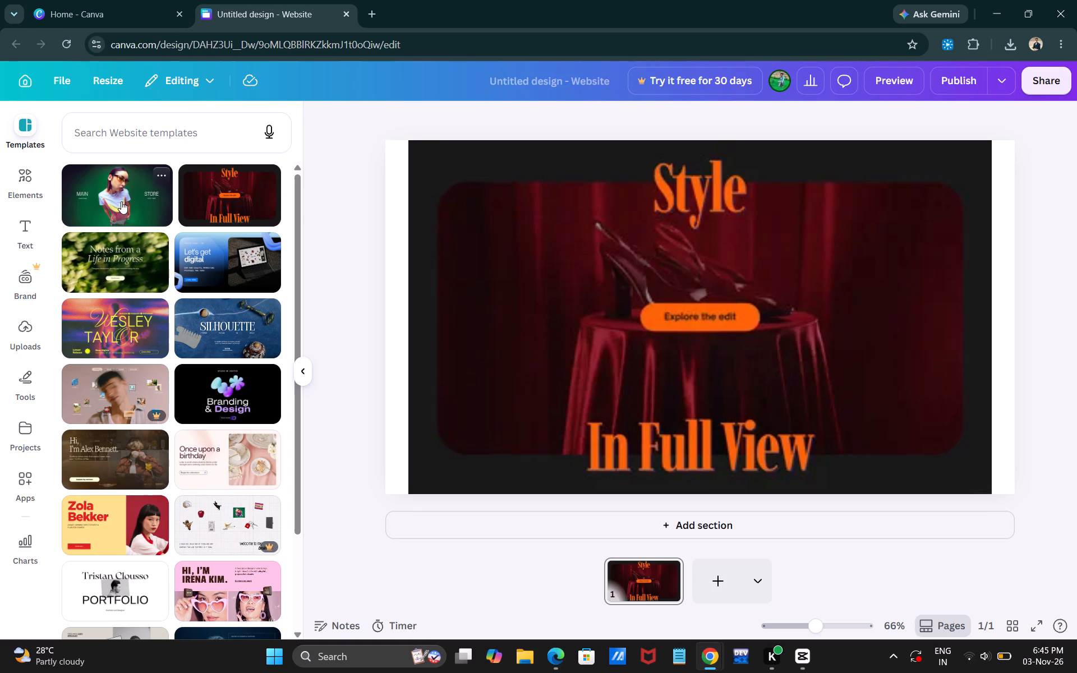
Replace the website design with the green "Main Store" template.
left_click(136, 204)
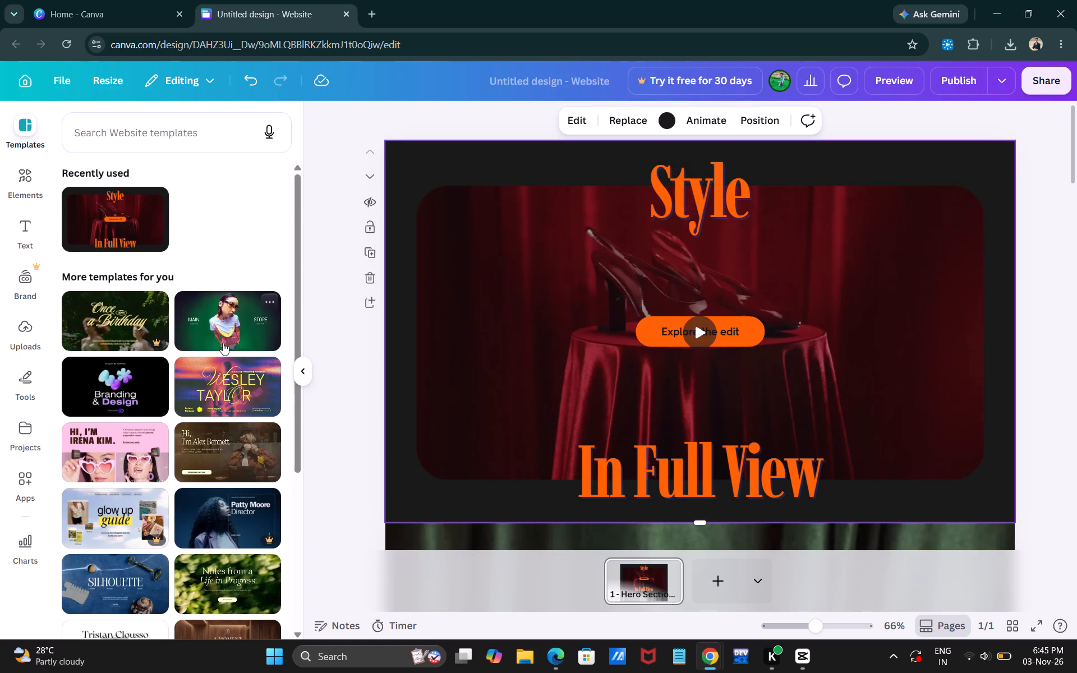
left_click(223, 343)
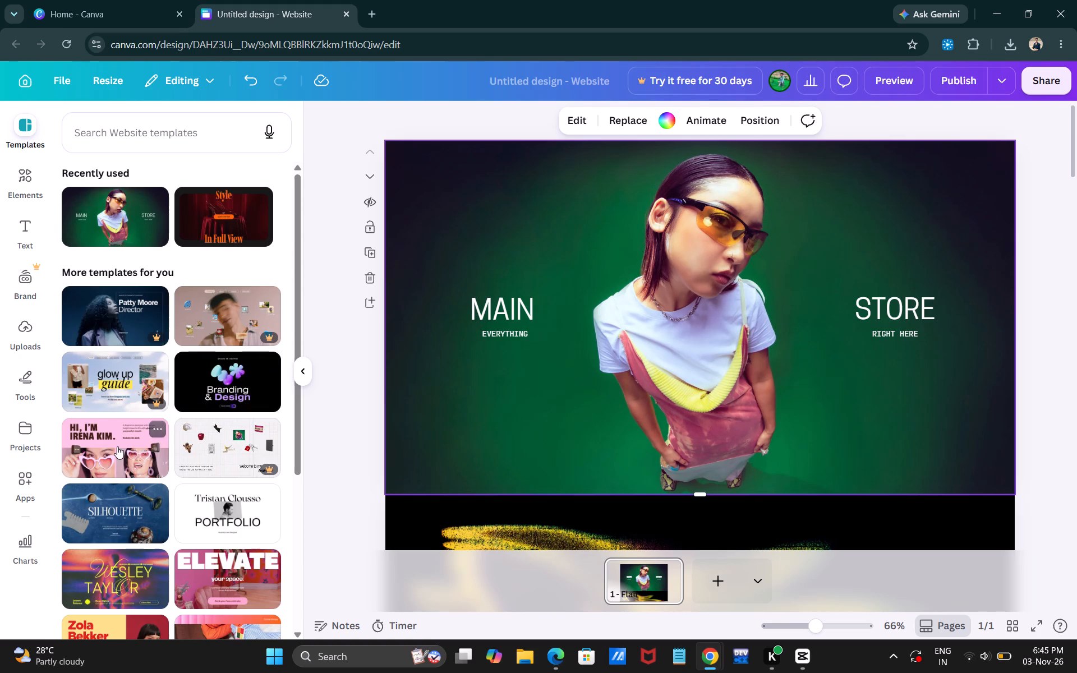
Reapply the recently used "Style In Full View" template to the website design.
left_click(12, 44)
left_click(131, 243)
left_click(243, 227)
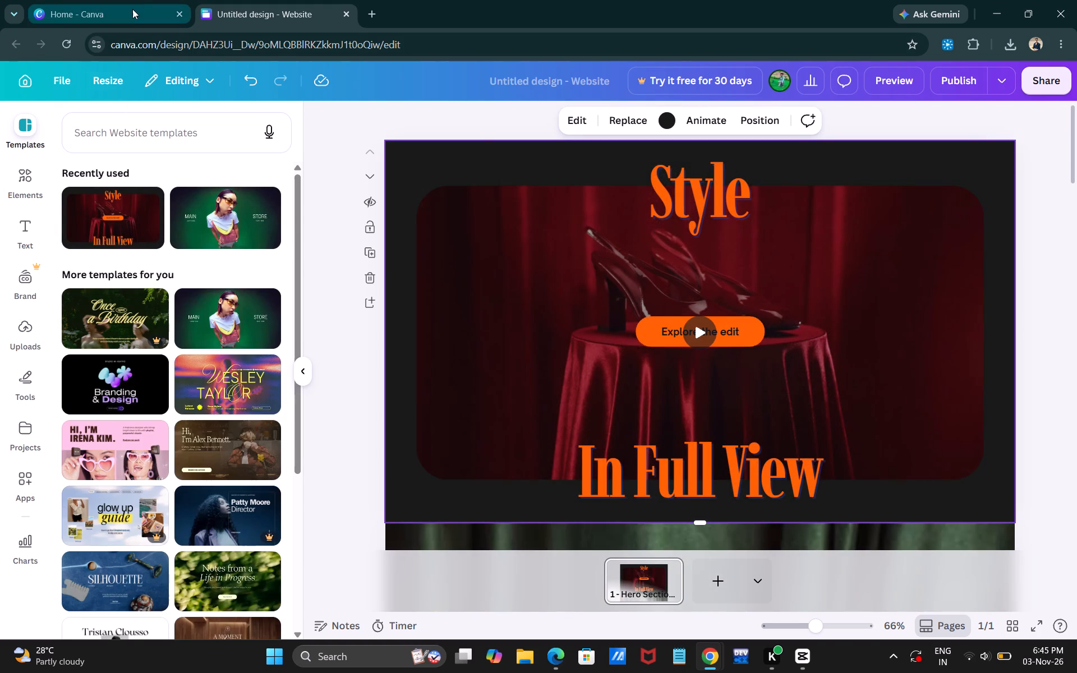
Return to the Canva home page and look at the Printables design types.
left_click(132, 9)
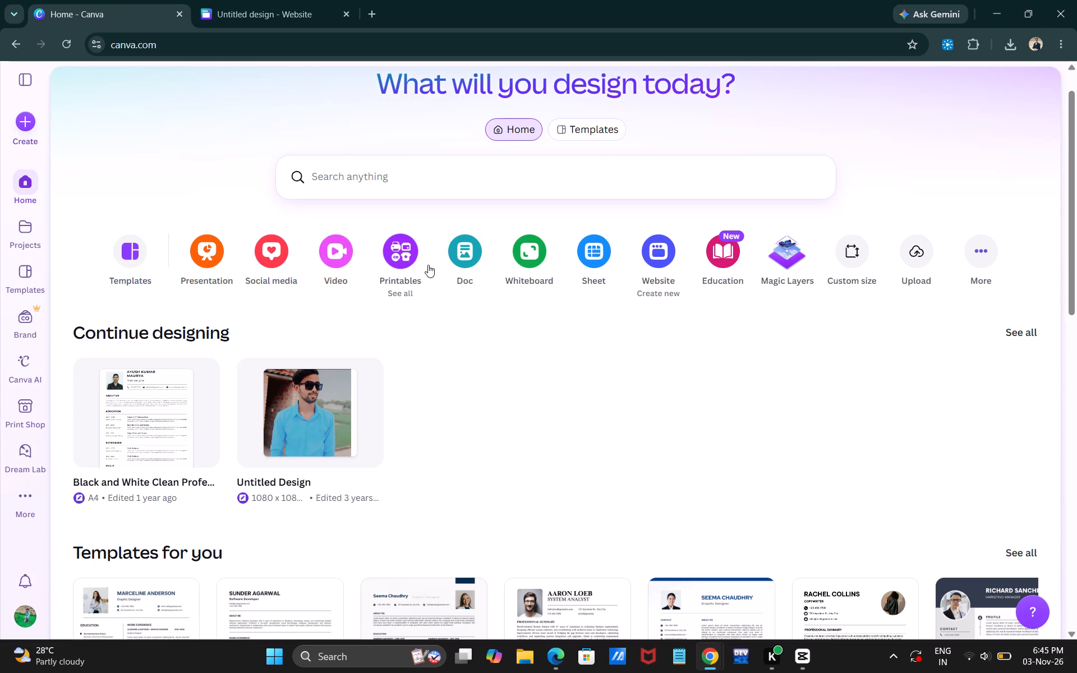
left_click(411, 257)
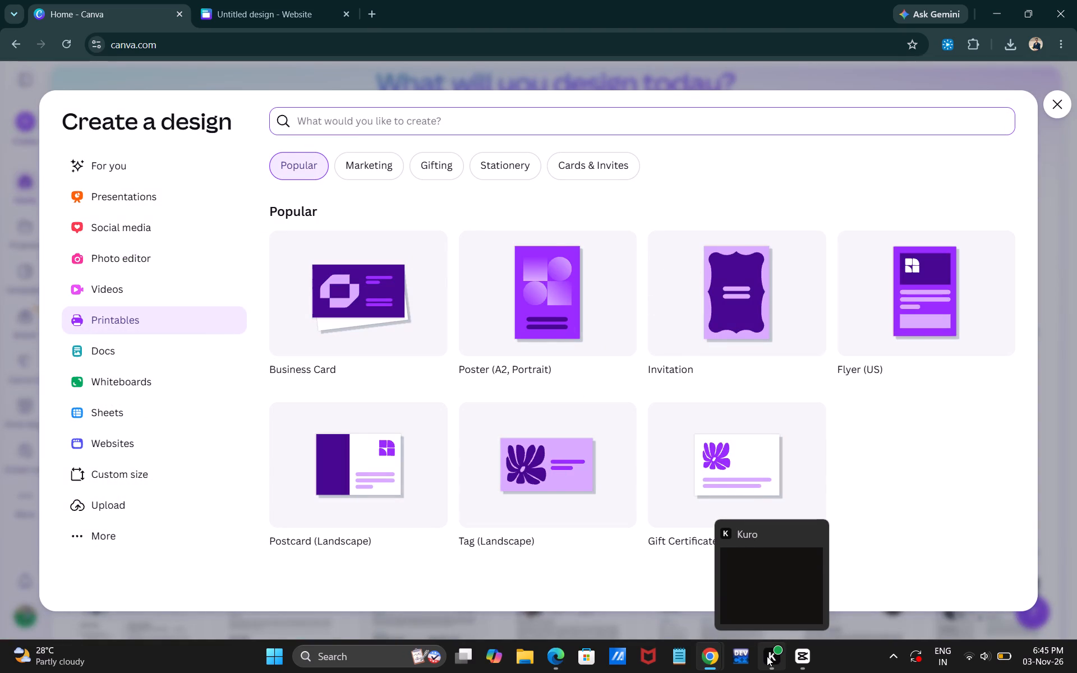
Switch to Excel and create a blank workbook.
left_click(367, 652)
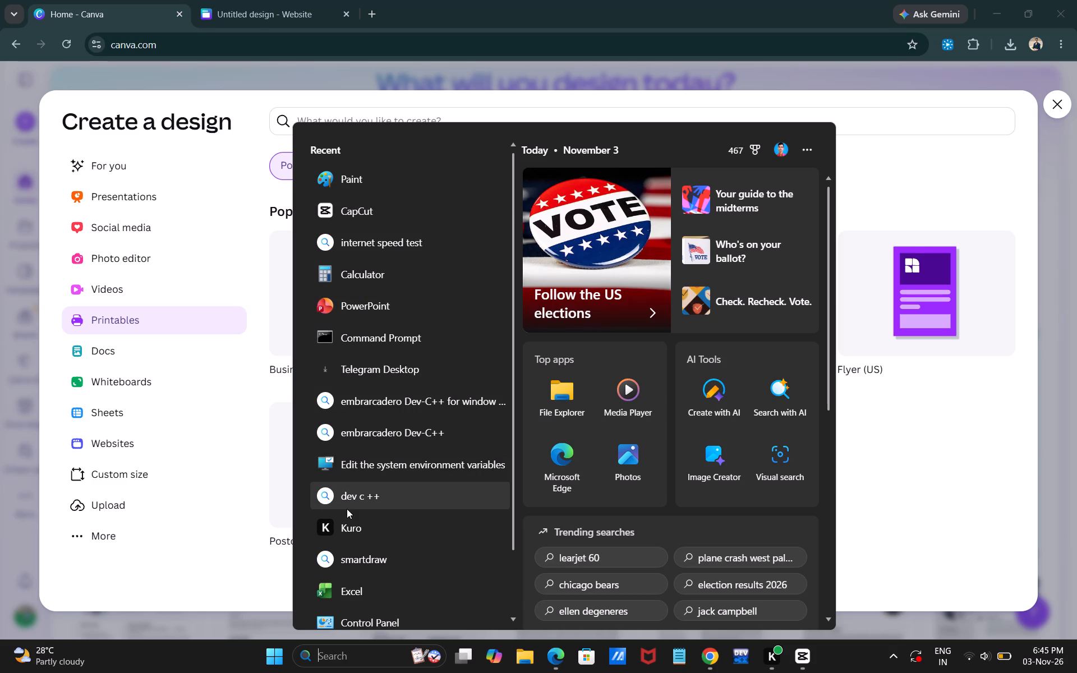
left_click(353, 591)
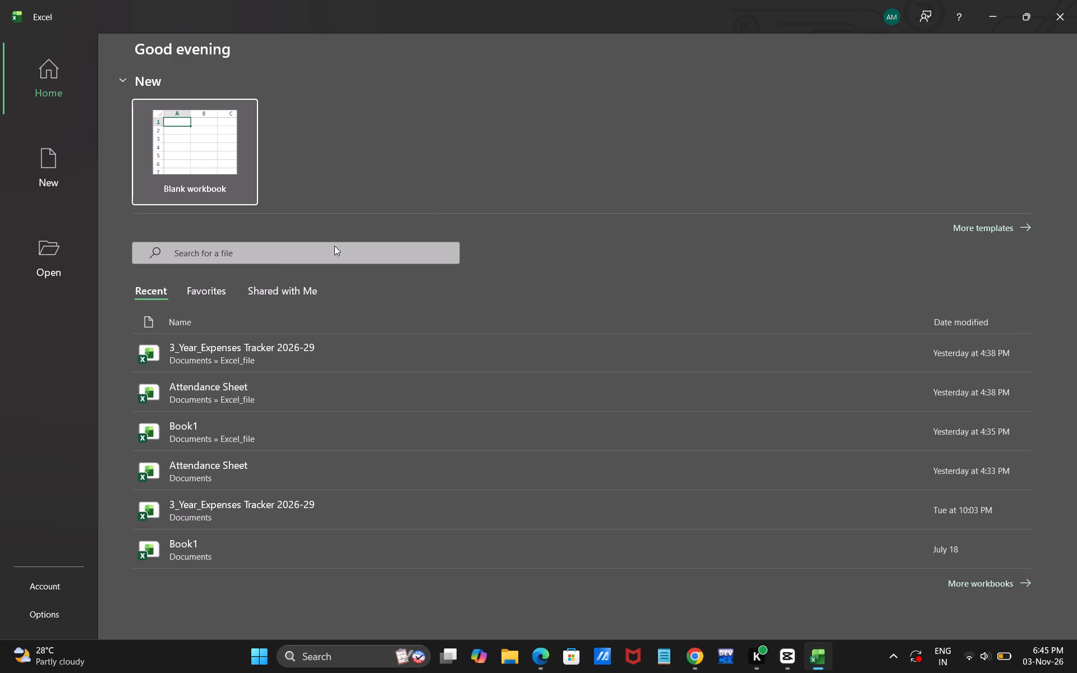
left_click(187, 149)
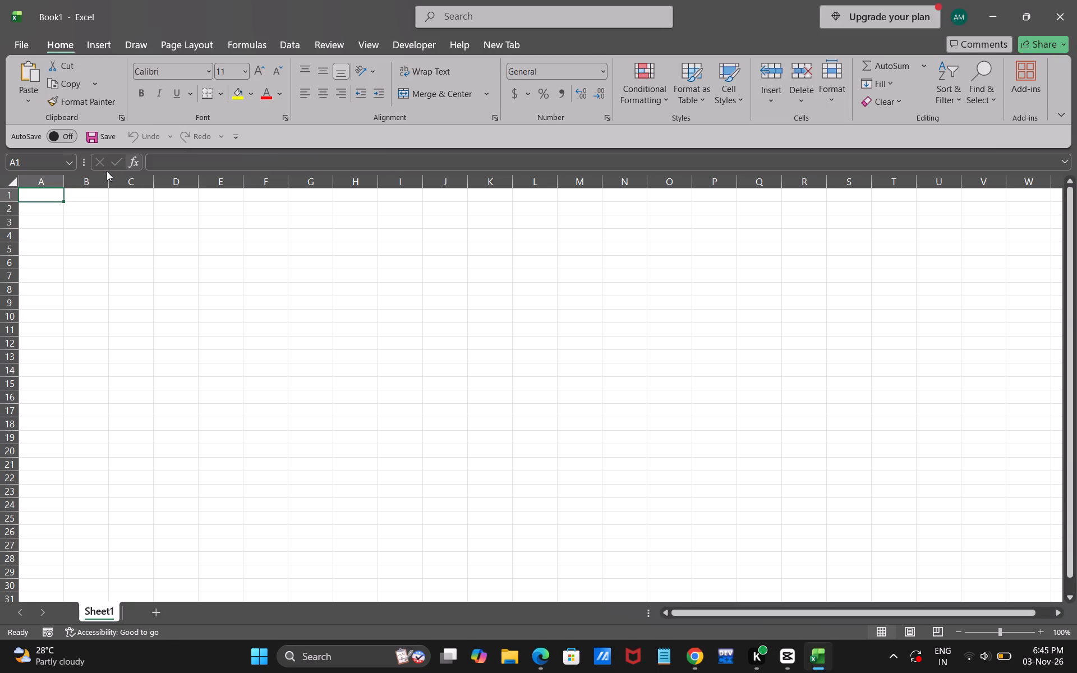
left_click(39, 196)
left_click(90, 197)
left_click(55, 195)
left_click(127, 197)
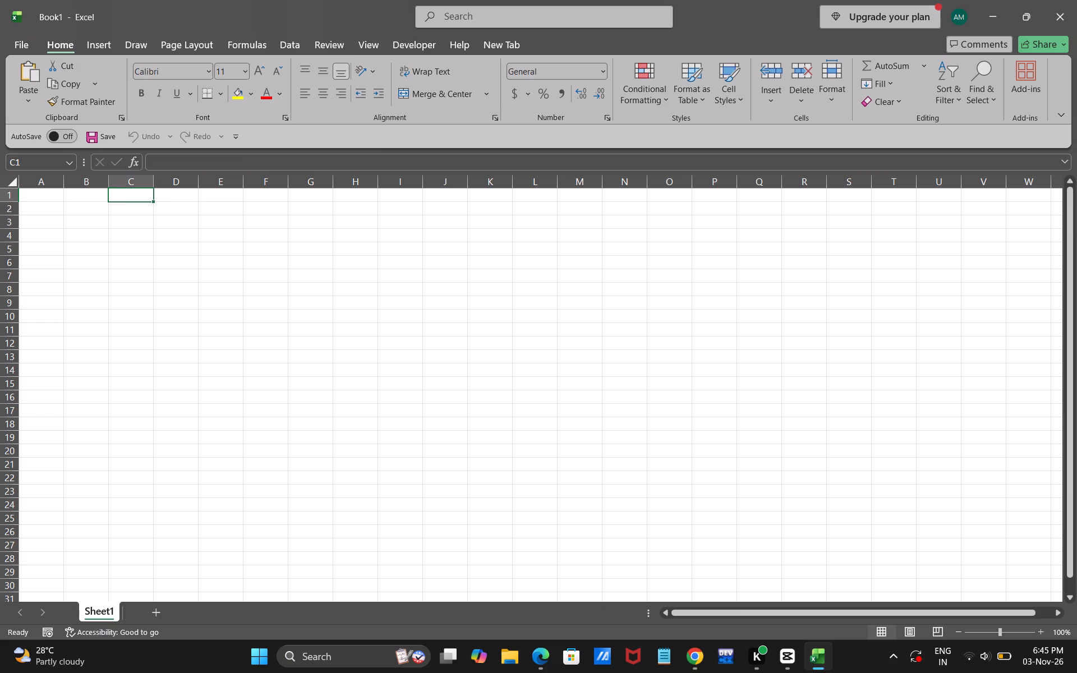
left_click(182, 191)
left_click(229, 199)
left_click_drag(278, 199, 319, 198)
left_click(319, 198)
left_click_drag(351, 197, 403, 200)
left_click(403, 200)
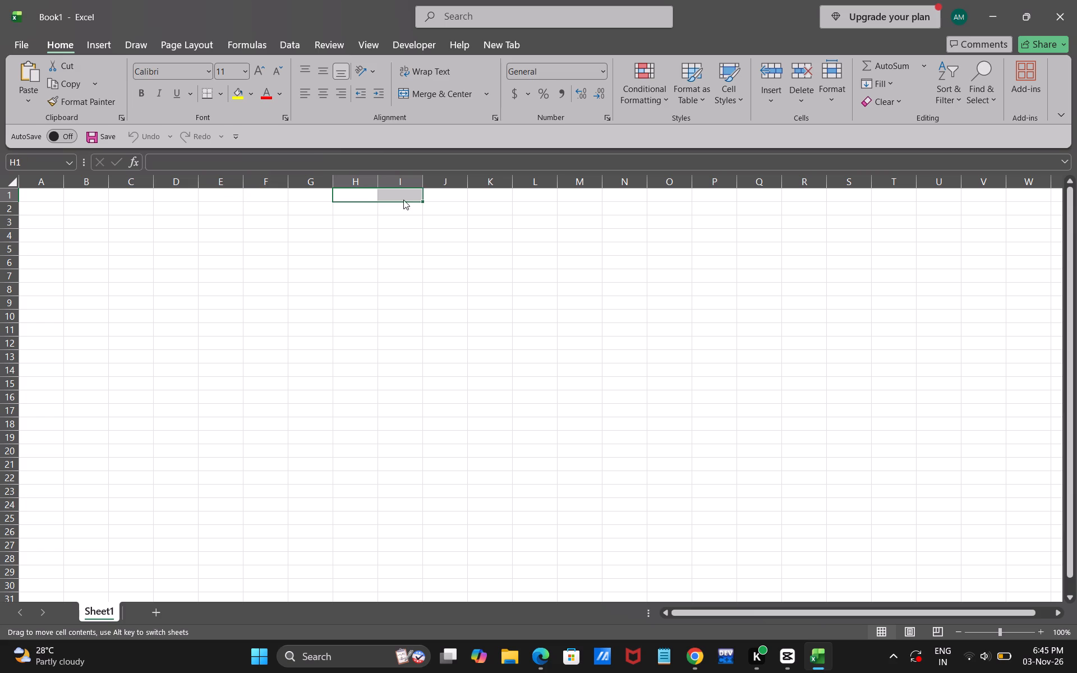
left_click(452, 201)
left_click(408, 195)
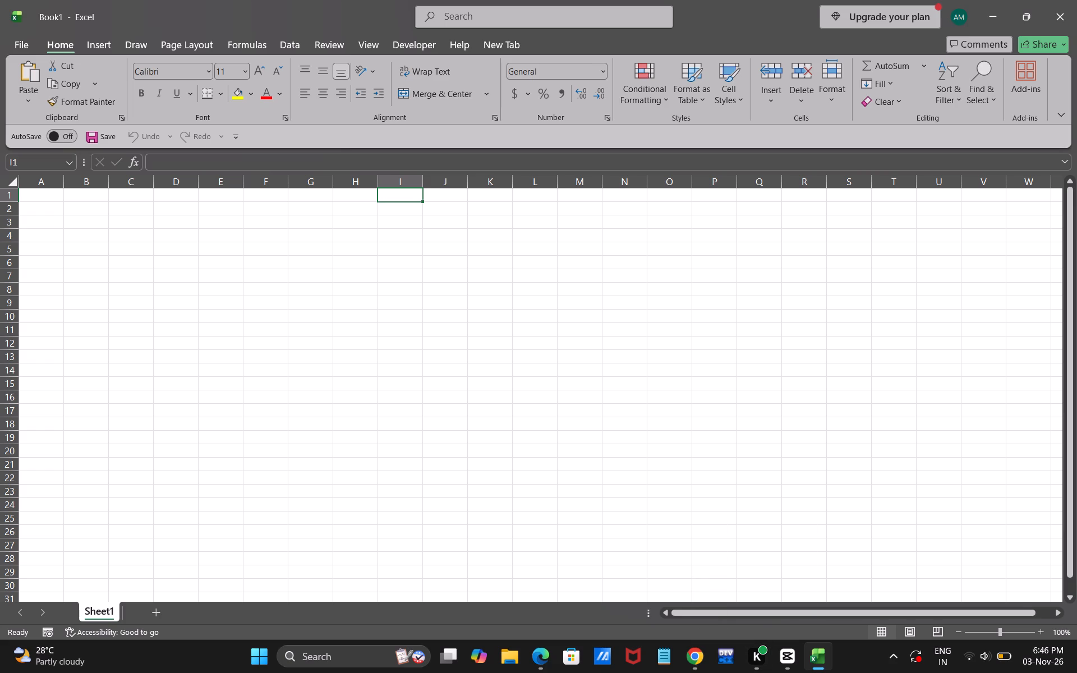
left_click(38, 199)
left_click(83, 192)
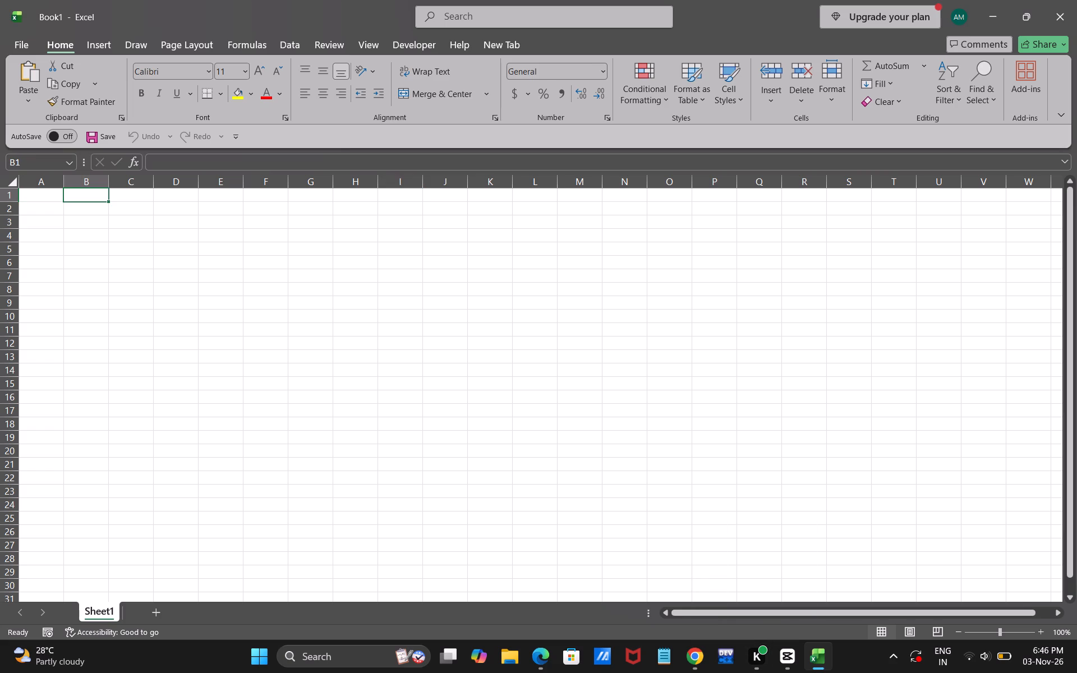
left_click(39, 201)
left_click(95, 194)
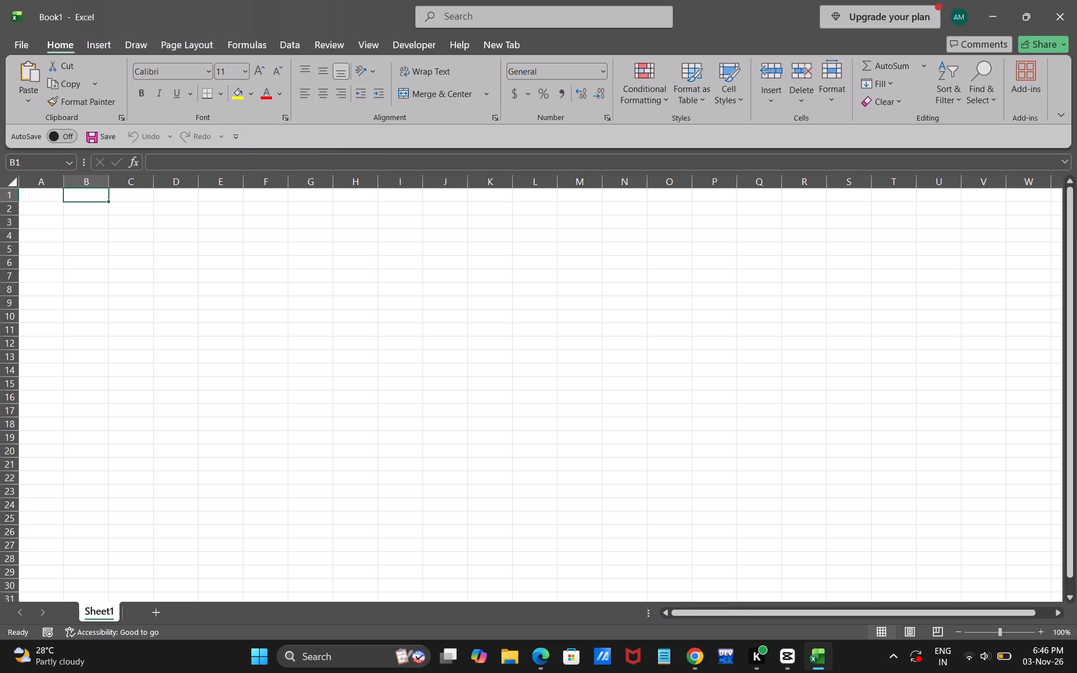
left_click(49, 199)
Enter the month and year July 2026 in cell V4 of the blank sheet.
left_click(969, 236)
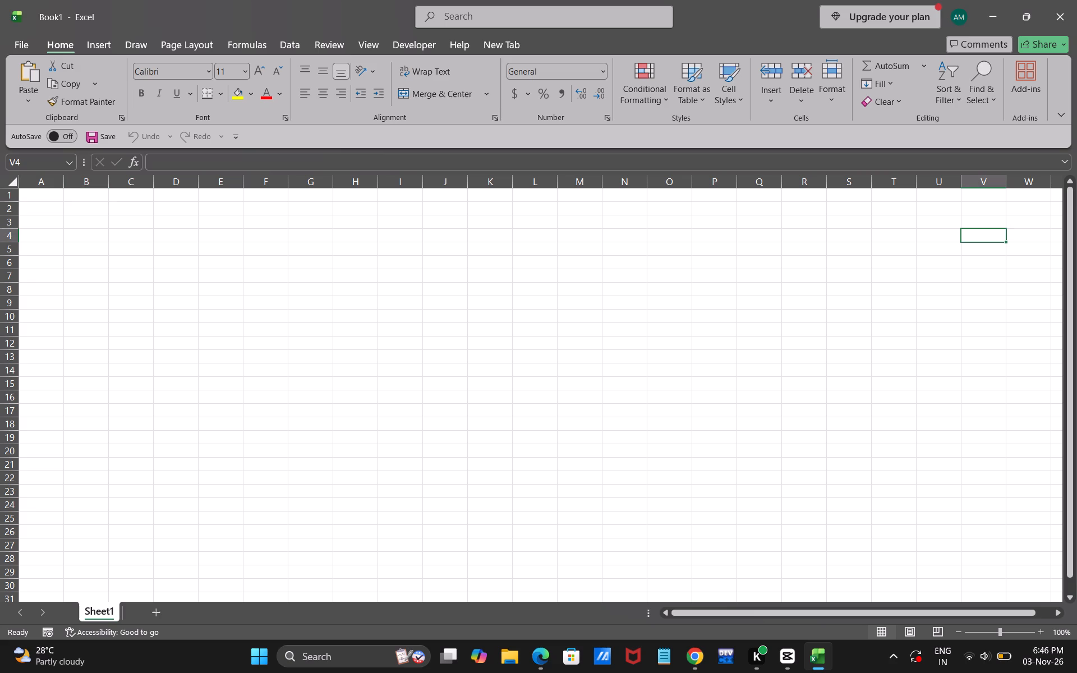
type("July")
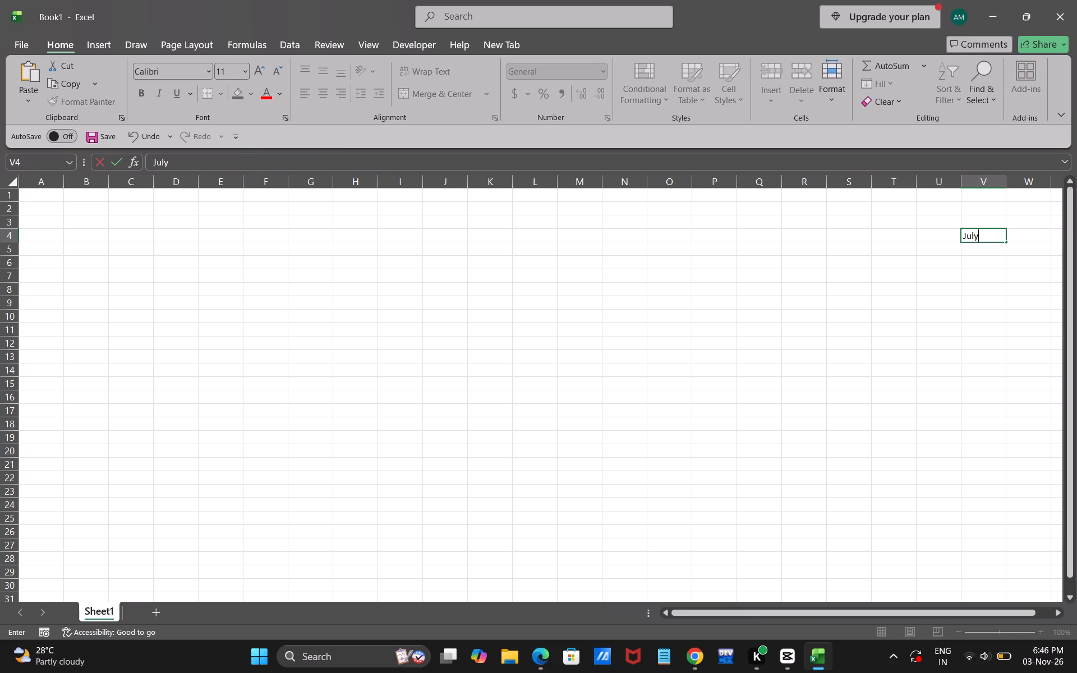
key("Return")
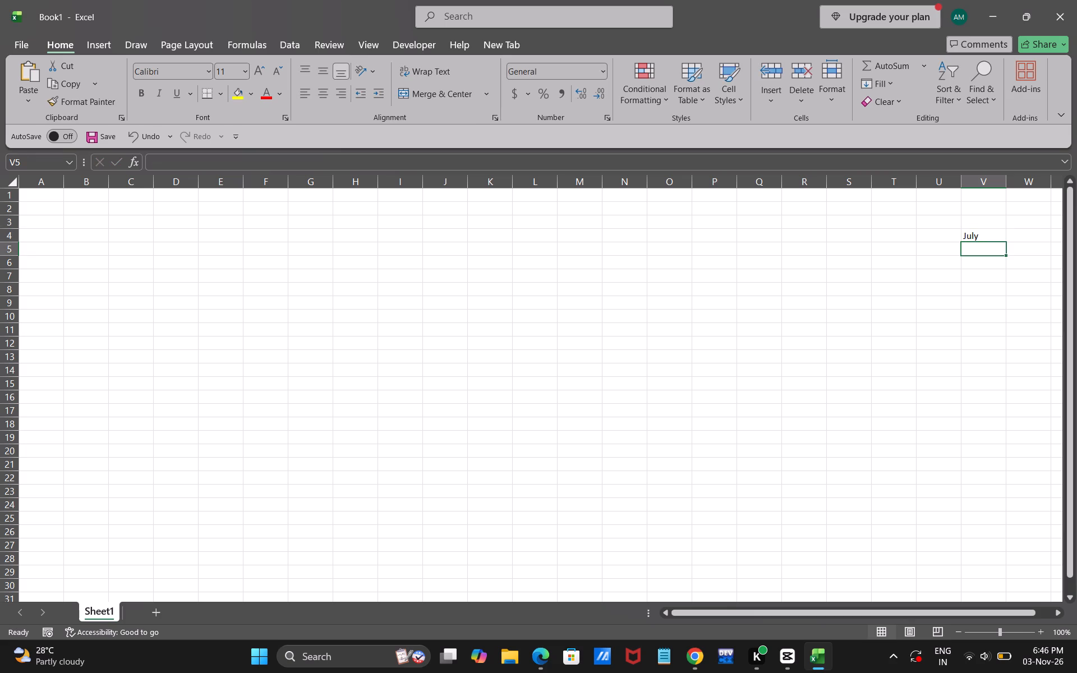
left_click(983, 238)
type("20")
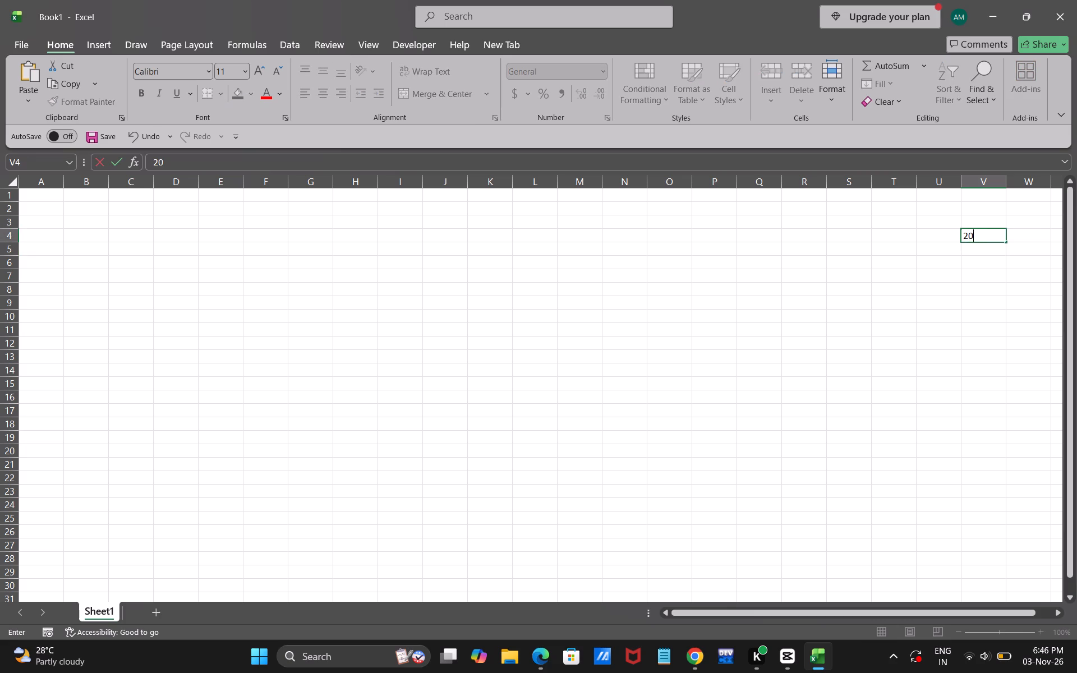
key("BackSpace")
key("BackSpace")
type("July")
type("2026")
key("Return")
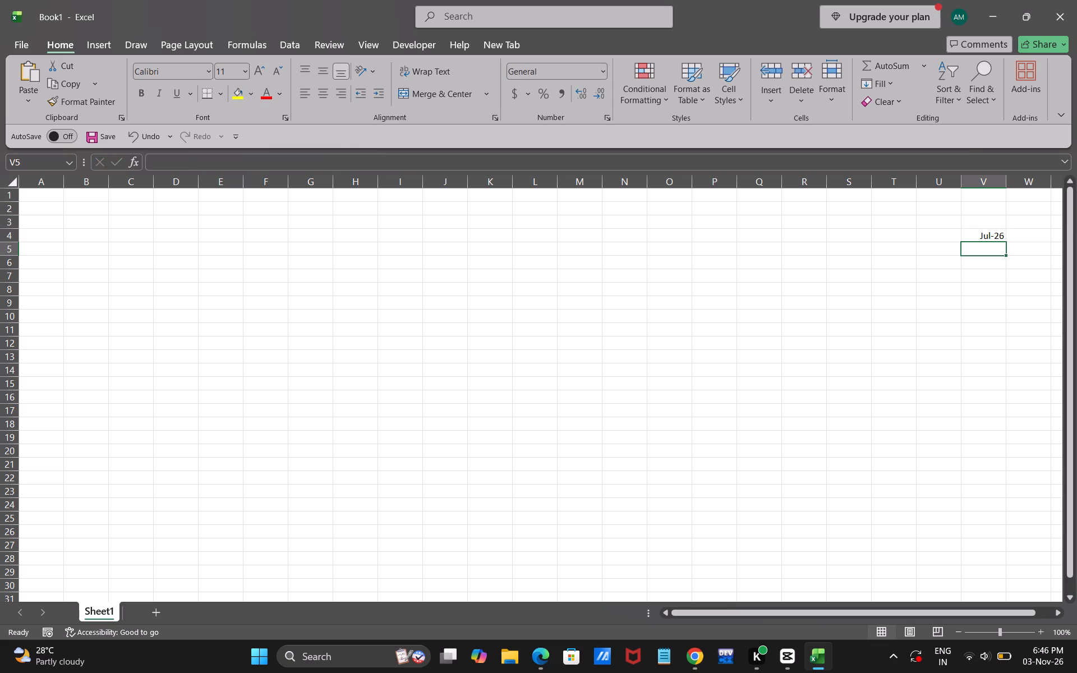
Fill the monthly date series down from July 2026 in V4 to June 2027 in V15.
left_click_drag(992, 238, 1000, 250)
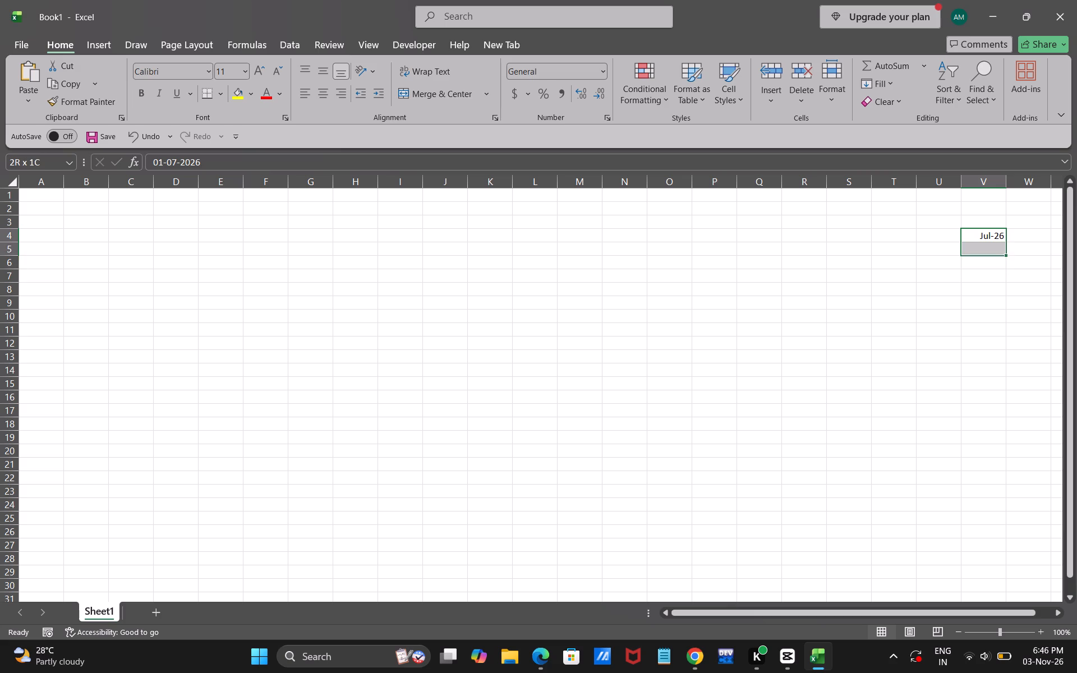
left_click_drag(1000, 250, 997, 391)
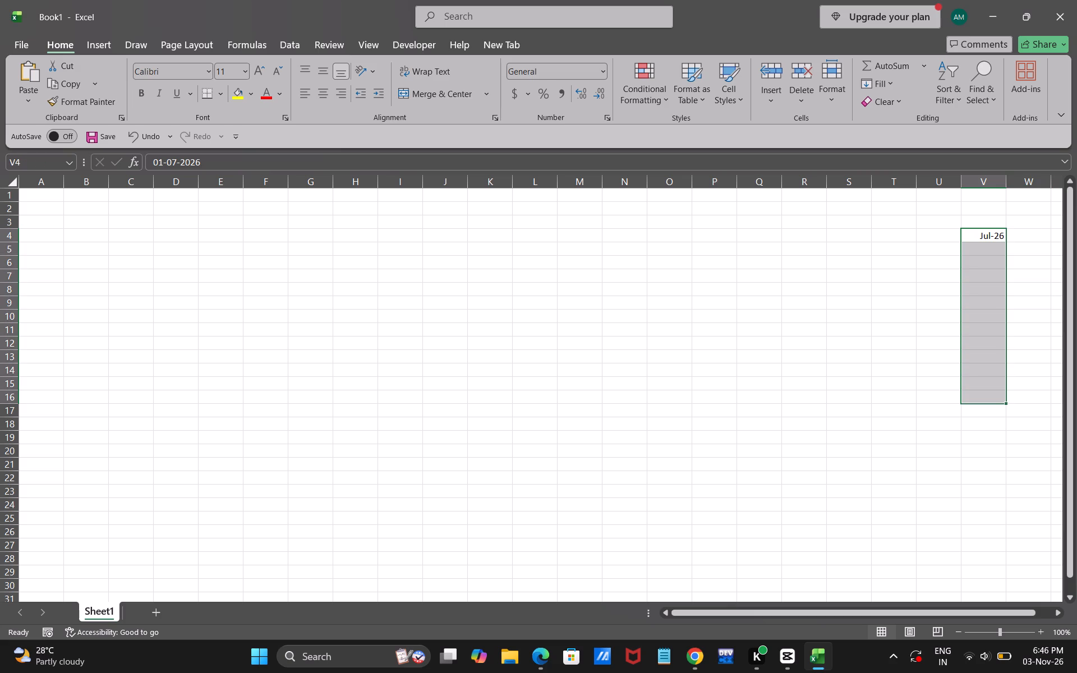
left_click(853, 406)
left_click(976, 239)
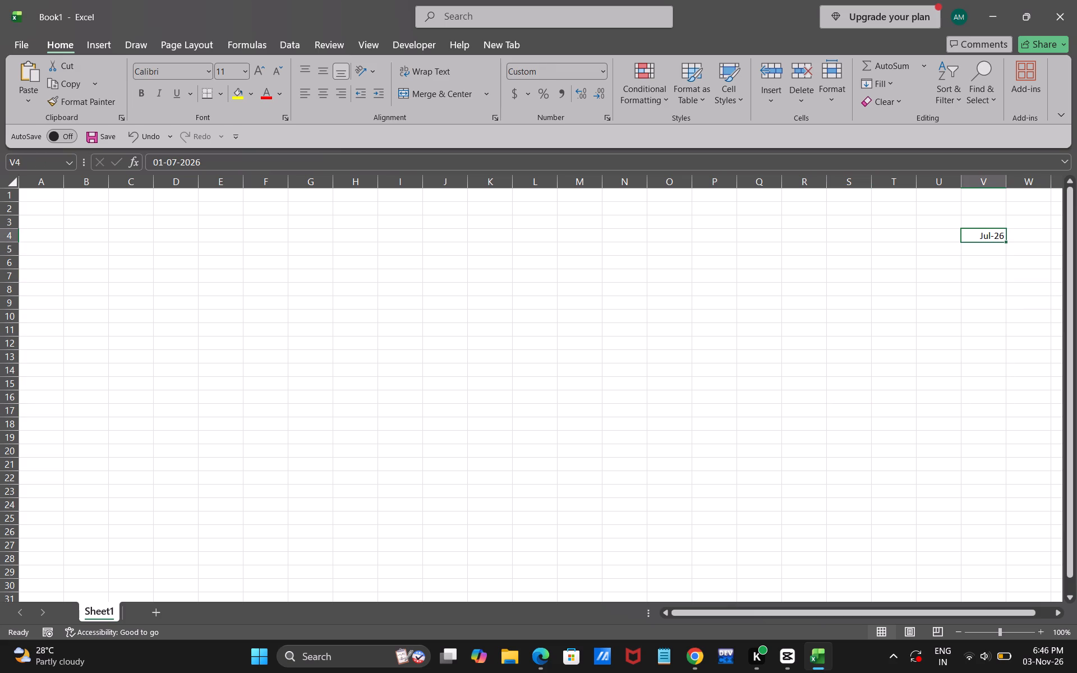
left_click_drag(1007, 241, 1002, 274)
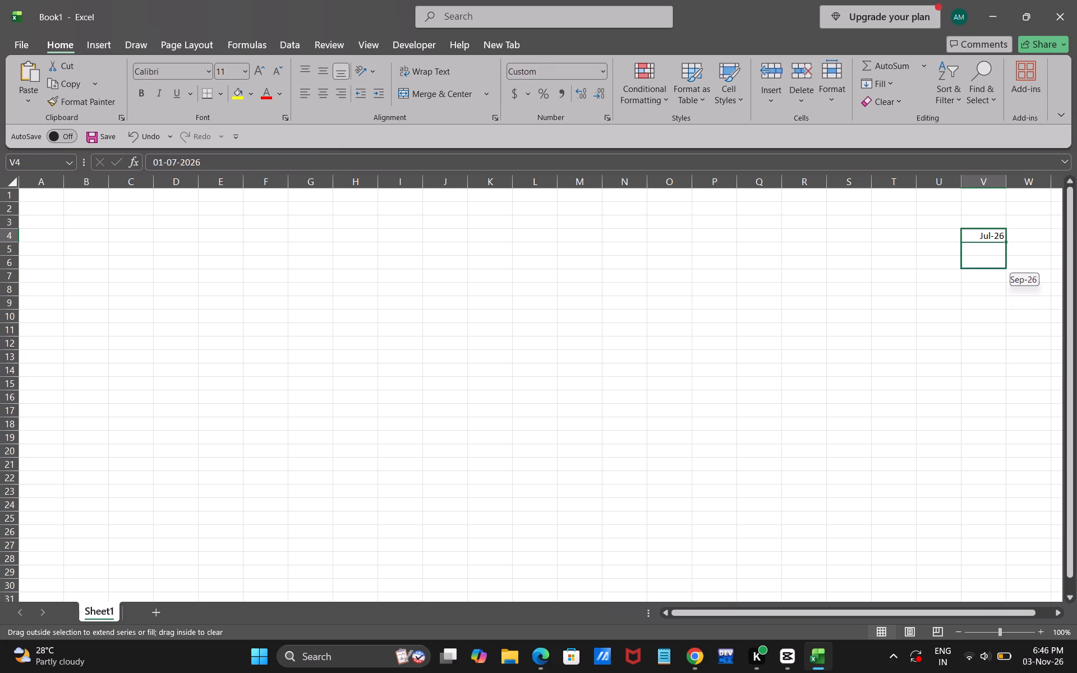
left_click_drag(1002, 274, 1004, 448)
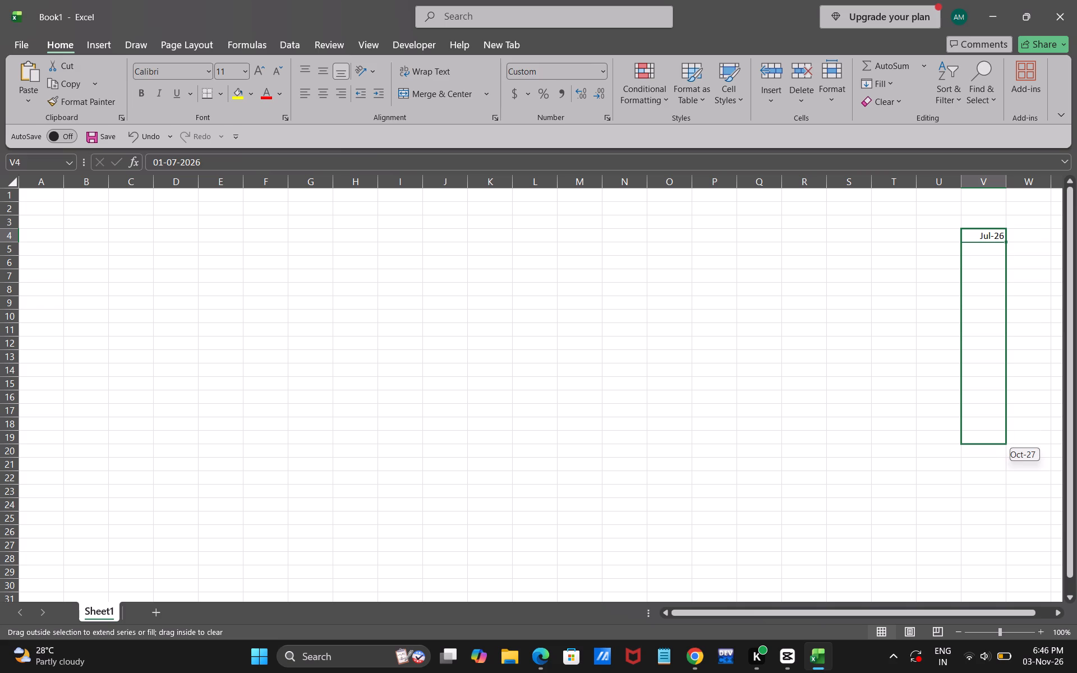
left_click_drag(1004, 448, 1002, 410)
left_click_drag(1002, 410, 1001, 398)
left_click_drag(1001, 398, 1003, 394)
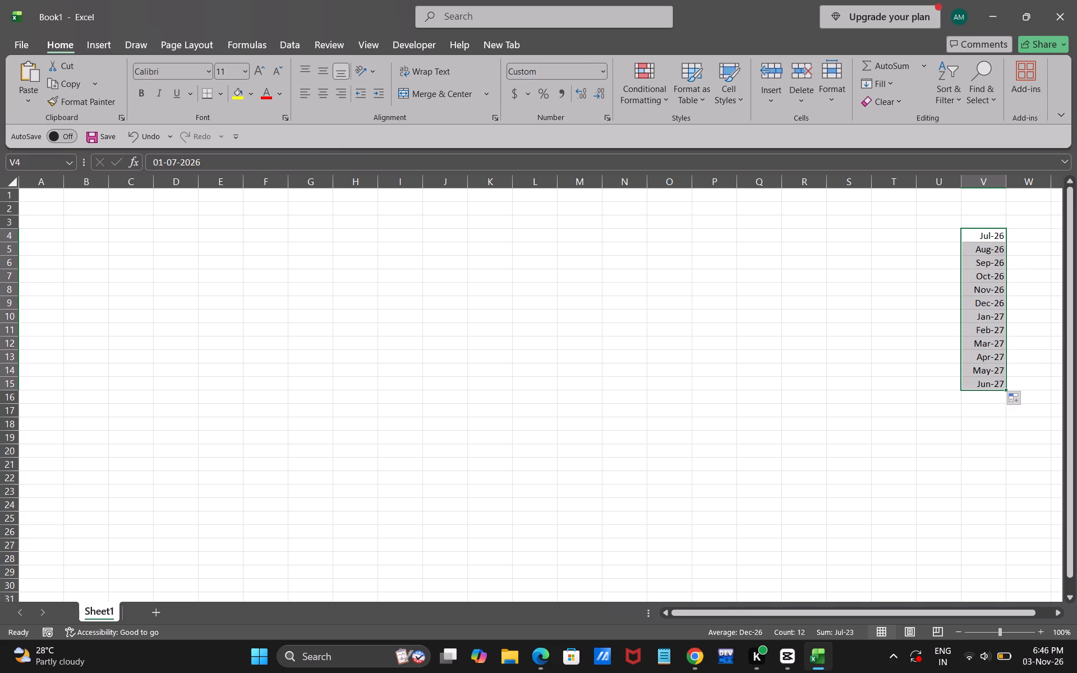
left_click(878, 366)
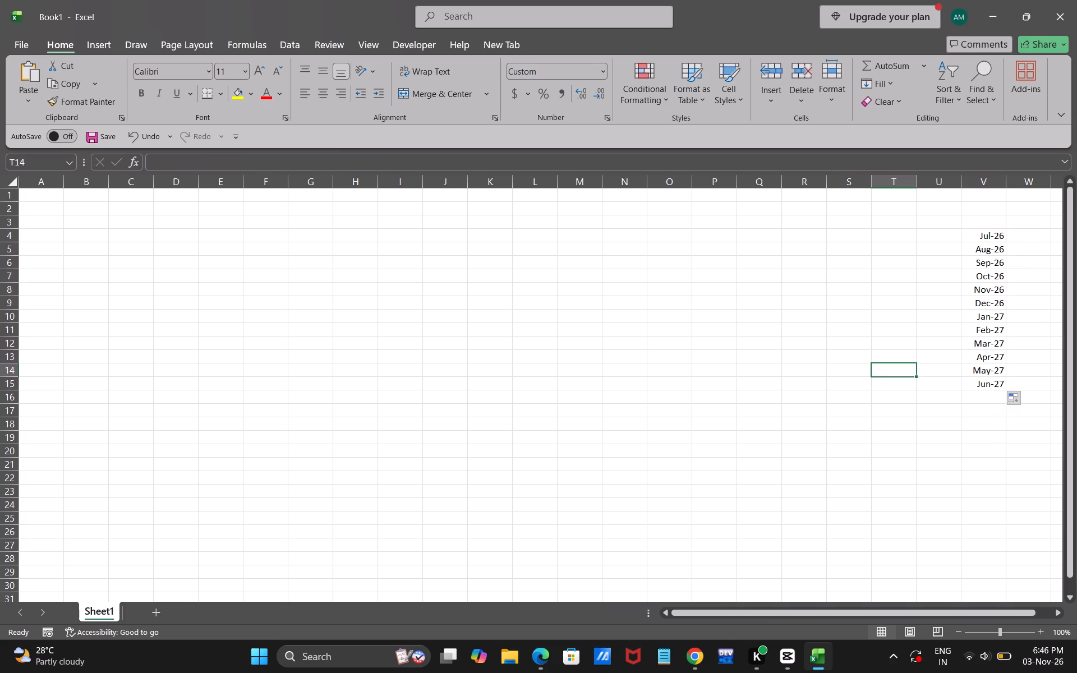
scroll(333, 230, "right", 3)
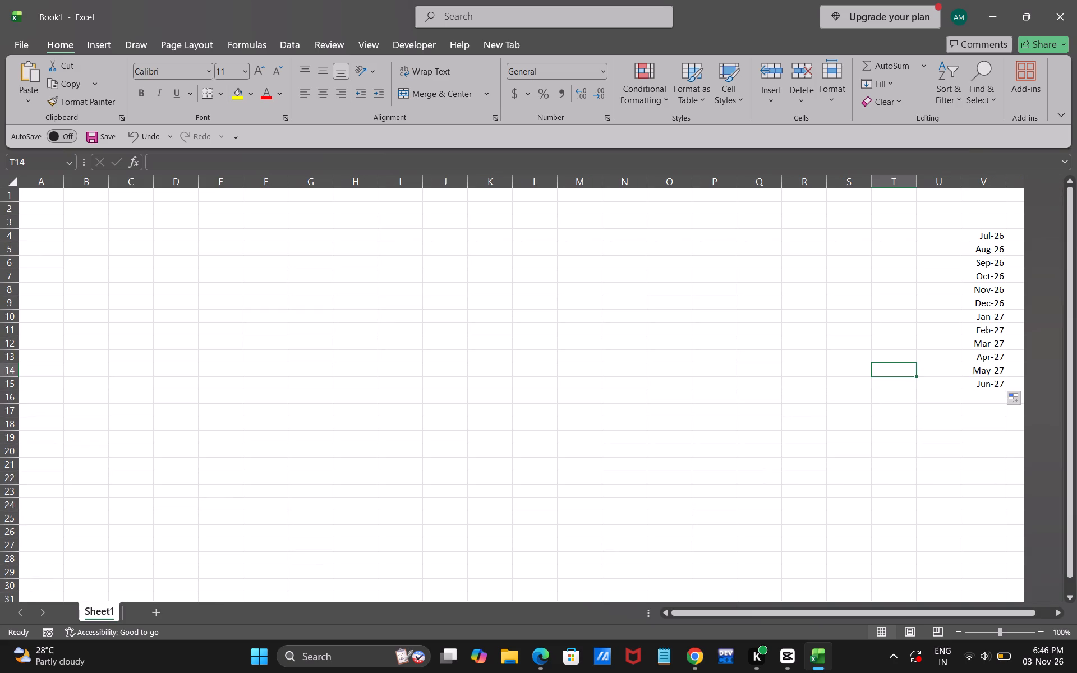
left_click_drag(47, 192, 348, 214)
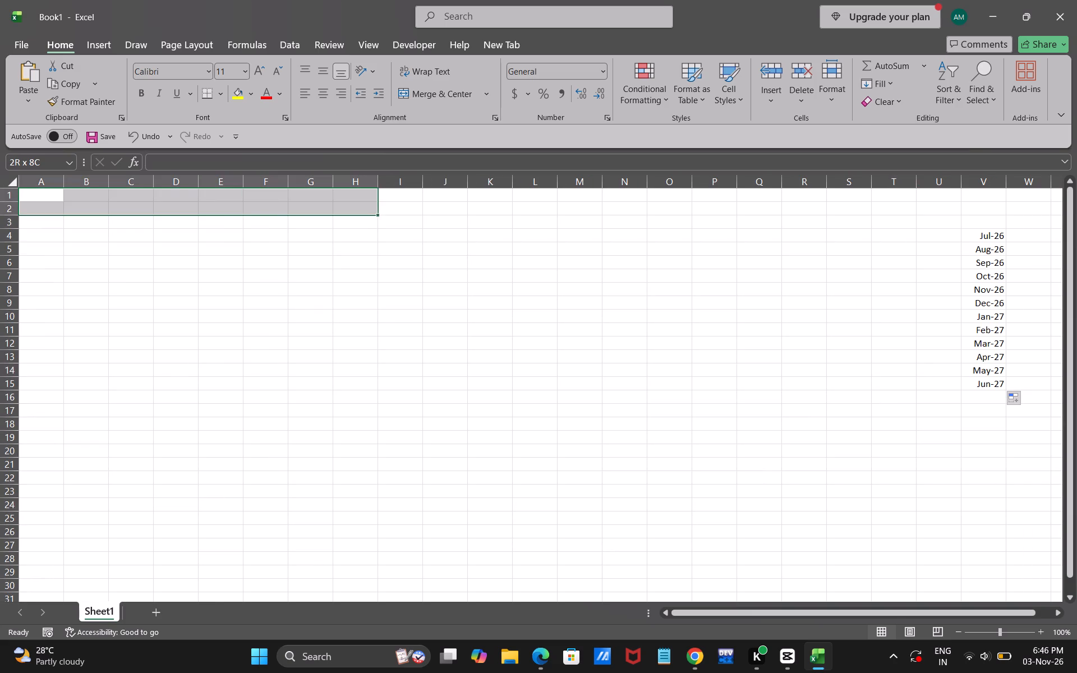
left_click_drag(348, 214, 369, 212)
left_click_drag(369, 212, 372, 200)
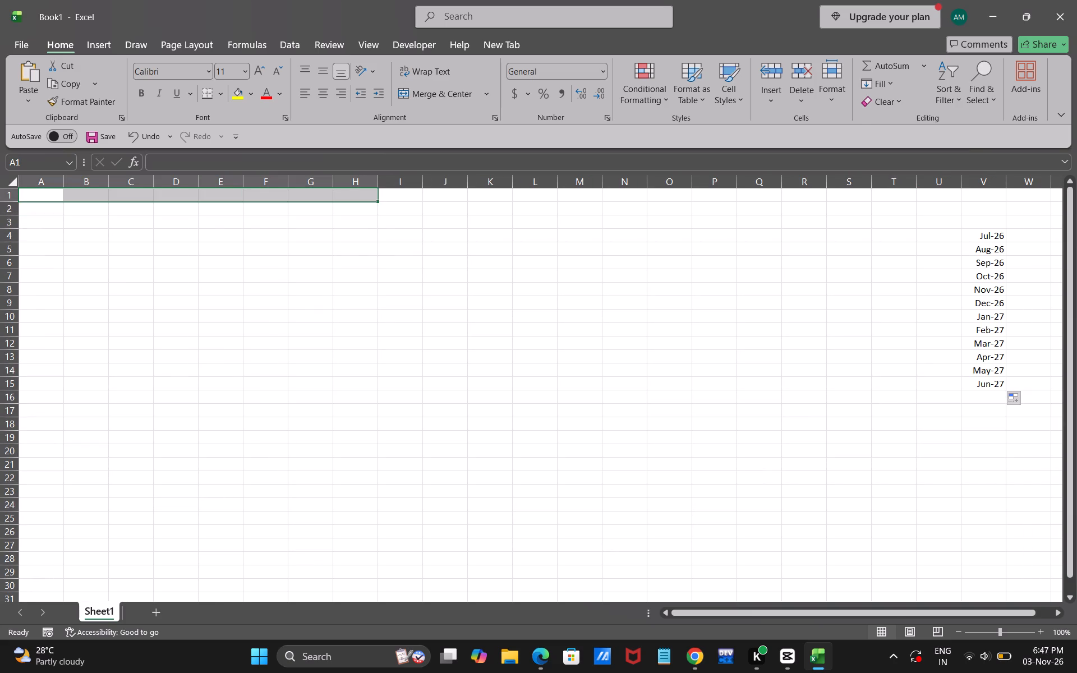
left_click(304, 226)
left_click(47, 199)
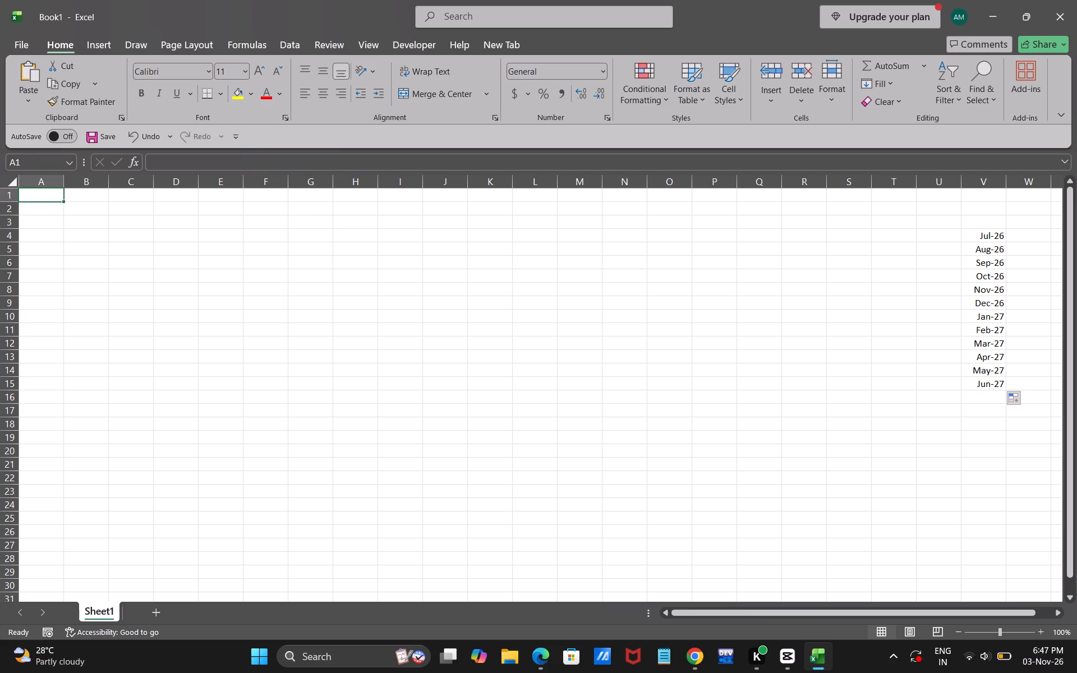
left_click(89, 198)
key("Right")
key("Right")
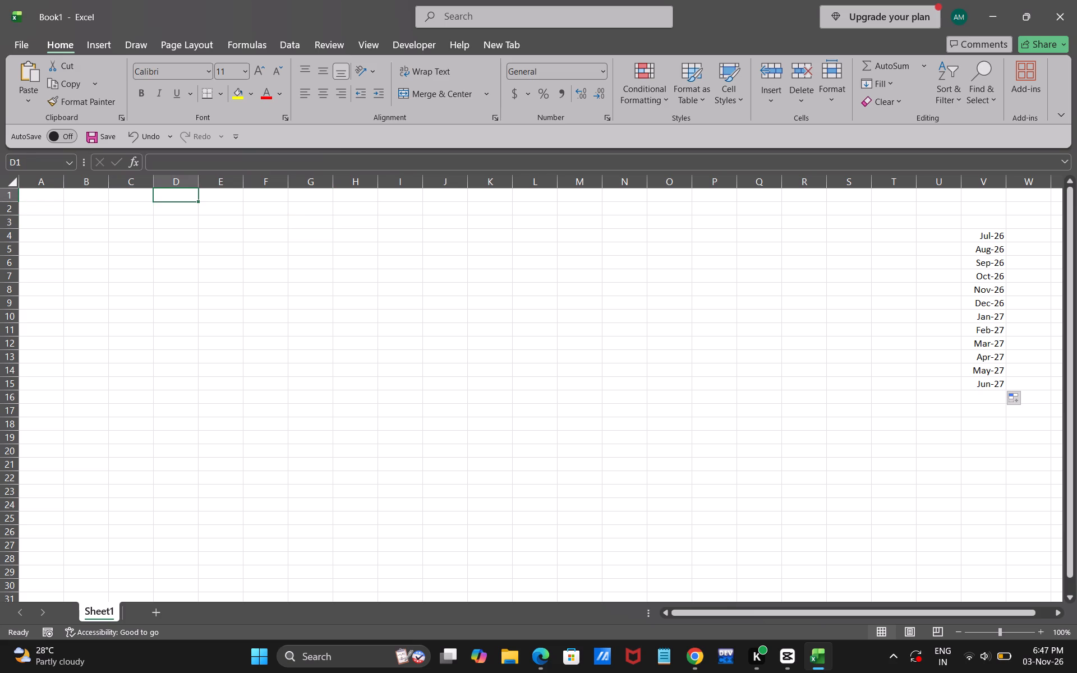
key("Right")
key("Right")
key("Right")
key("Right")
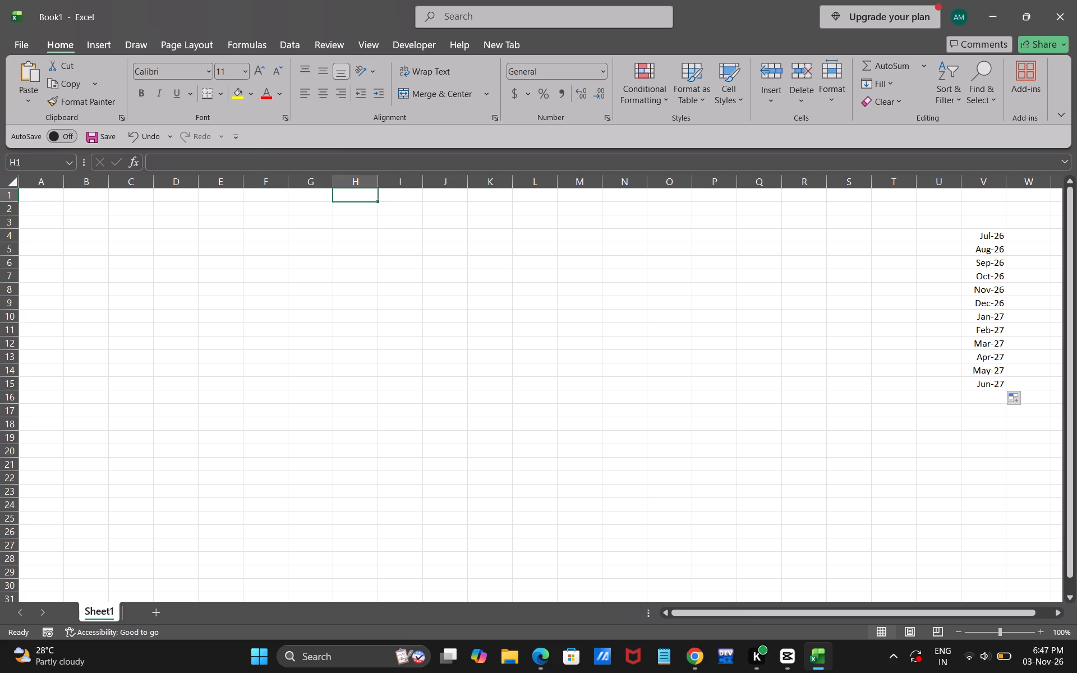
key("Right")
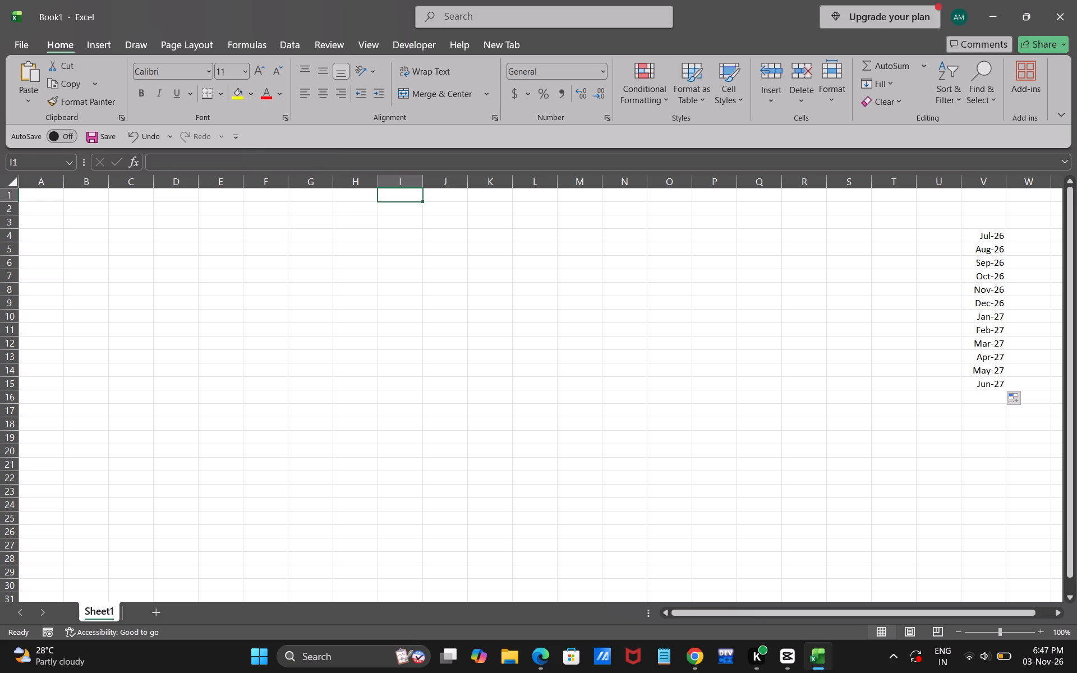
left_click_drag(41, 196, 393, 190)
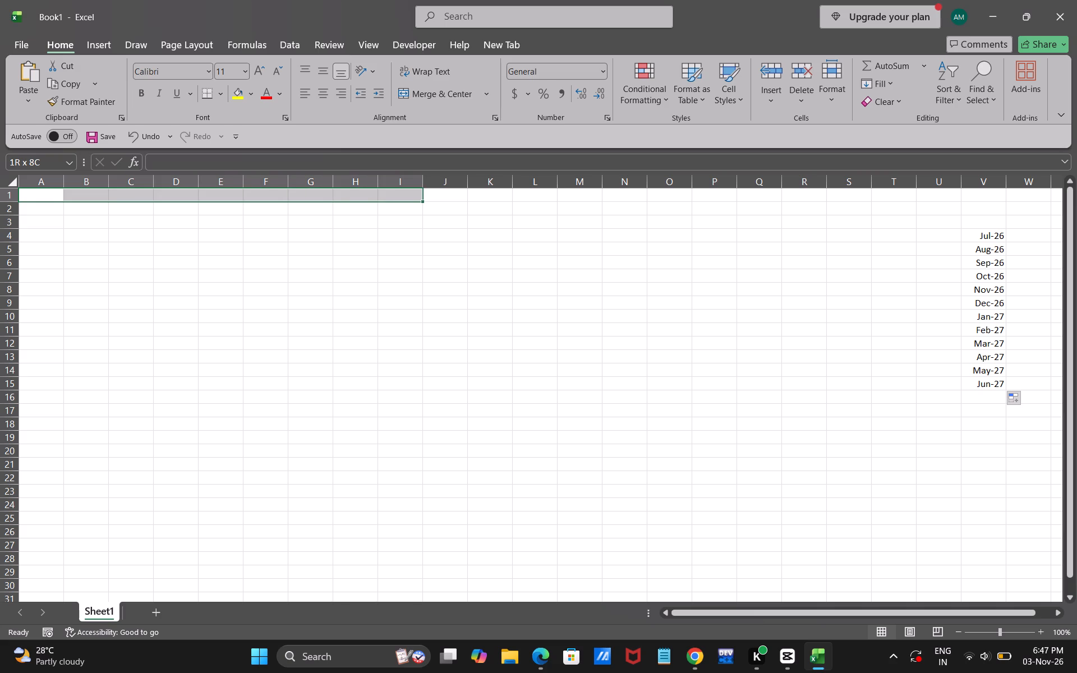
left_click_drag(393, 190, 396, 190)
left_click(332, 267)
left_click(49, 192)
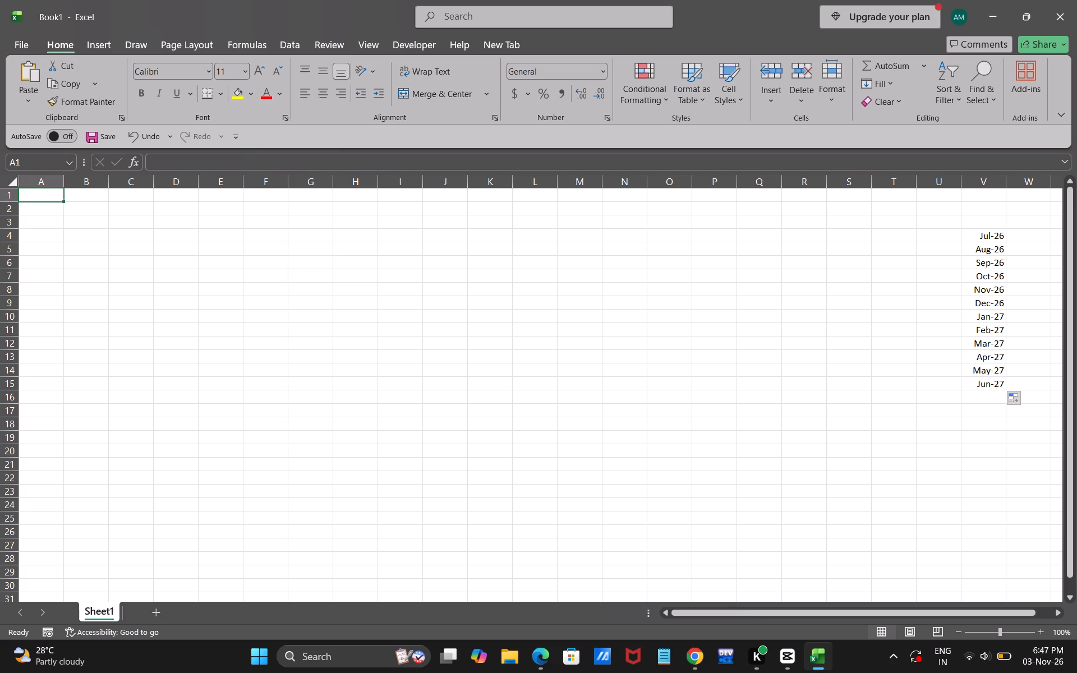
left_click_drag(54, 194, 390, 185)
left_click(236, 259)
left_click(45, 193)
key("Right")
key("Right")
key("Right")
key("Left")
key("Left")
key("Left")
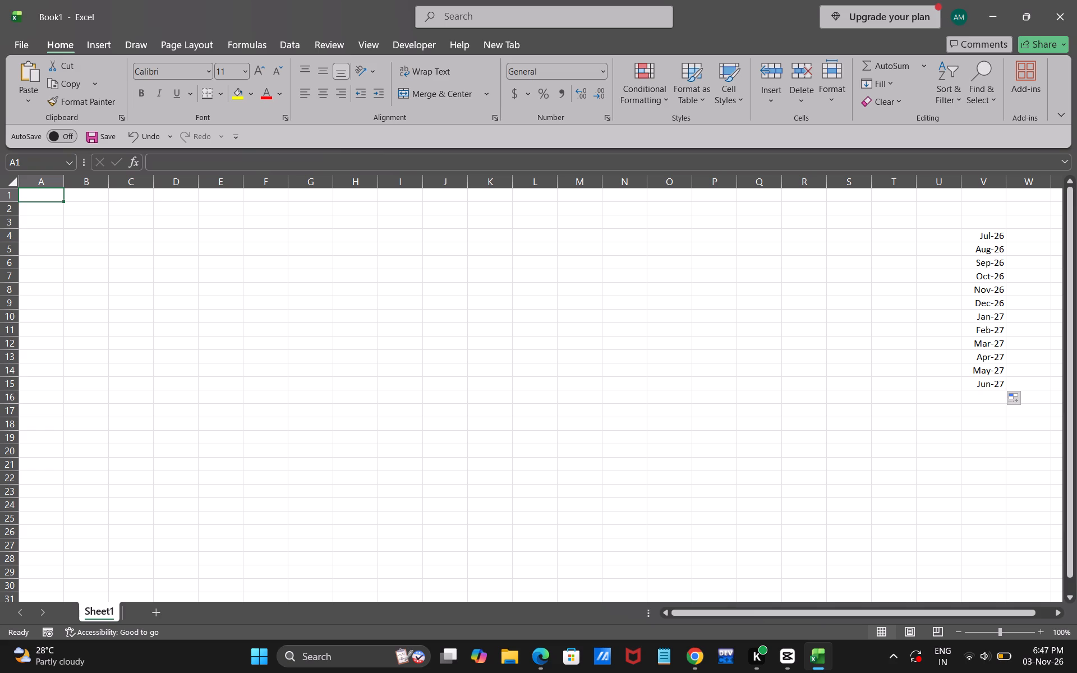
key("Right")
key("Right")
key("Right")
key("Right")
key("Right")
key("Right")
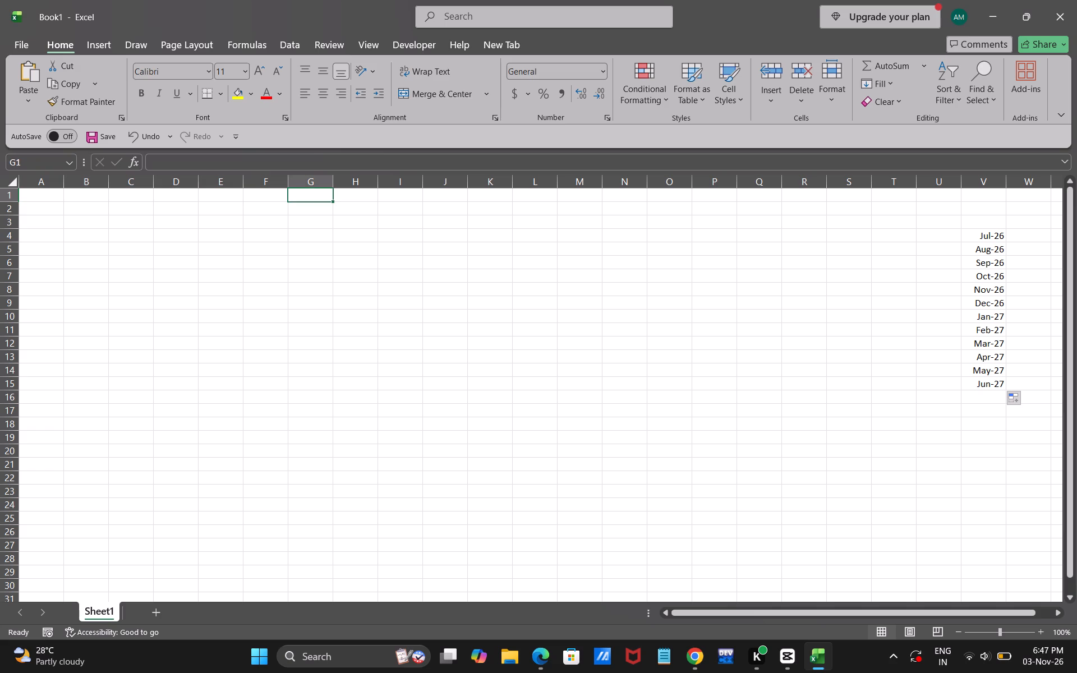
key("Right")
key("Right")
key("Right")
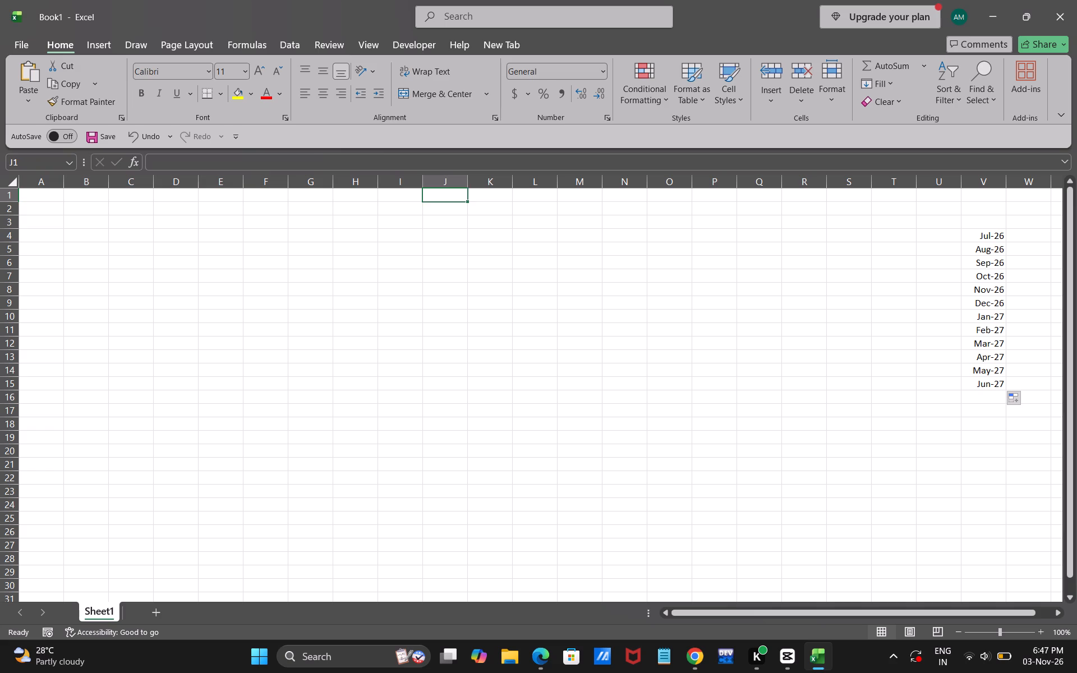
Merge and center cells A1 through J1 for a heading.
left_click_drag(42, 193, 402, 181)
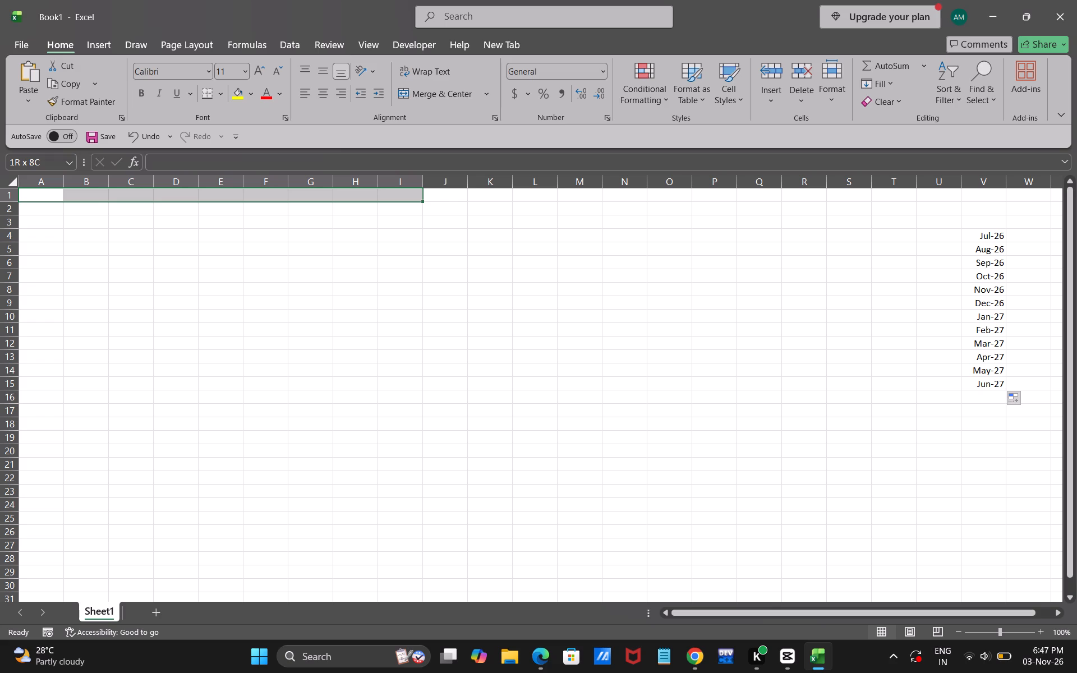
left_click_drag(402, 181, 440, 188)
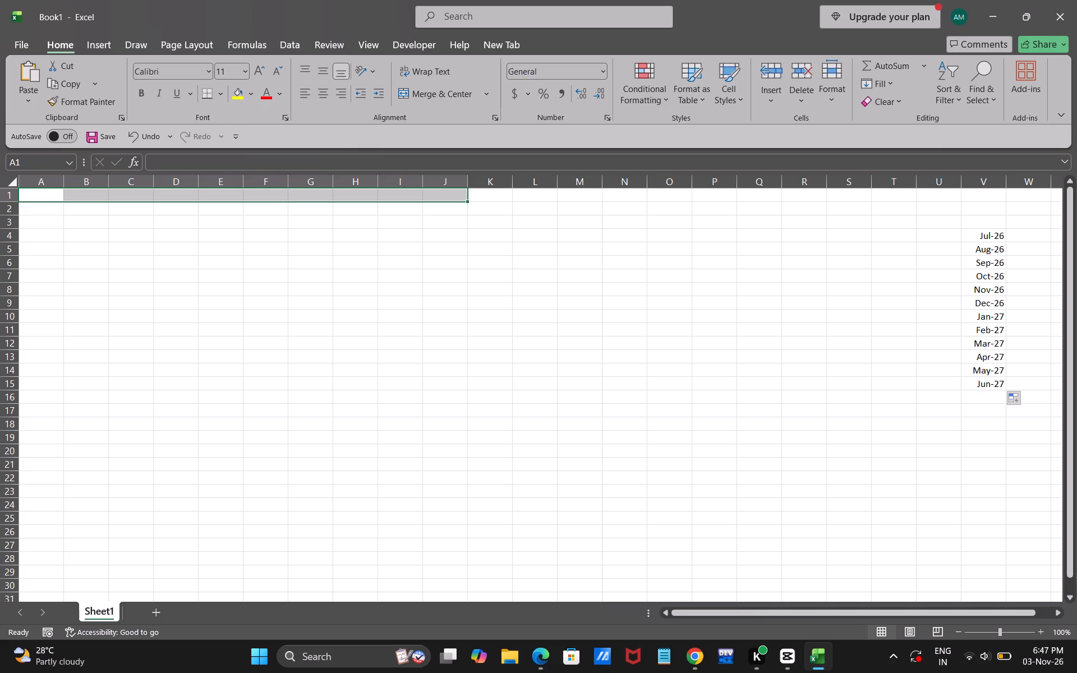
left_click(435, 93)
left_click(411, 216)
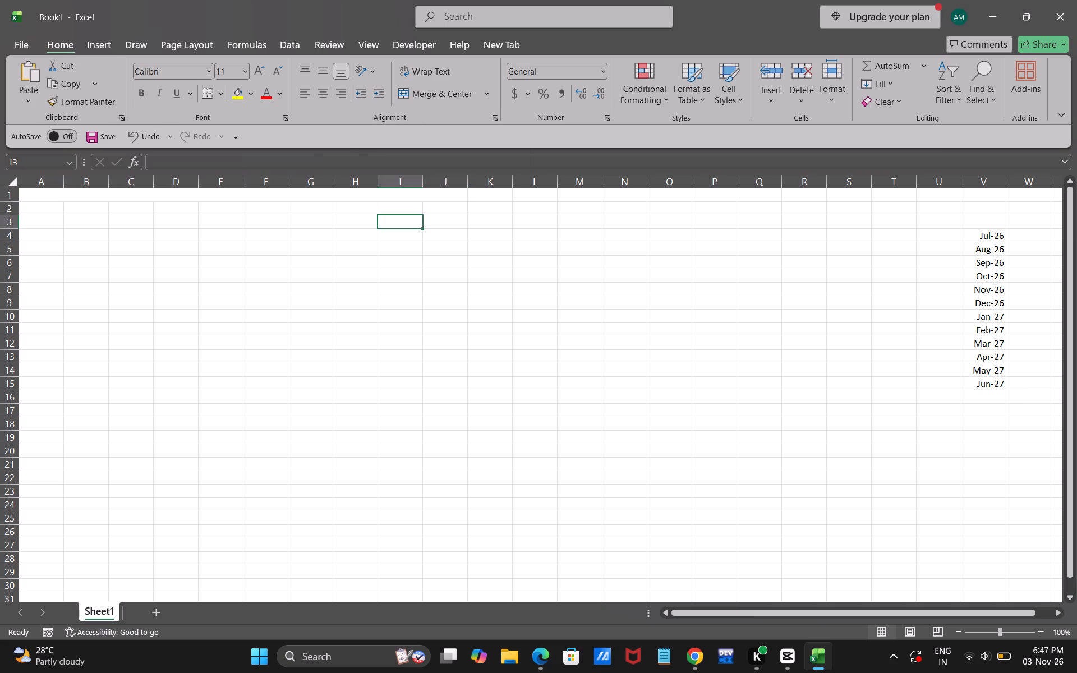
Increase the height of row 1 to about four standard rows.
left_click(90, 197)
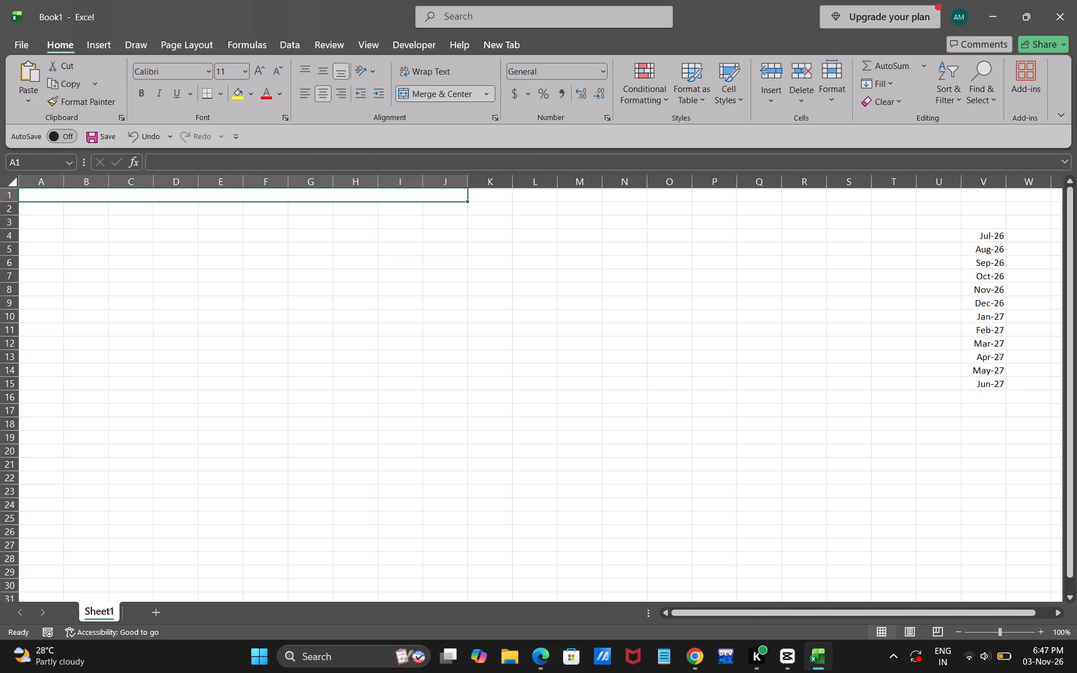
left_click_drag(17, 199, 17, 238)
Enter the heading 2026-2027 in the merged cell A1.
left_click(191, 232)
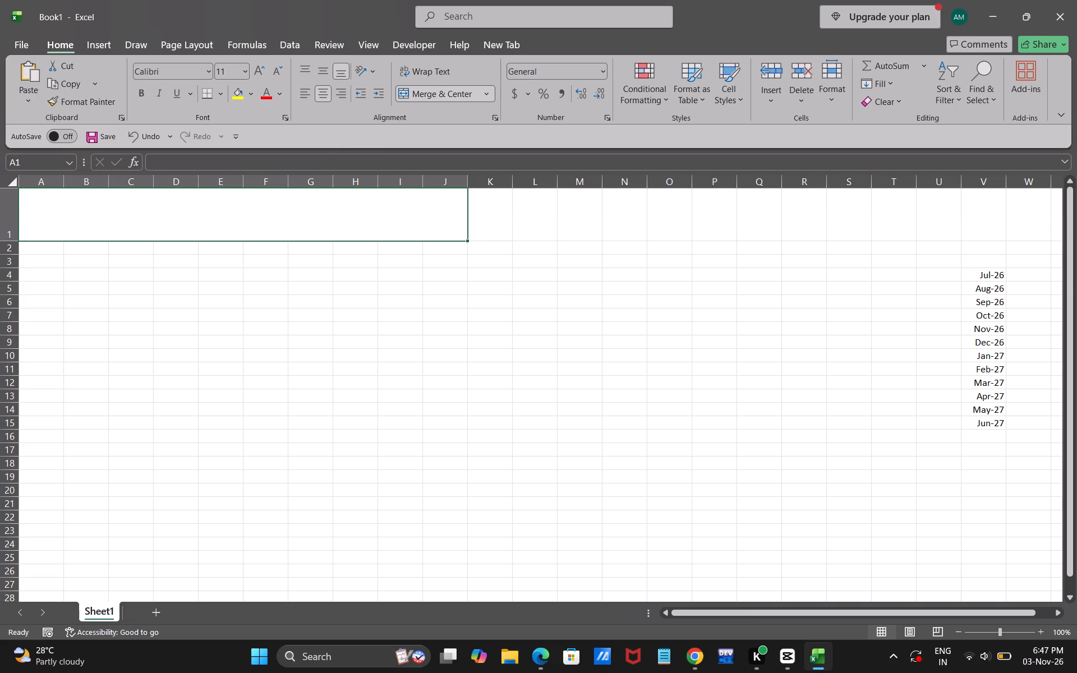
type("2026")
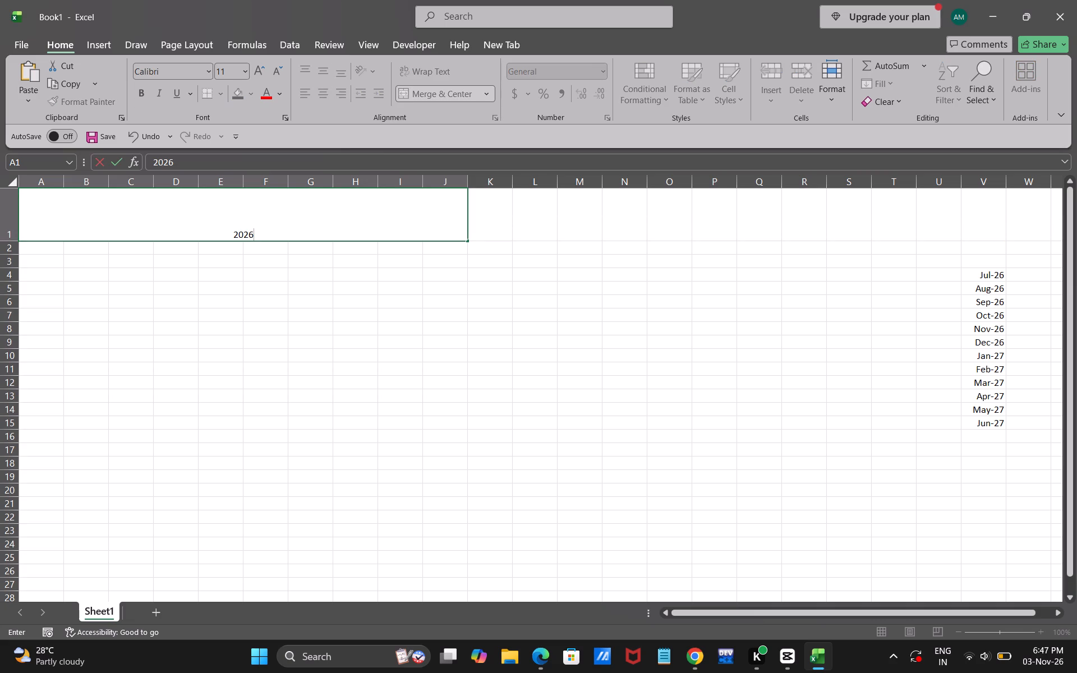
type("-2027")
left_click(266, 275)
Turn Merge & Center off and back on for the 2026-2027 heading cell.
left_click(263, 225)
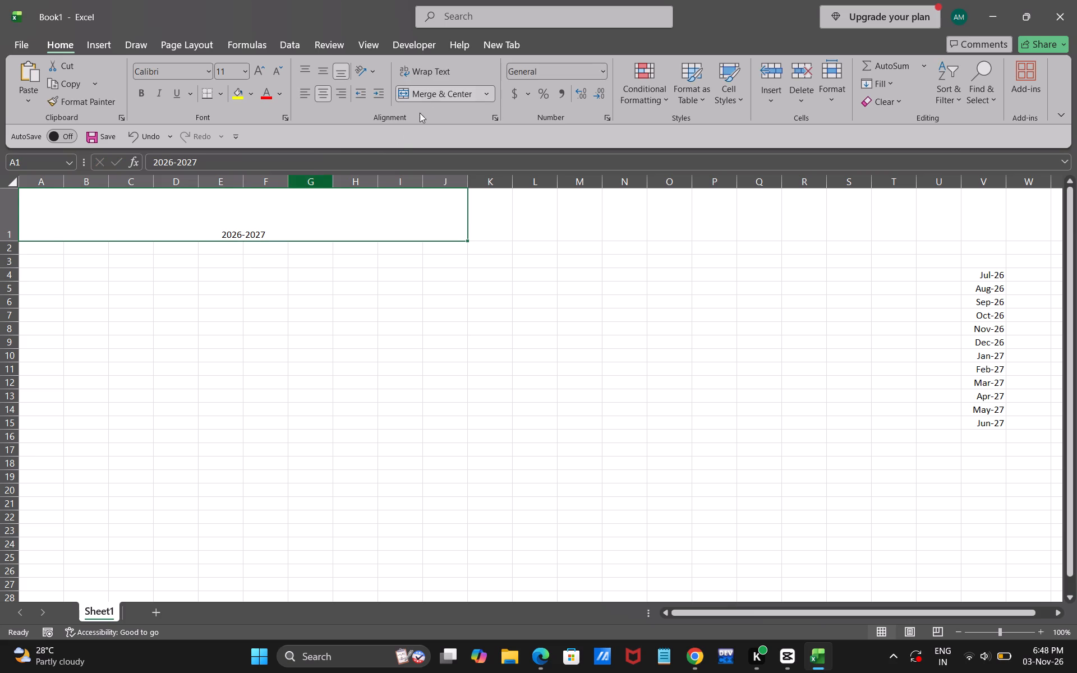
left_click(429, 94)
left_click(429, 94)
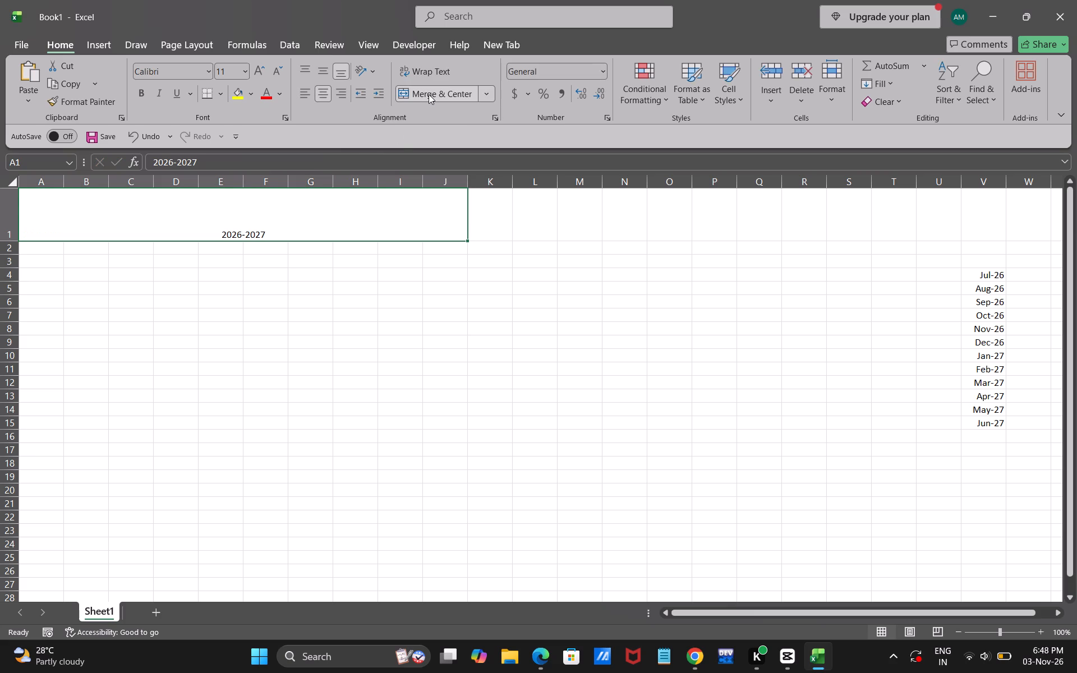
Vertically center the 2026-2027 heading in its merged cell.
left_click(330, 72)
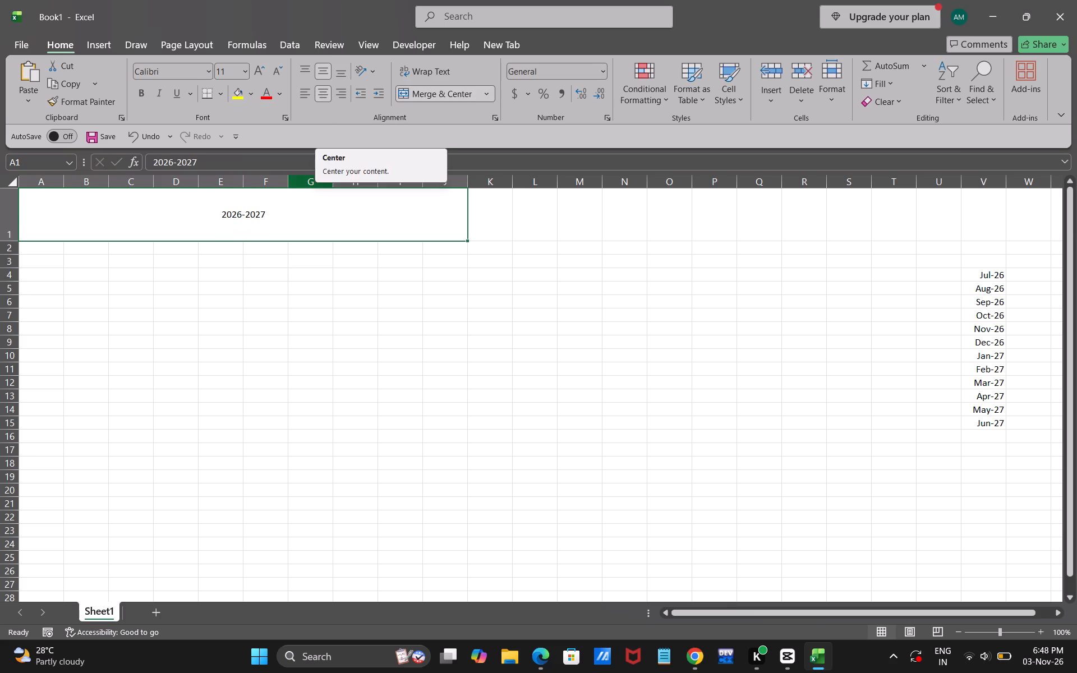
left_click(293, 258)
Increase the font size of the 2026-2027 heading to 28.
left_click(267, 213)
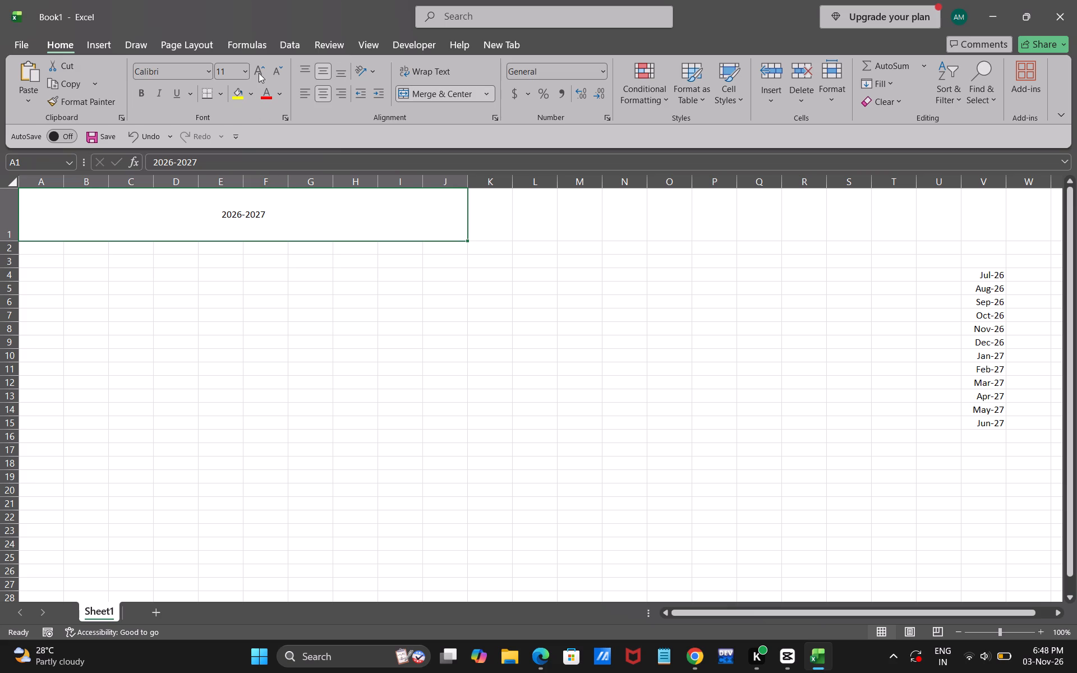
triple_click(259, 73)
triple_click(259, 73)
triple_click(259, 73)
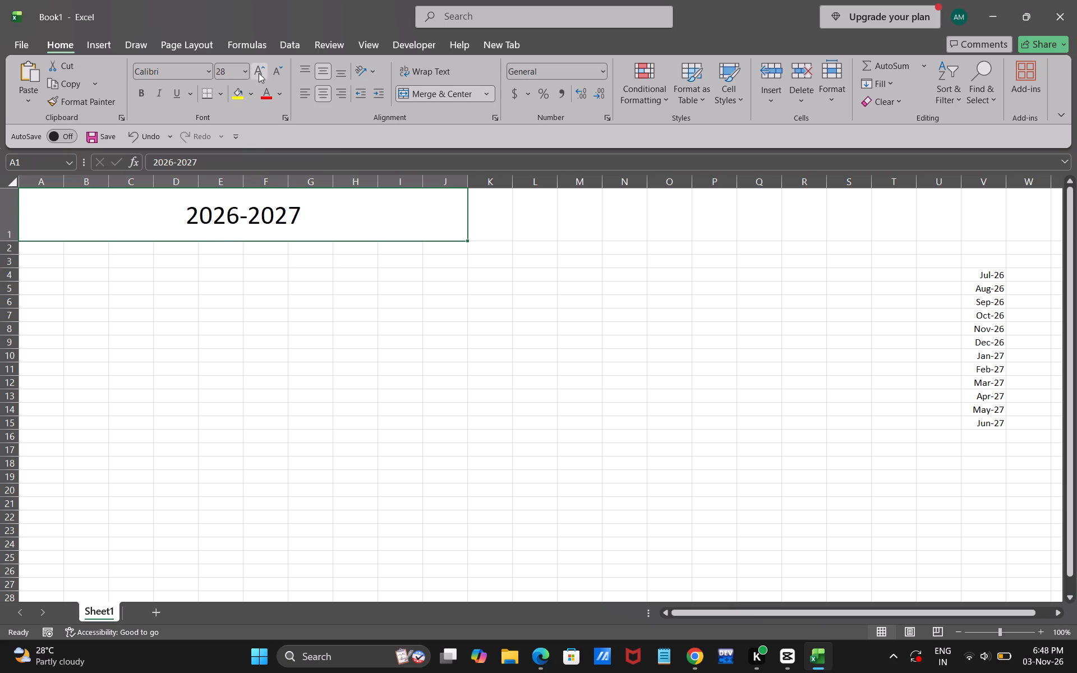
left_click(287, 311)
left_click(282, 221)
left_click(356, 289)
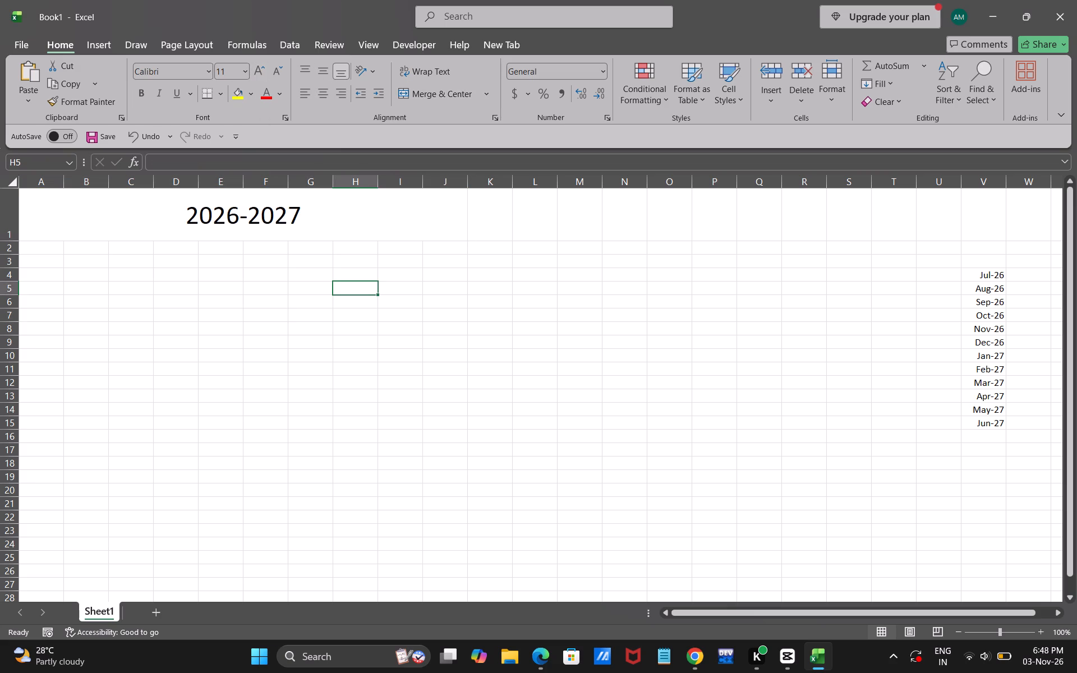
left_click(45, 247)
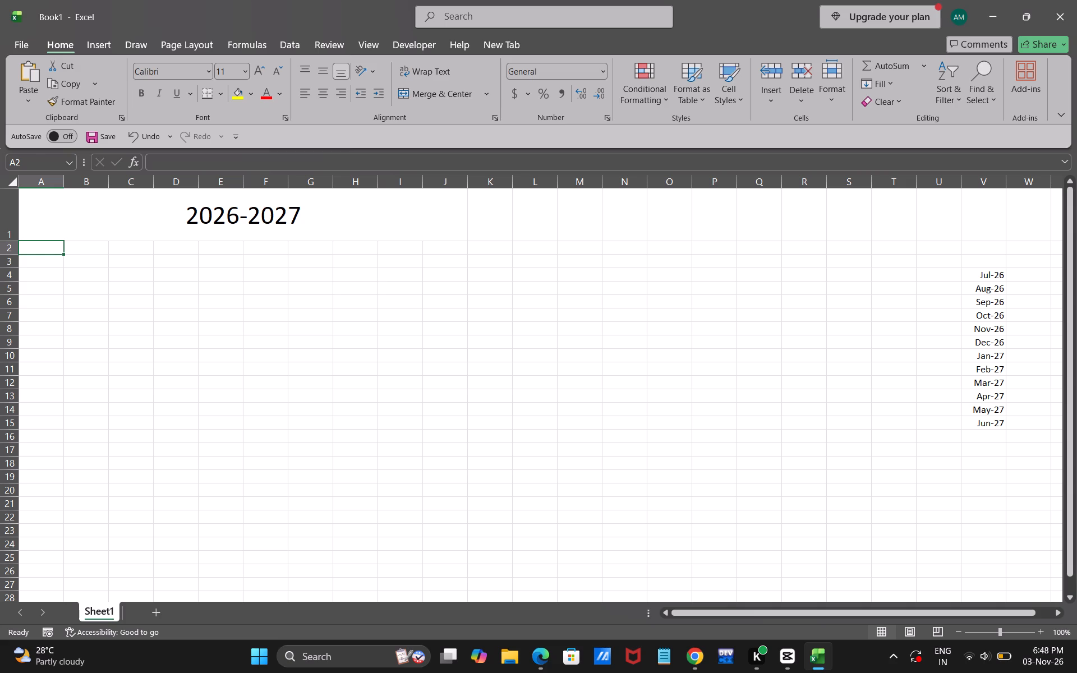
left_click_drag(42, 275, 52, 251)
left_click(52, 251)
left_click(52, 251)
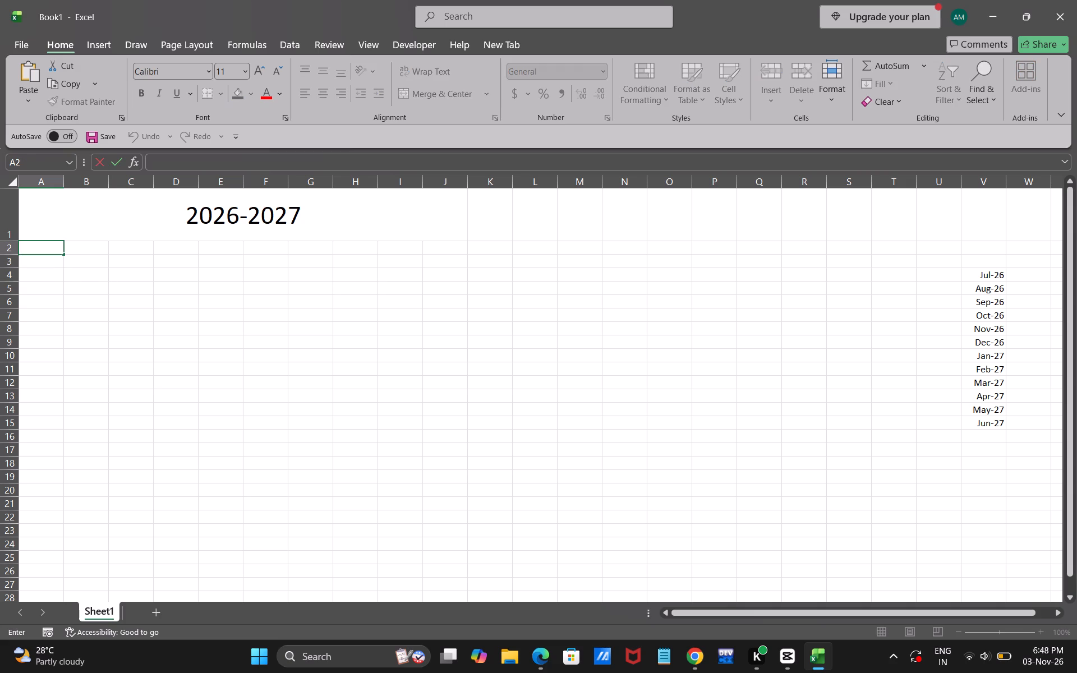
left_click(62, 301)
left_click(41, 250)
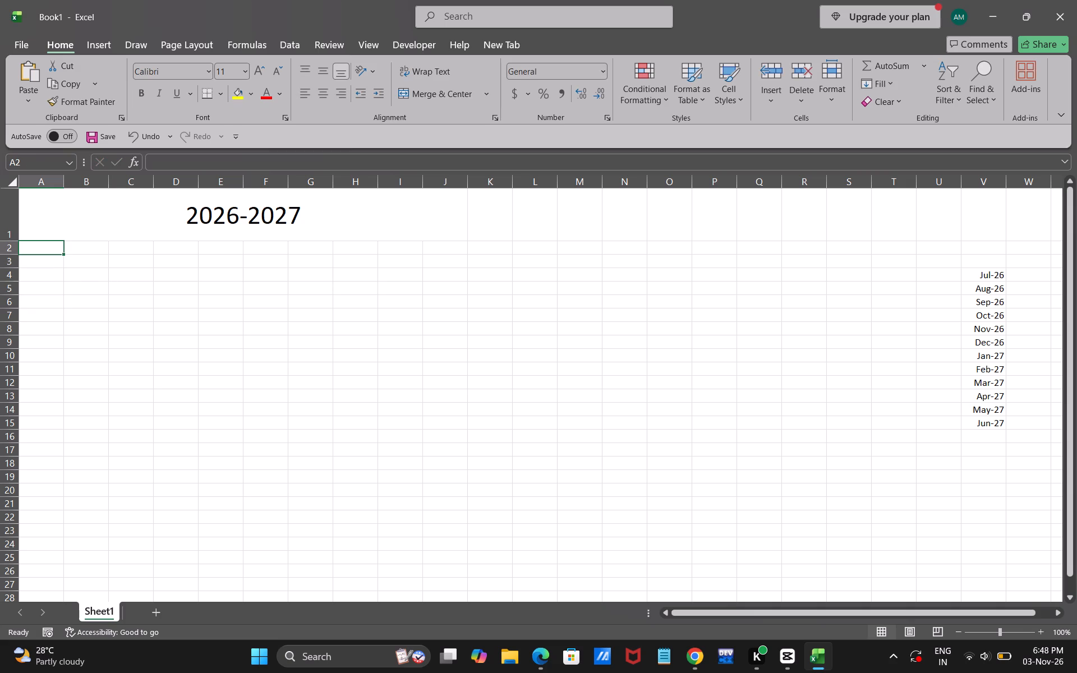
Apply All Borders to the merged 2026-2027 heading cell.
left_click(210, 237)
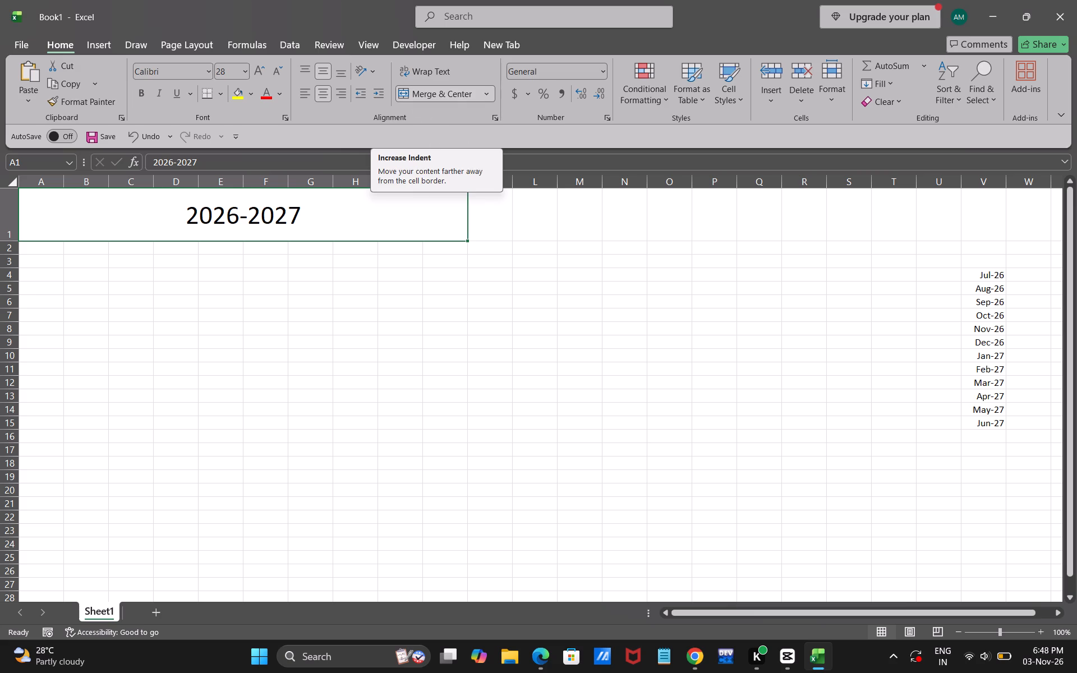
left_click(530, 236)
left_click(405, 220)
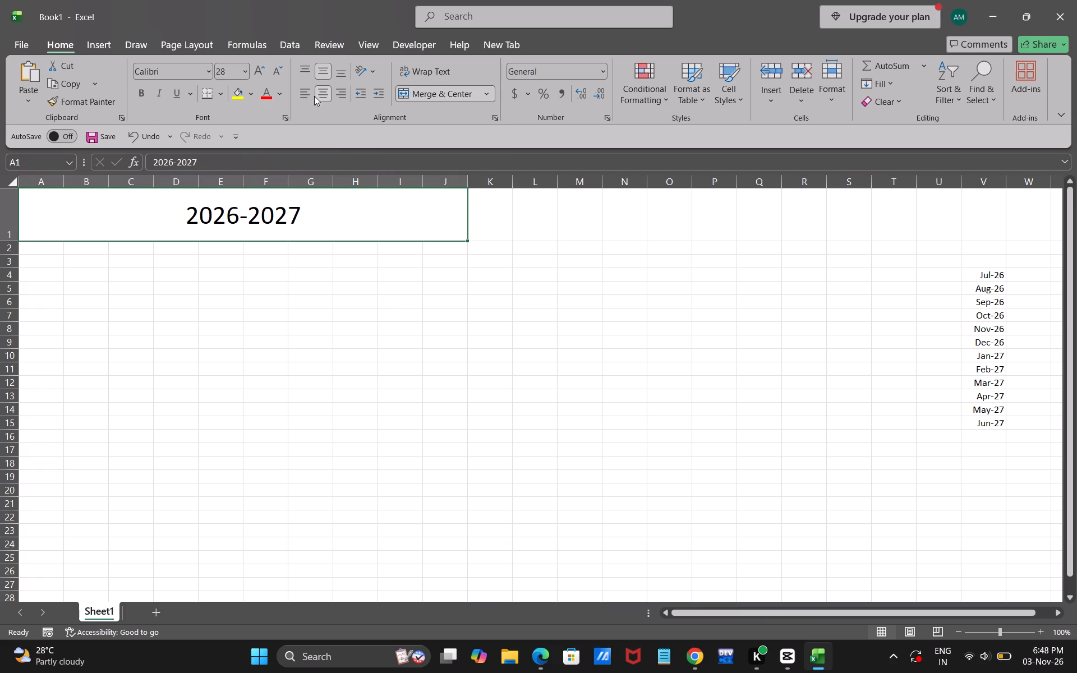
left_click(219, 95)
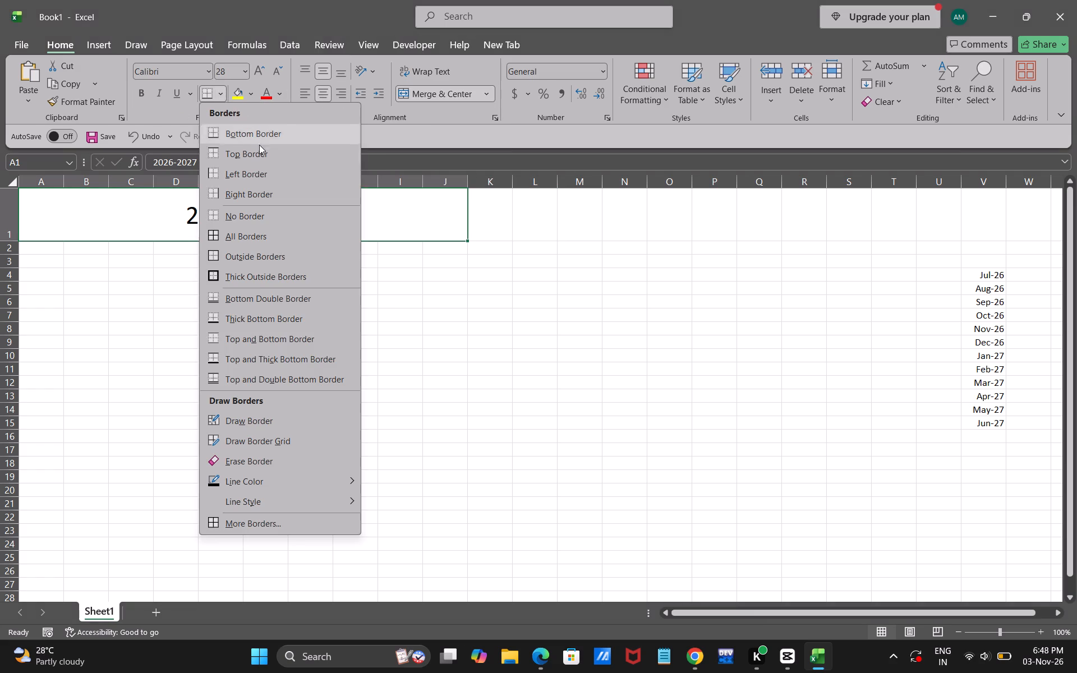
left_click(237, 237)
left_click(300, 304)
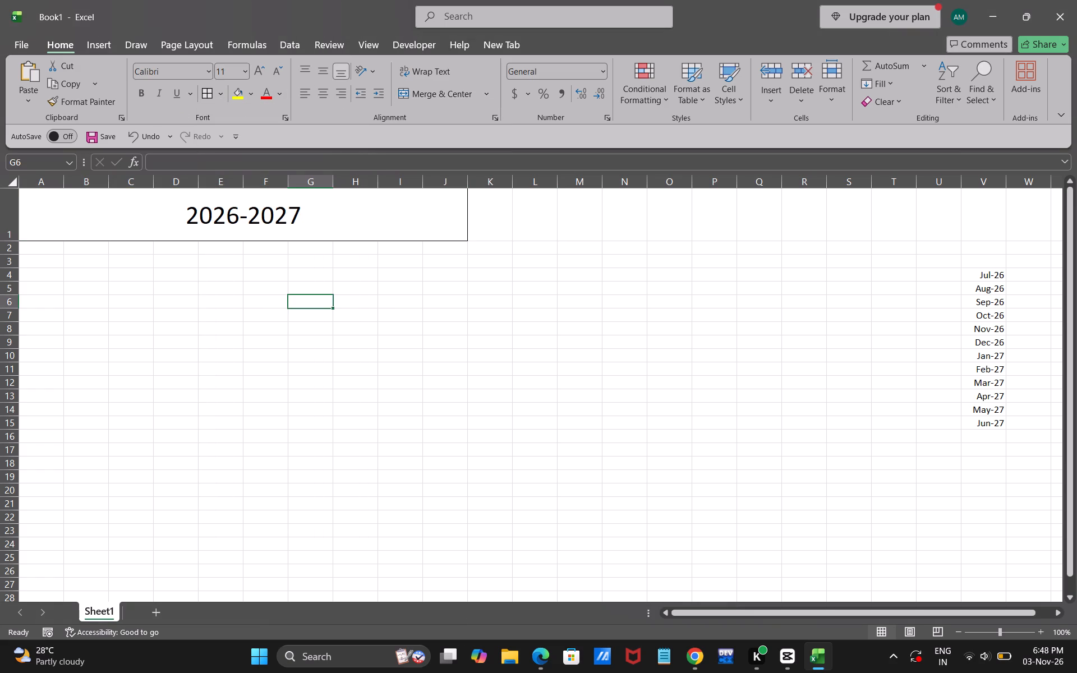
Apply all borders to the cell range A2 through J12 below the heading.
left_click_drag(40, 248, 393, 268)
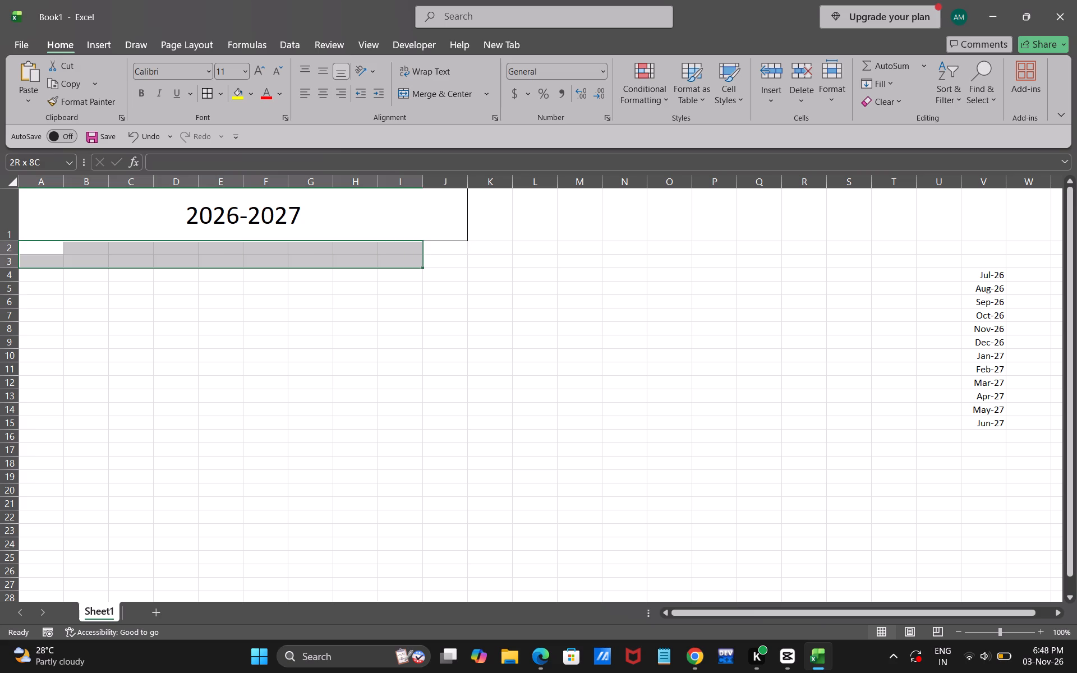
left_click_drag(393, 268, 454, 407)
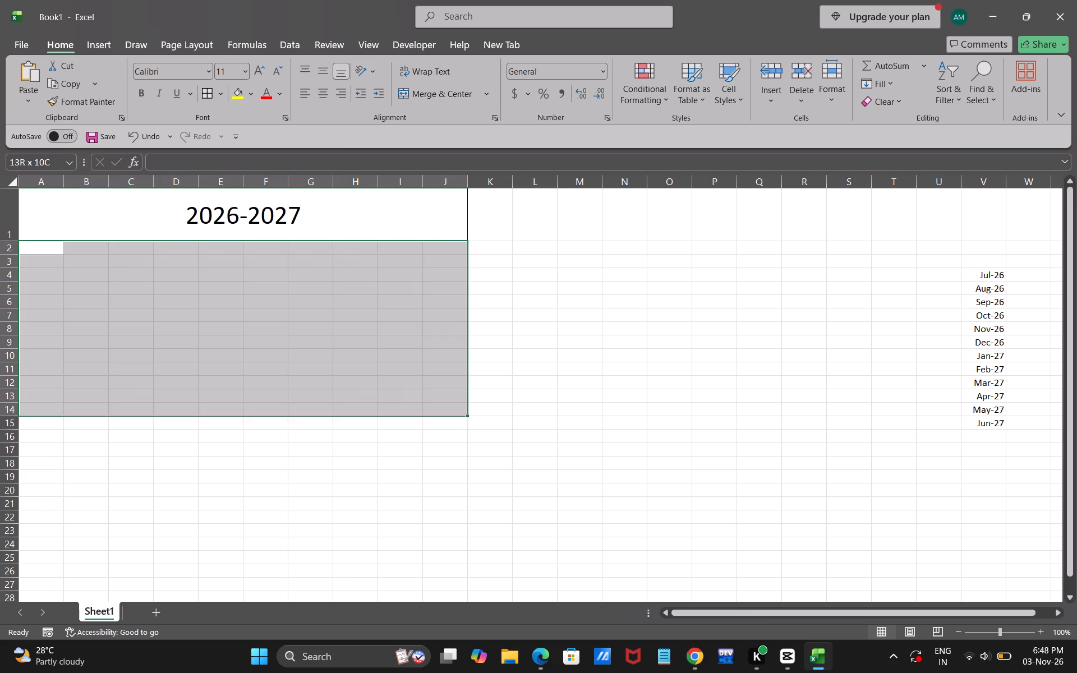
left_click_drag(454, 407, 454, 382)
left_click(208, 89)
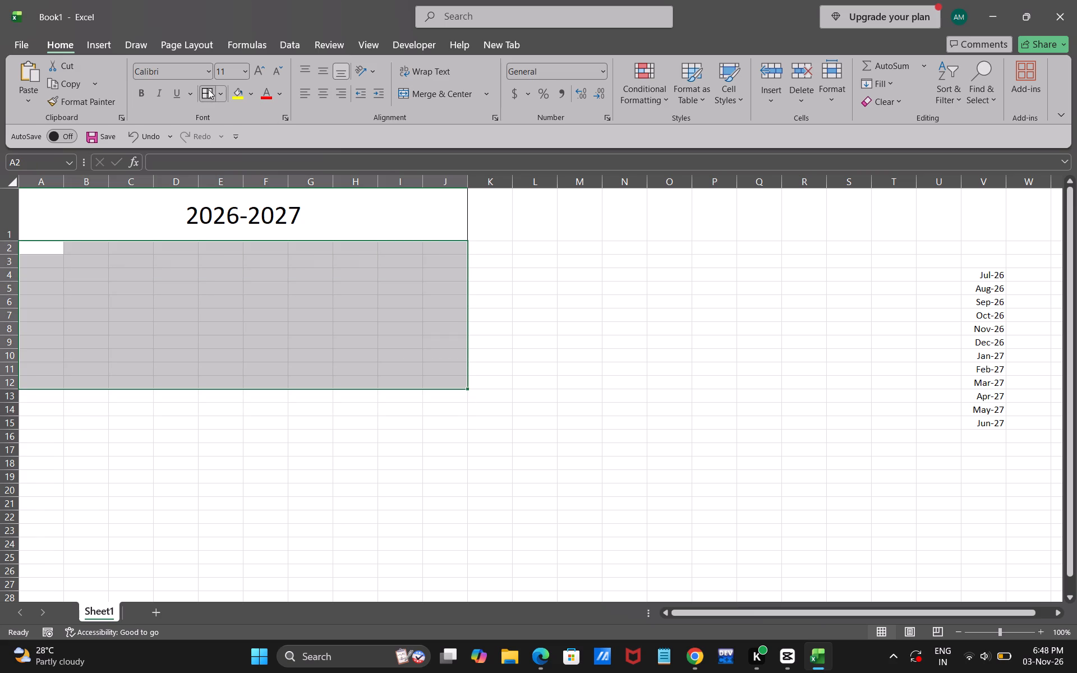
left_click(516, 284)
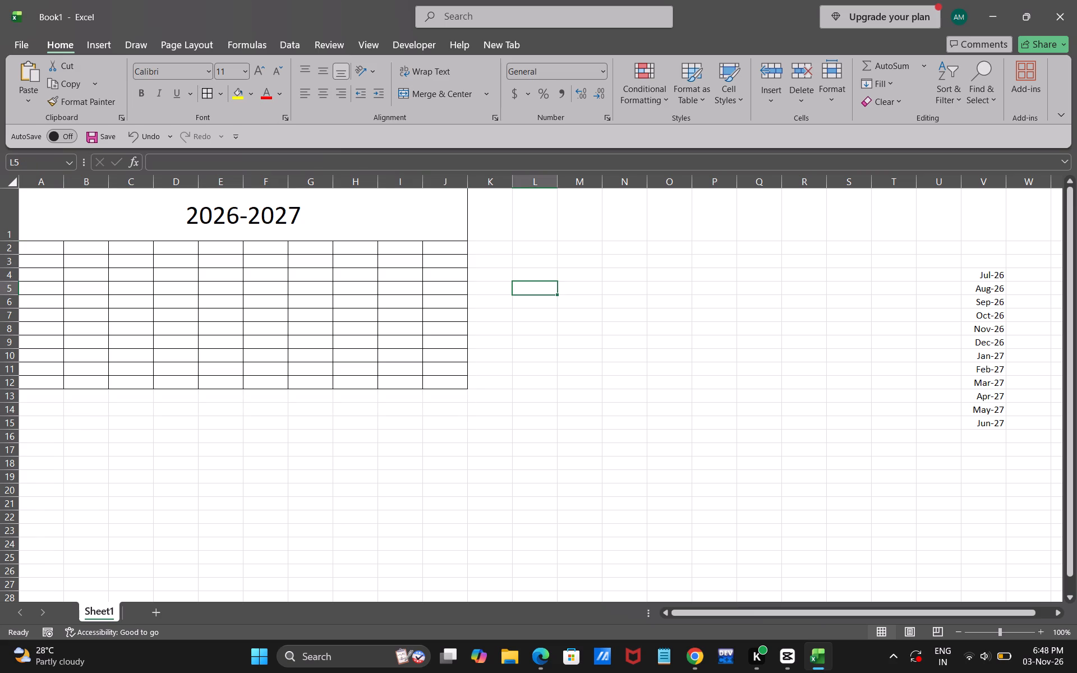
Merge and center cells B2 through J2 in the row below the heading.
left_click(41, 246)
left_click_drag(41, 246, 389, 239)
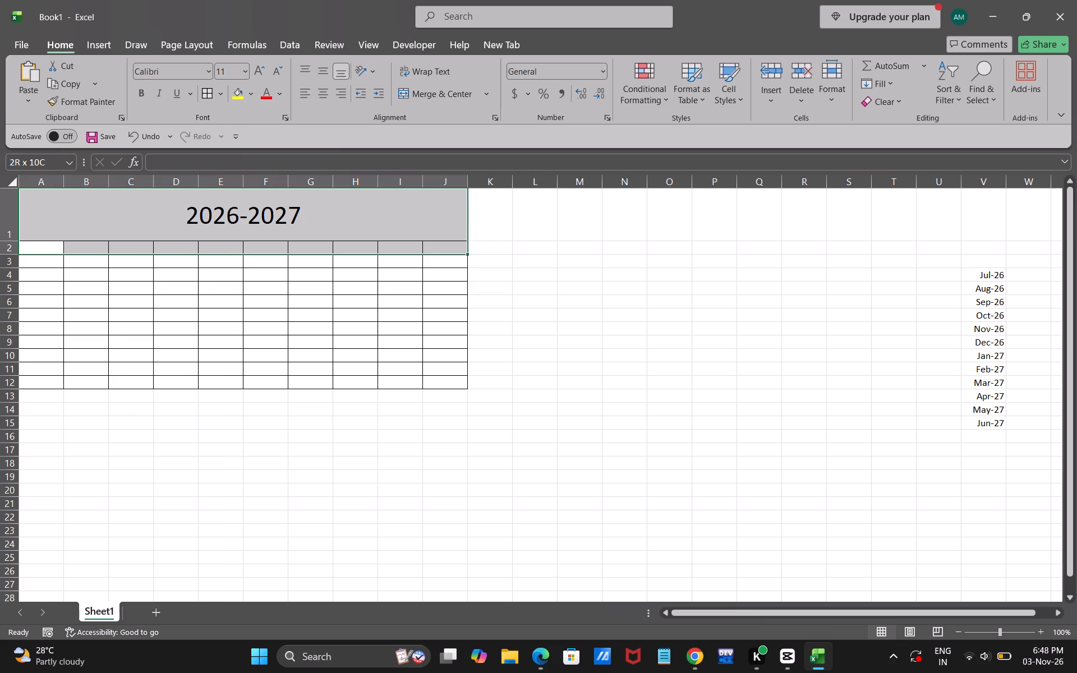
left_click_drag(389, 239, 427, 248)
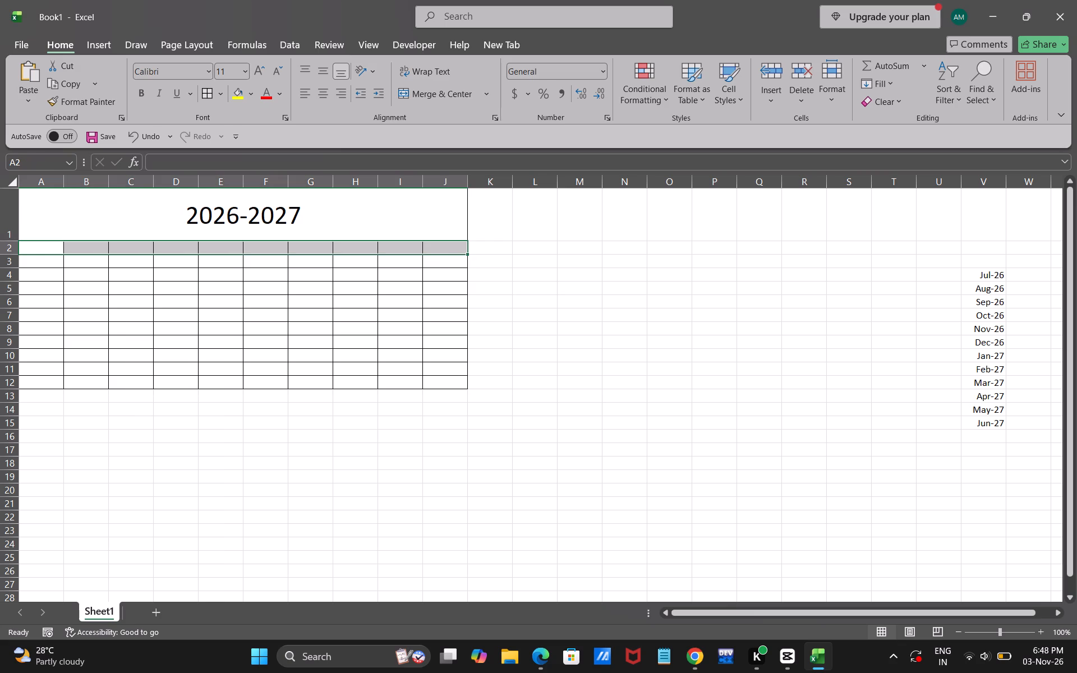
left_click(90, 261)
left_click(32, 246)
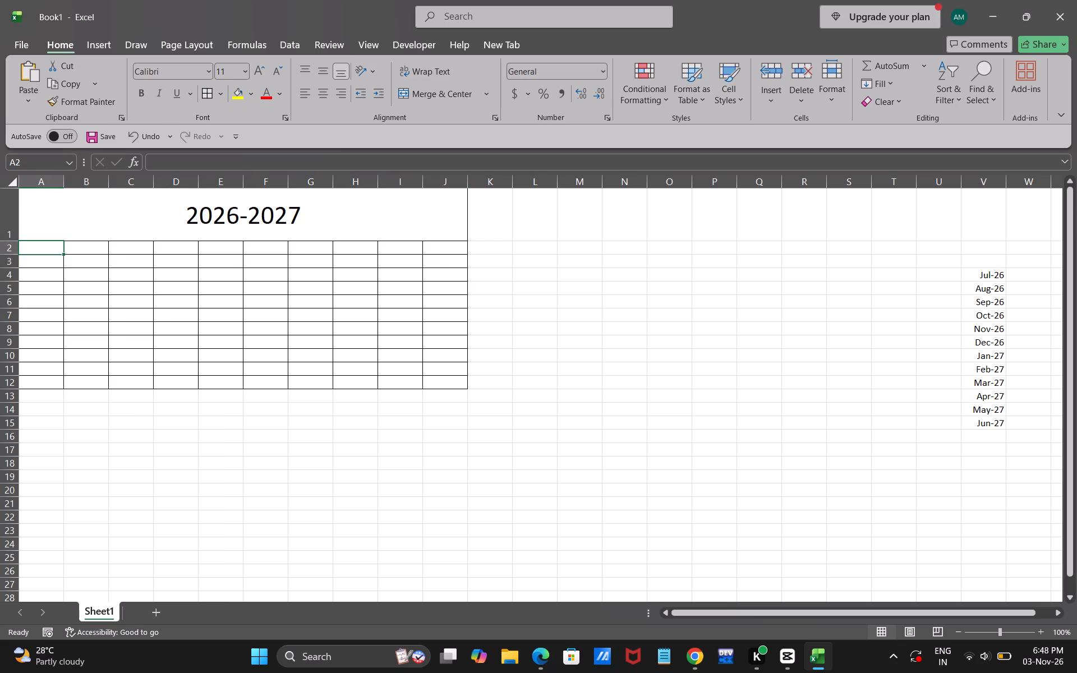
left_click_drag(87, 247, 458, 256)
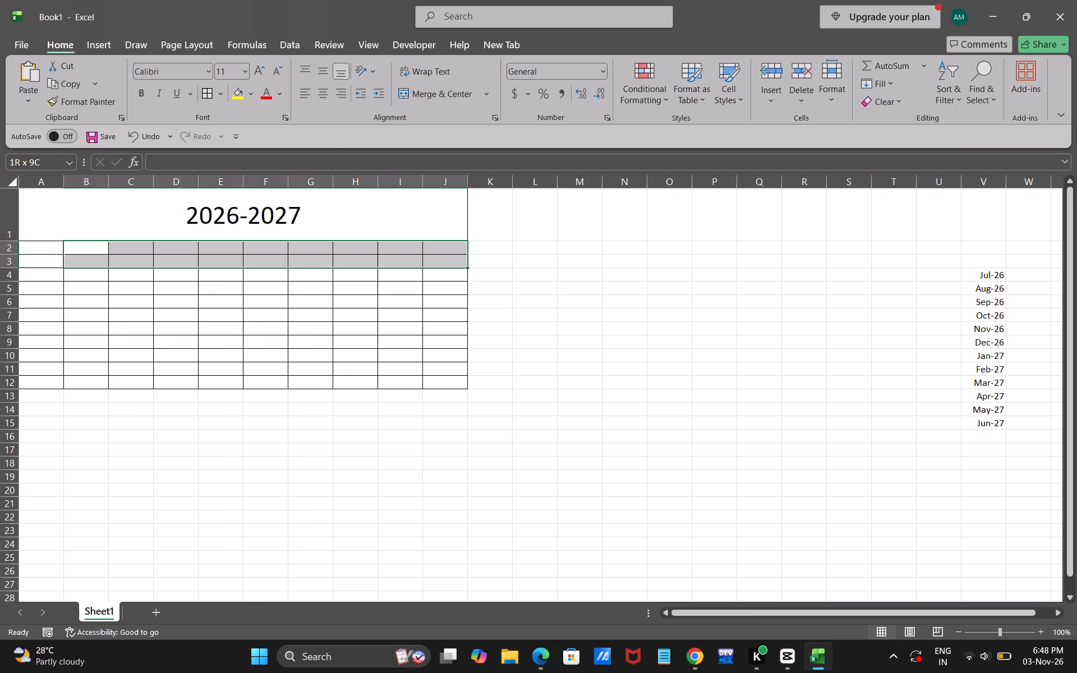
left_click_drag(458, 256, 455, 253)
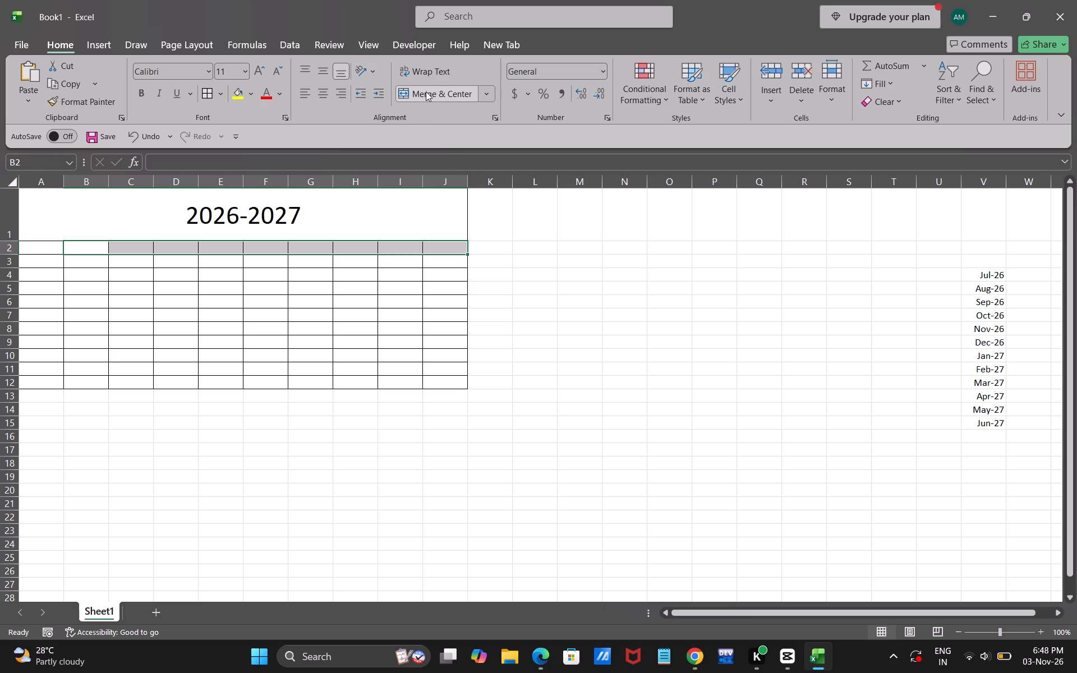
left_click(426, 91)
Enter the label Month in cell A2.
left_click(46, 248)
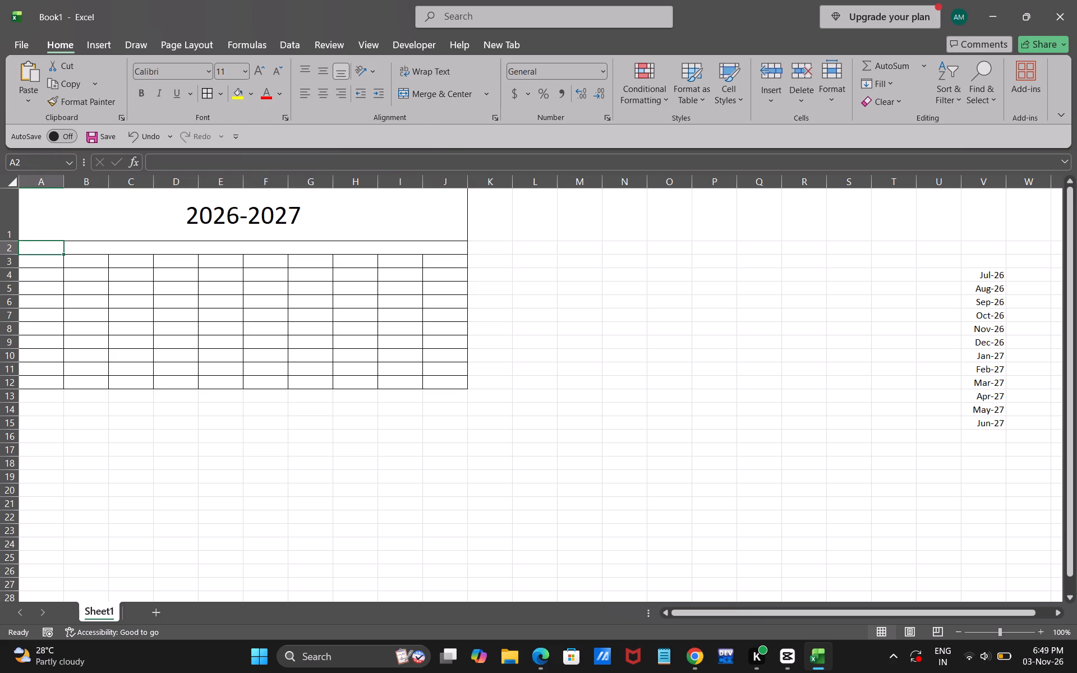
type("Month")
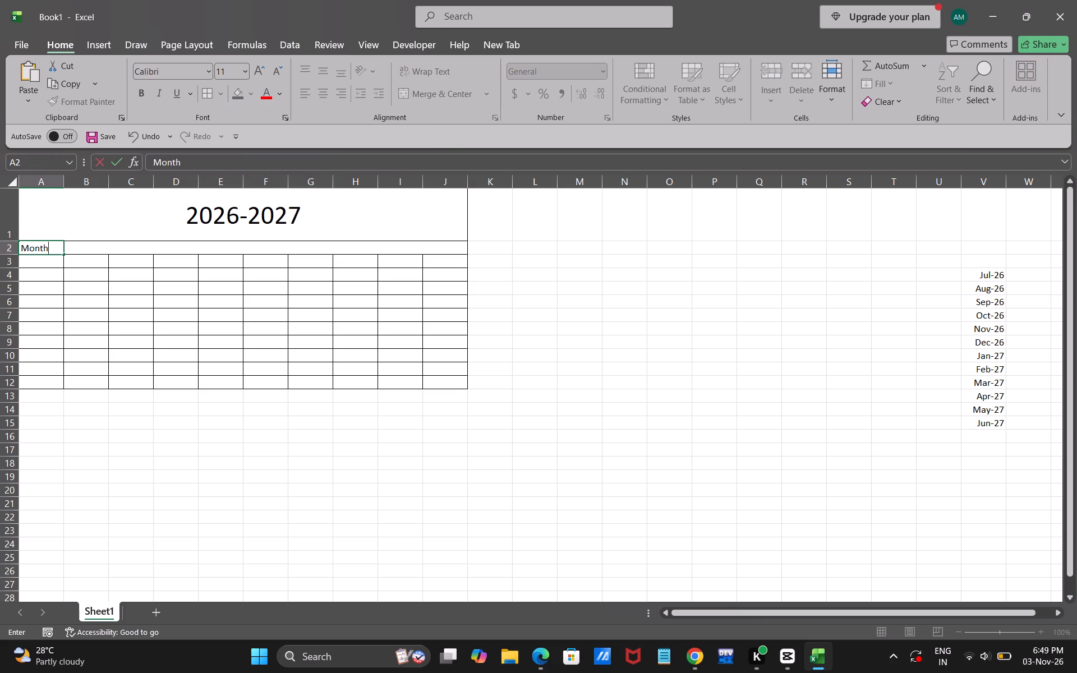
left_click(117, 281)
left_click(99, 243)
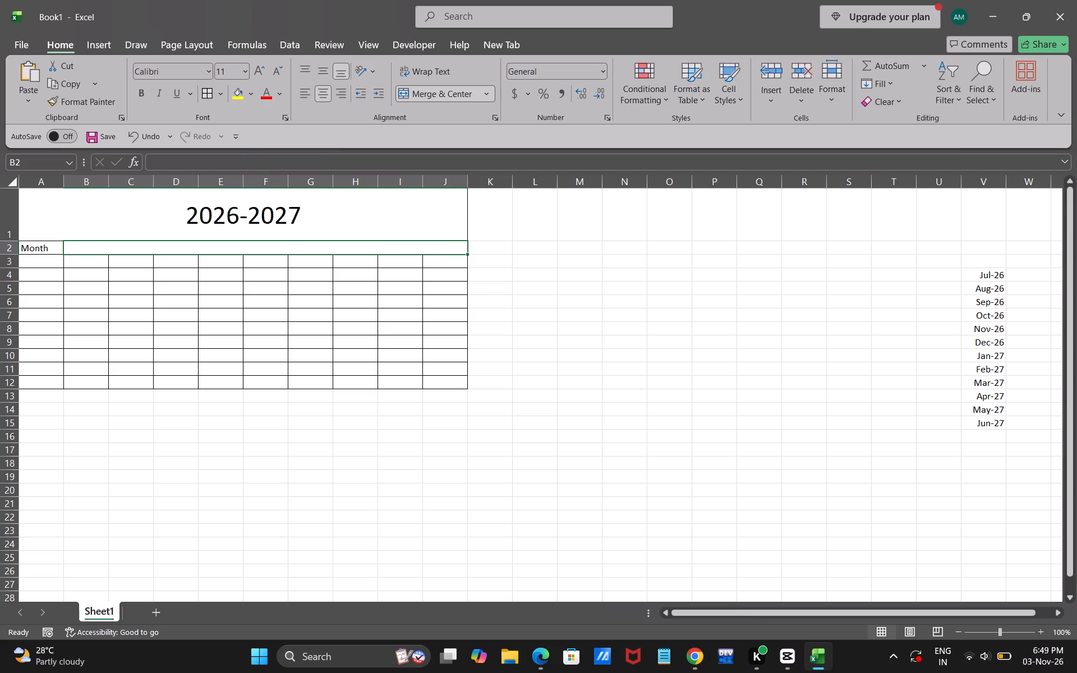
Center the Month label horizontally and vertically in cell A2.
left_click(44, 251)
left_click(318, 94)
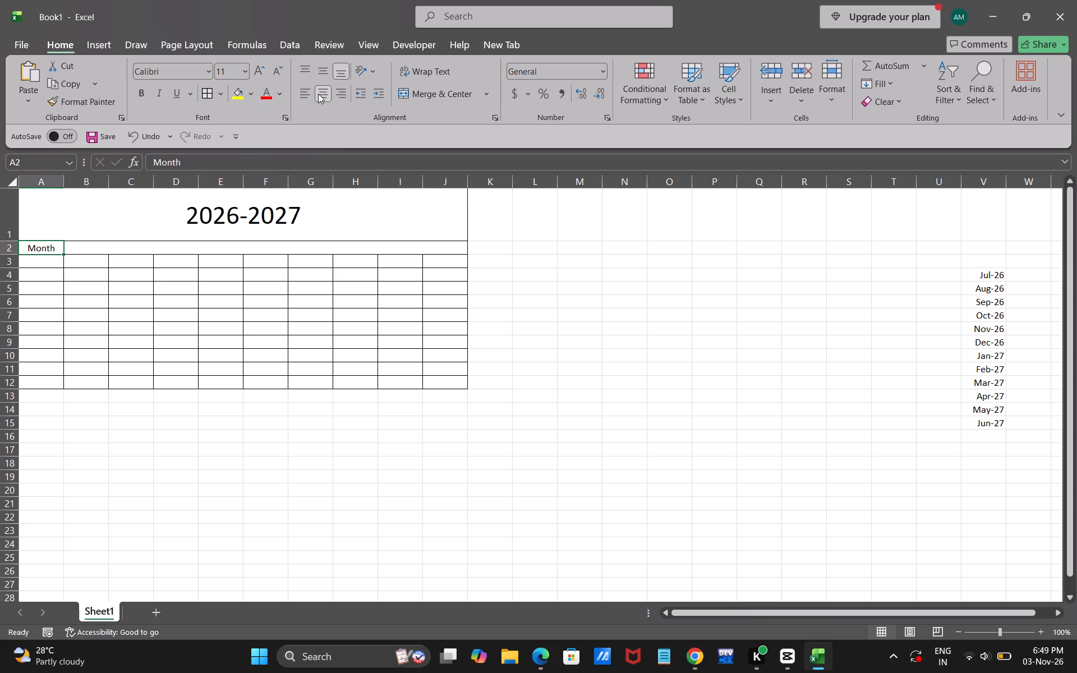
left_click(329, 67)
left_click(174, 224)
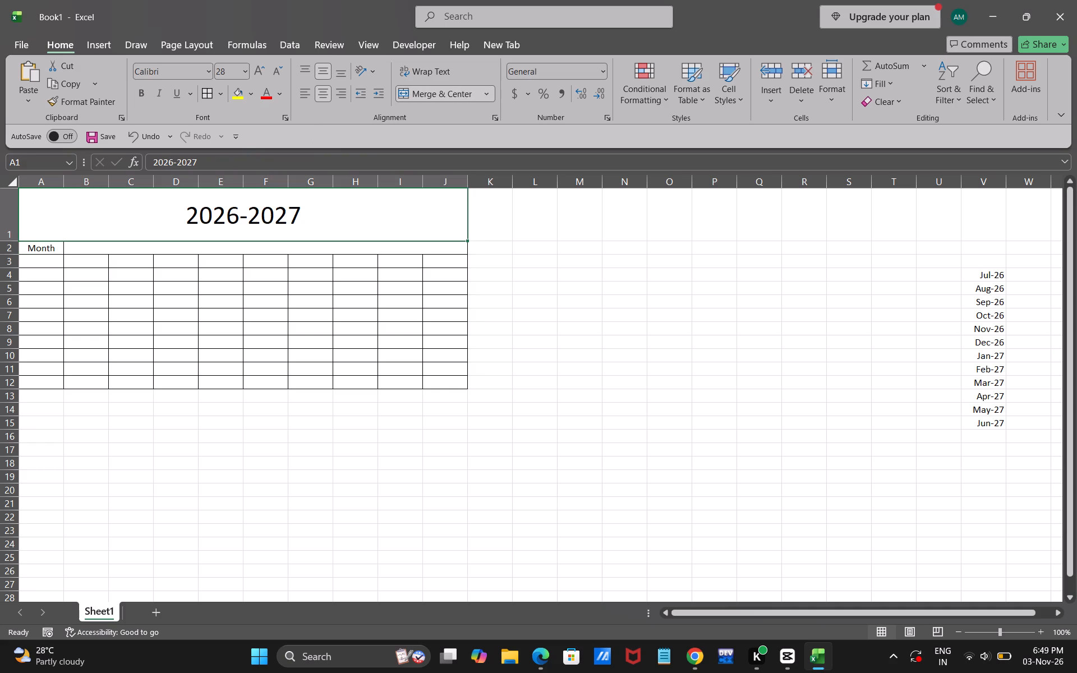
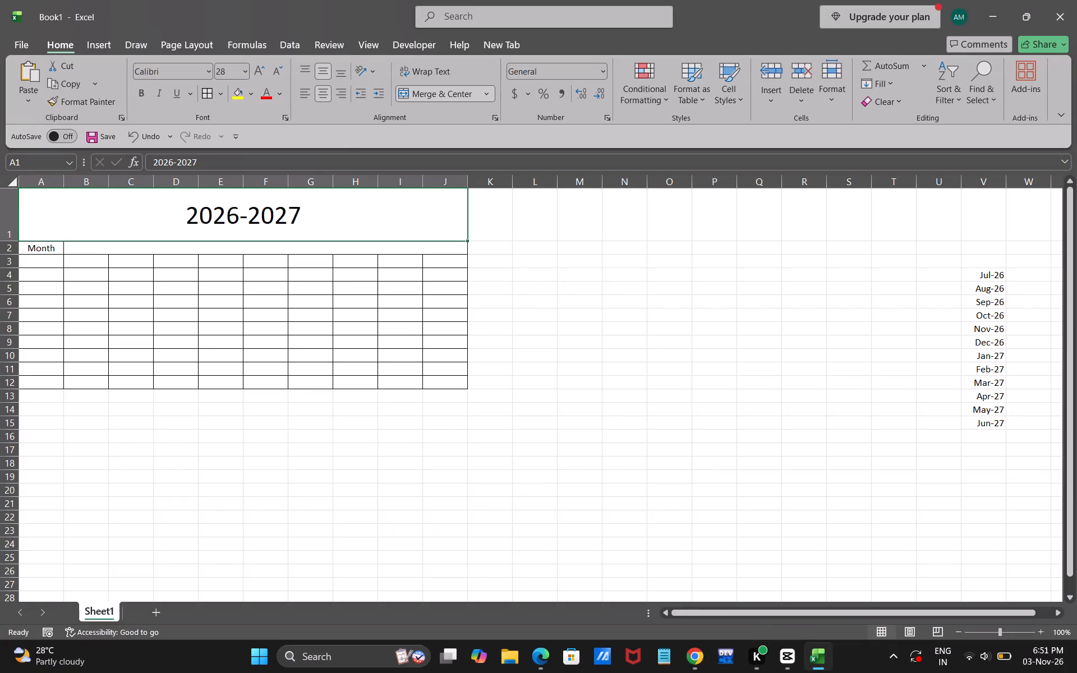
Unmerge the merged cells B2 through J2 beside the Month label.
left_click(89, 245)
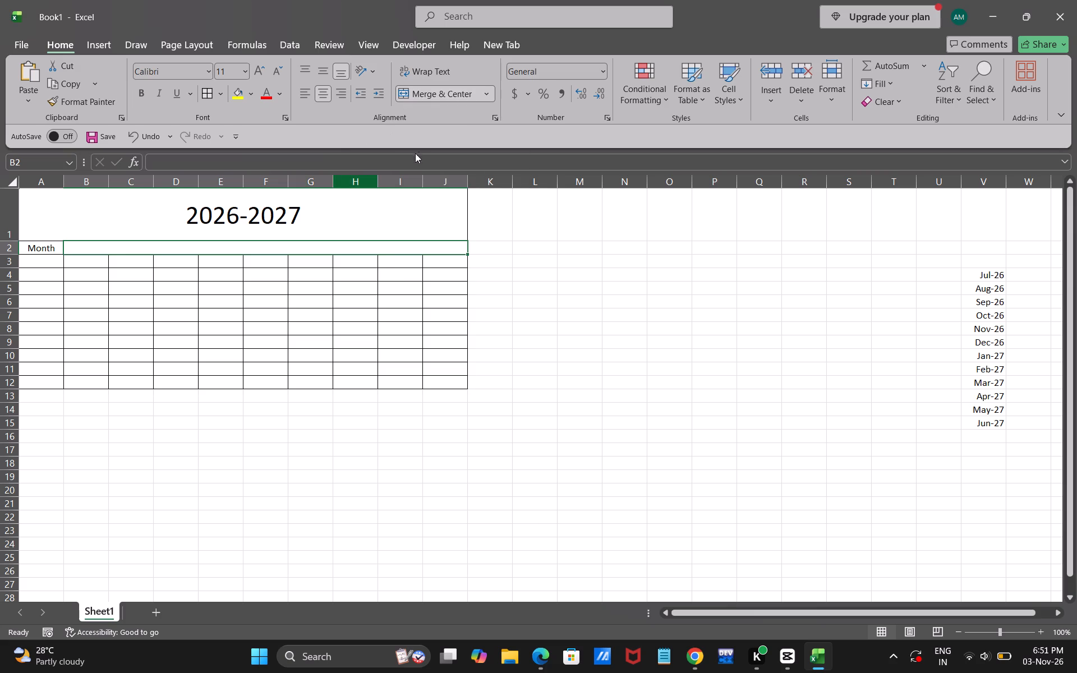
left_click(431, 91)
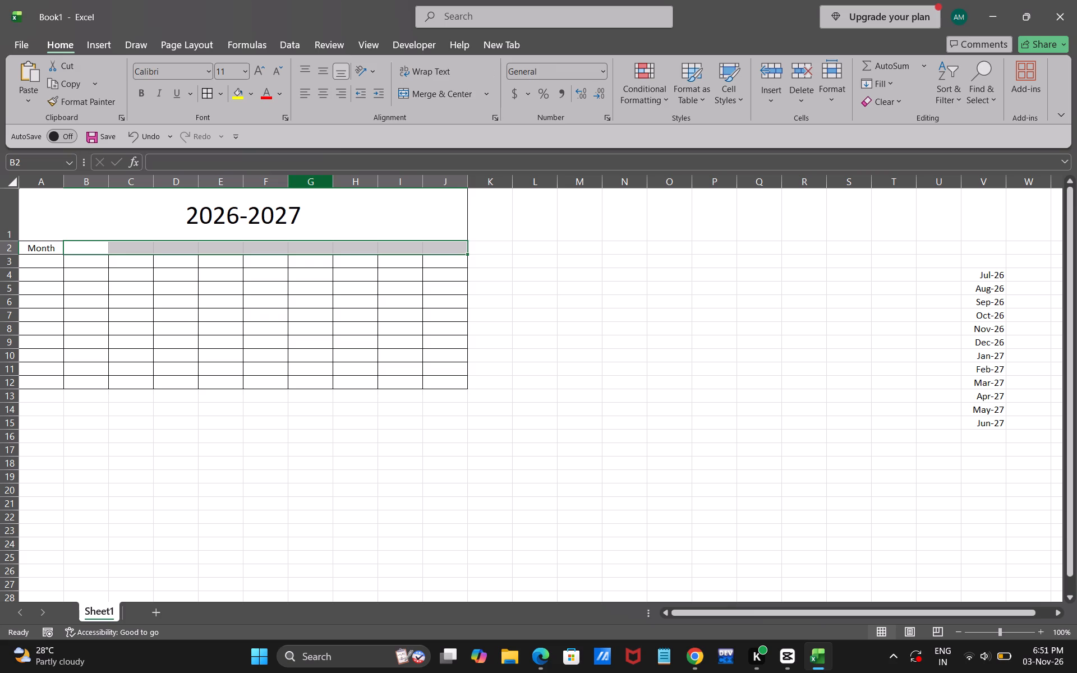
Copy Jul-26 from cell V4 of the month list into cell B2.
left_click(93, 249)
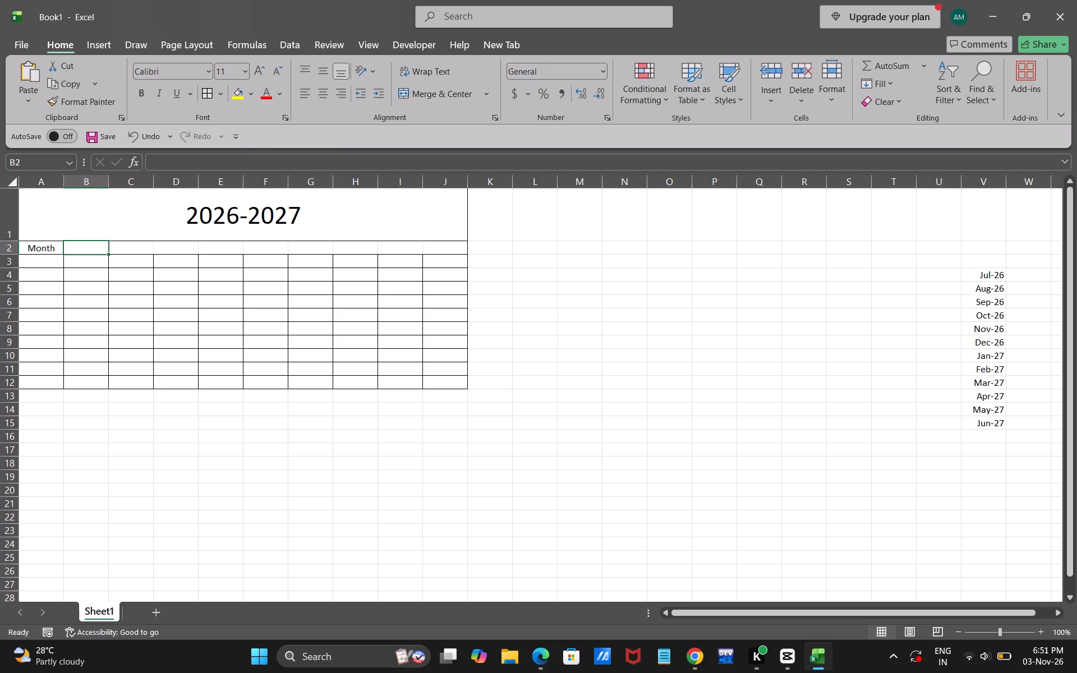
left_click(984, 276)
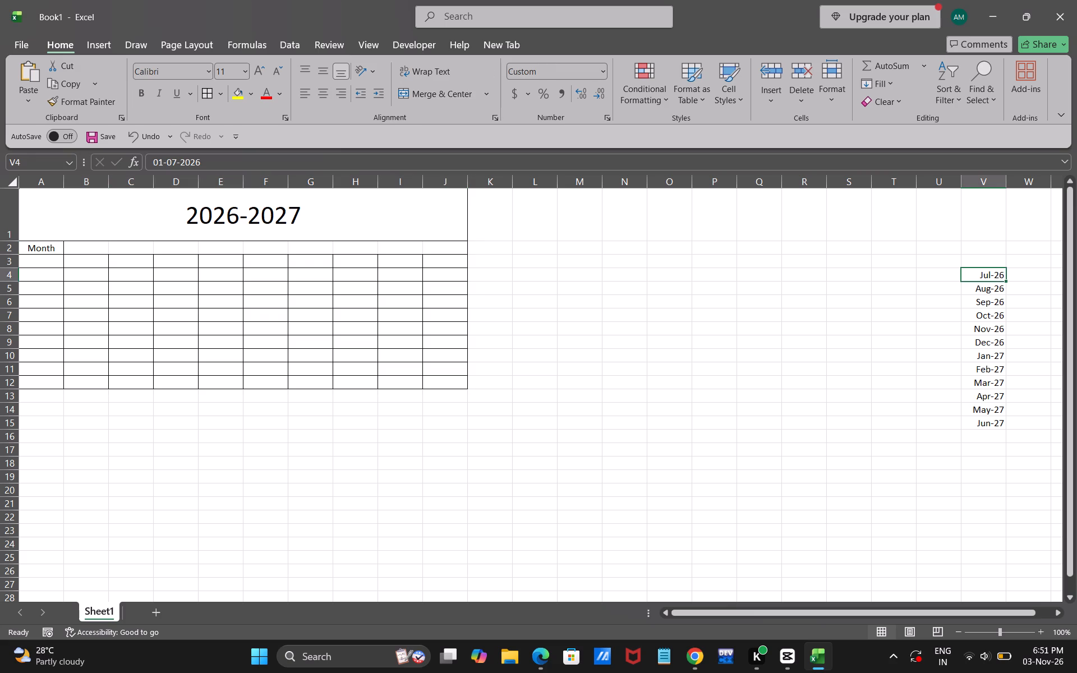
key("ctrl+c")
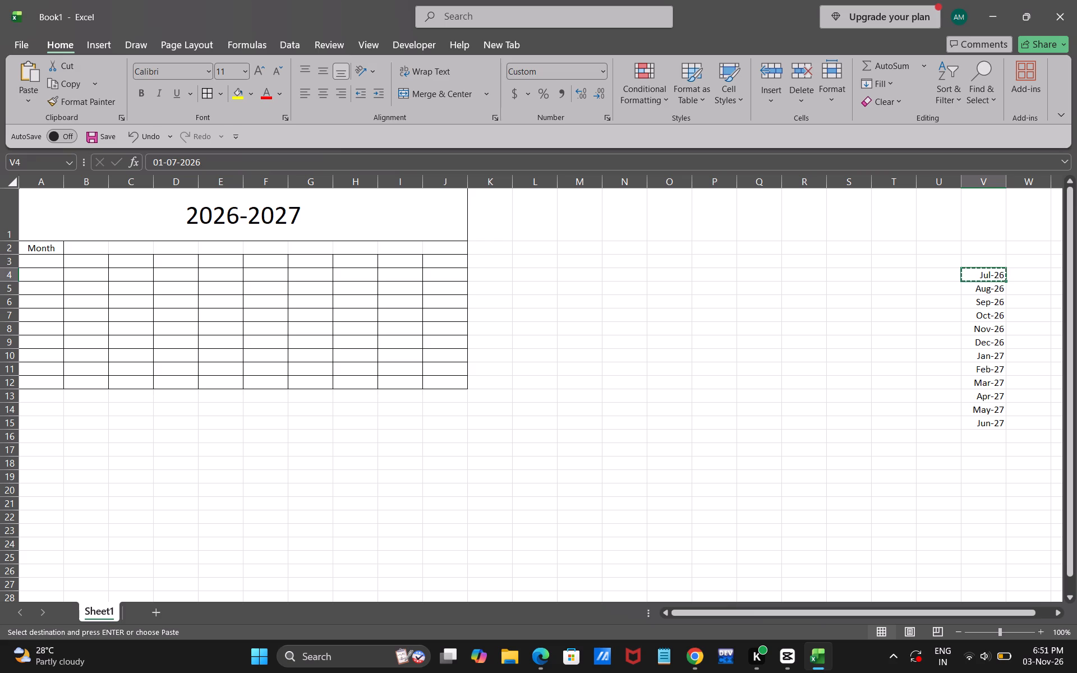
left_click(93, 250)
key("ctrl+v")
left_click(158, 294)
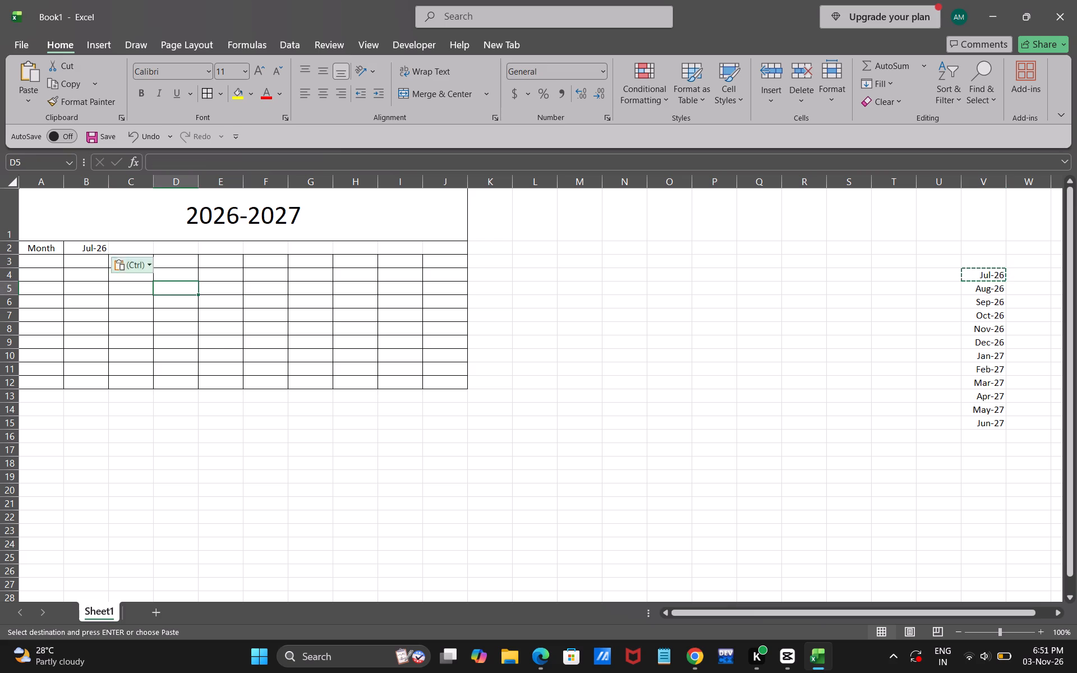
Add List data validation to cell B2 with the month range V4 through V15 as its source.
left_click(93, 246)
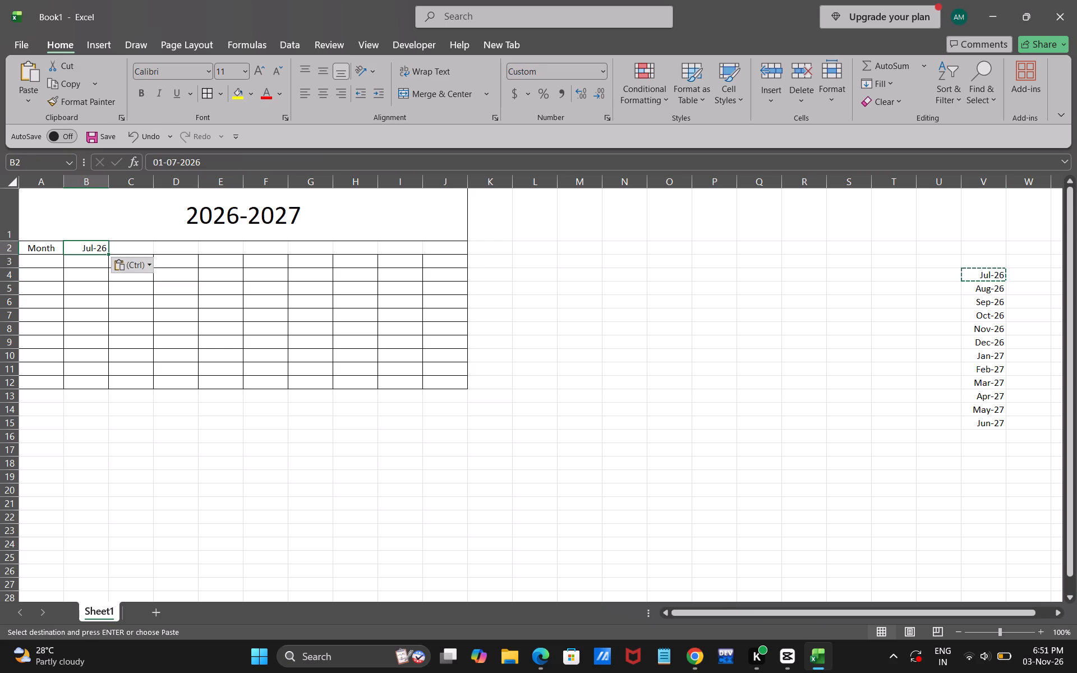
left_click(96, 248)
left_click(280, 43)
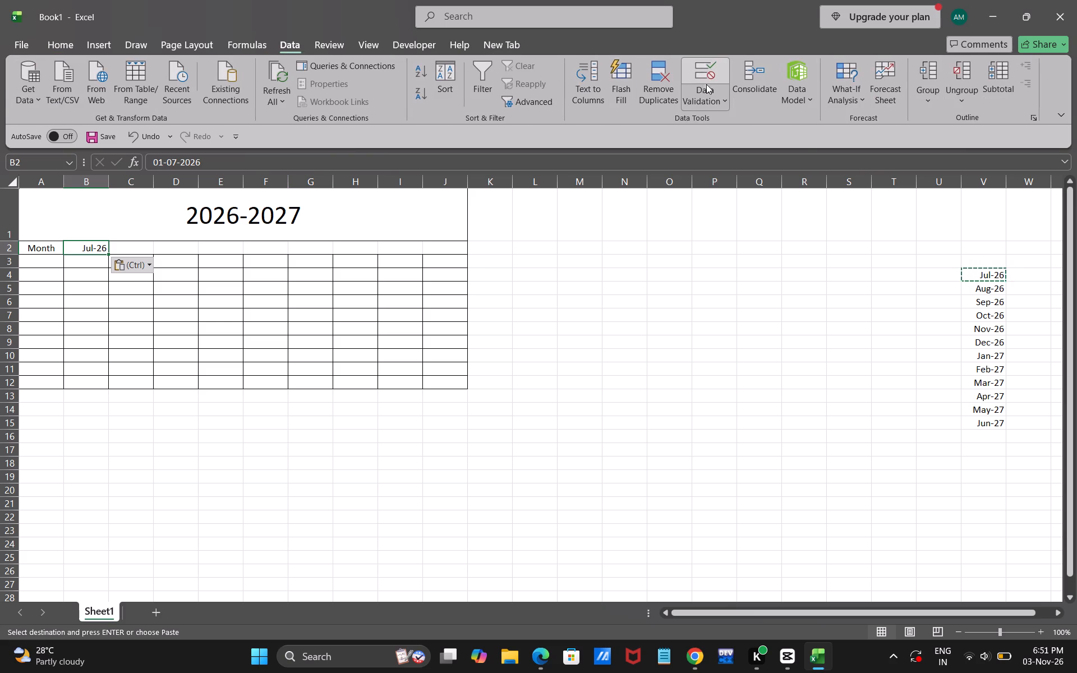
left_click(706, 84)
left_click(752, 123)
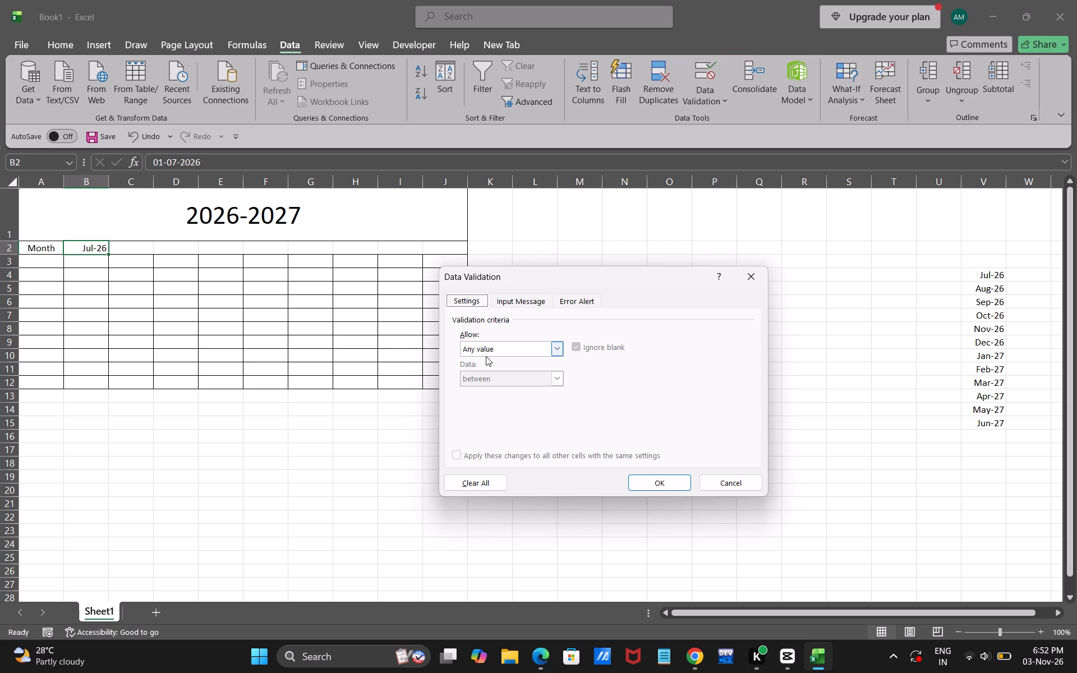
left_click(494, 347)
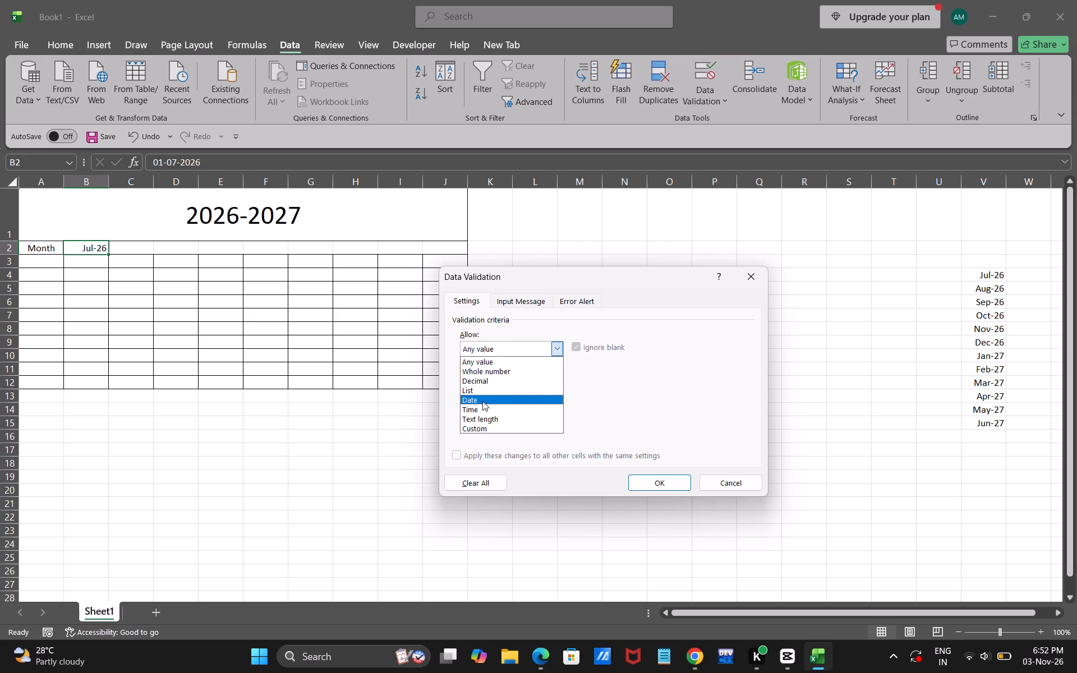
left_click(477, 393)
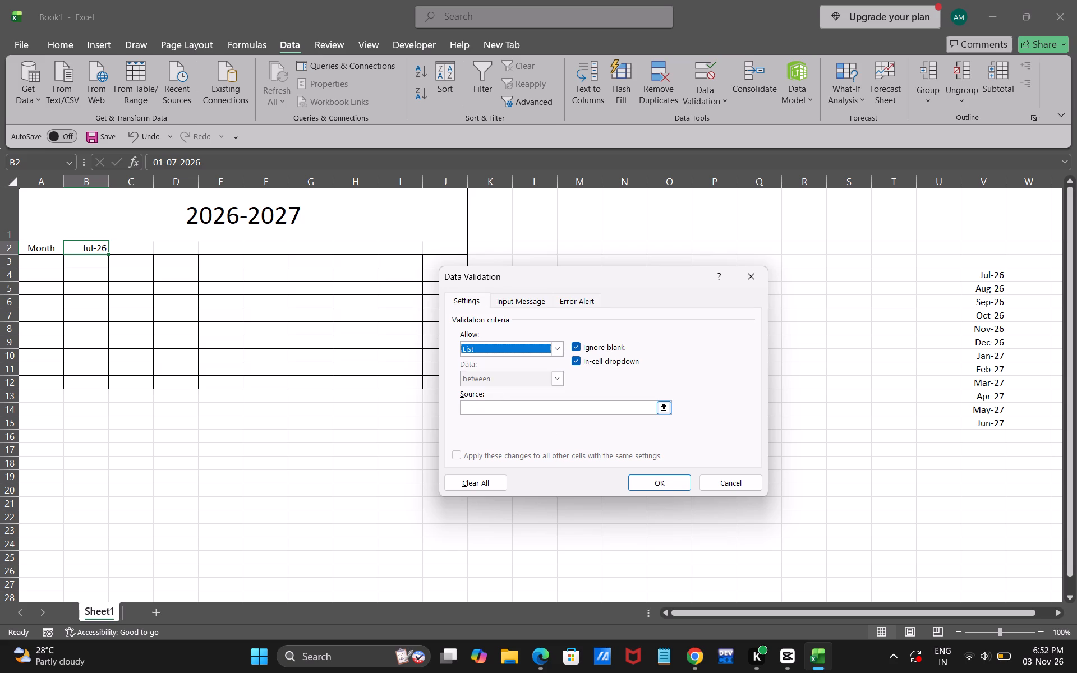
left_click(493, 408)
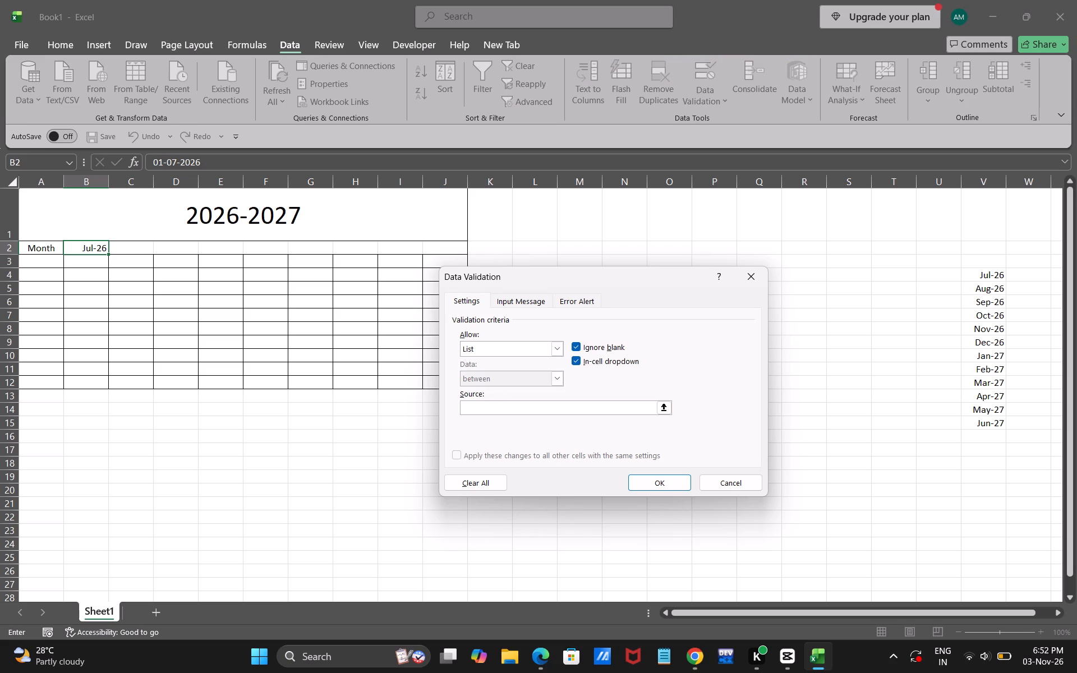
left_click(980, 276)
left_click_drag(976, 276, 983, 421)
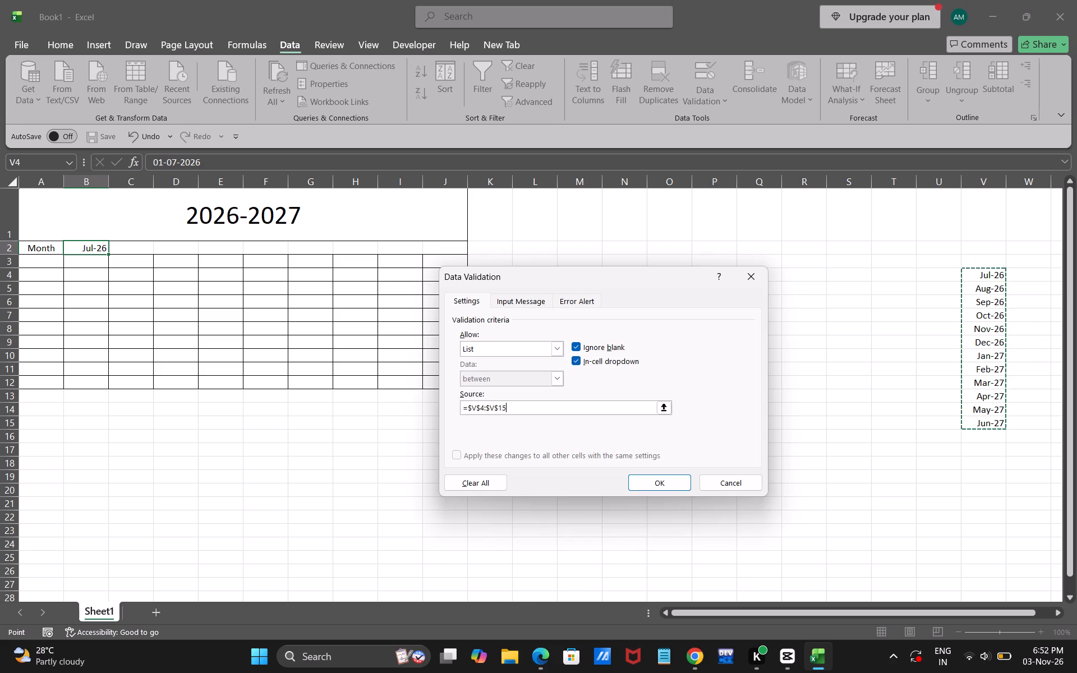
left_click(661, 487)
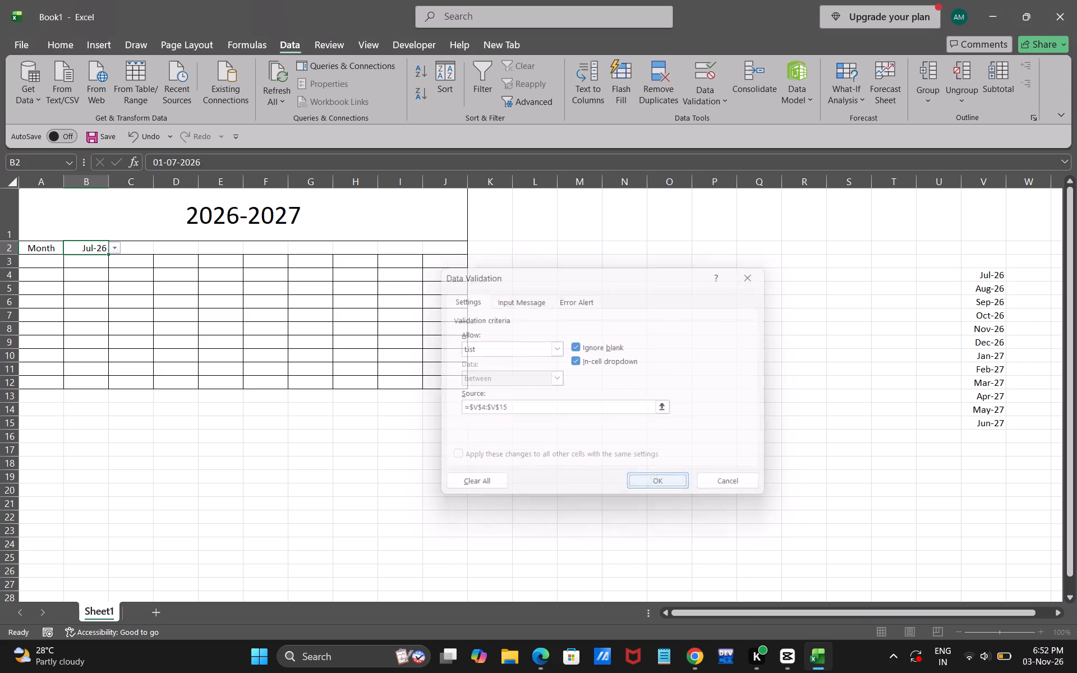
Choose Aug-26 from the month list in cell B2.
left_click(113, 252)
left_click(93, 270)
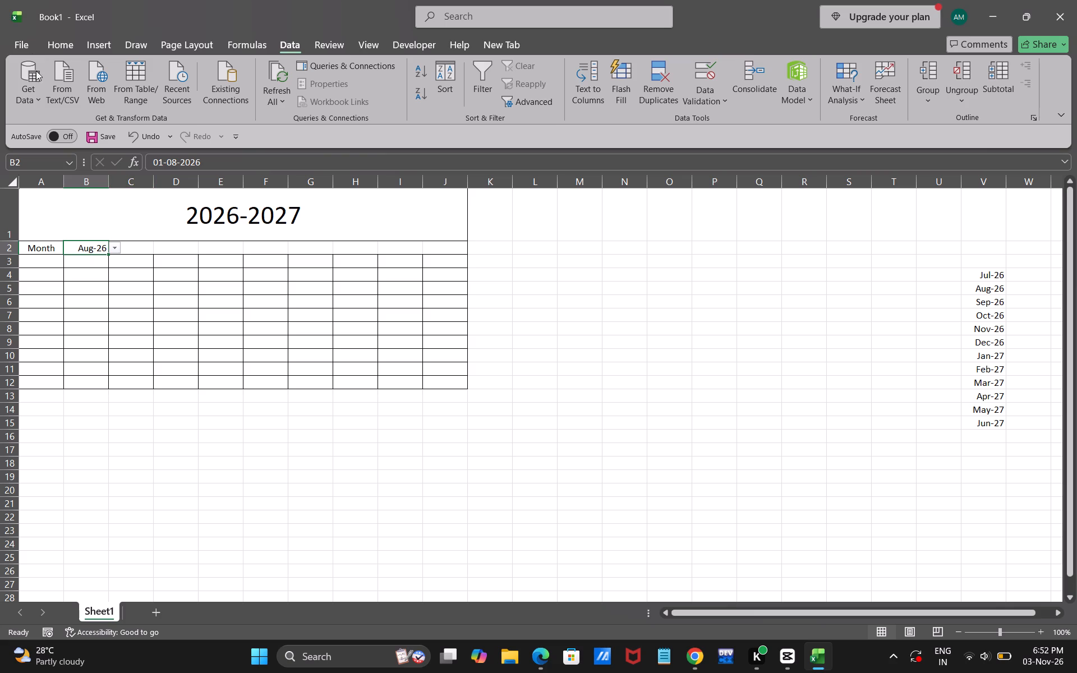
Open the recent Attendance Sheet workbook from the Excel_file folder and go to its Sheet1.
left_click(20, 44)
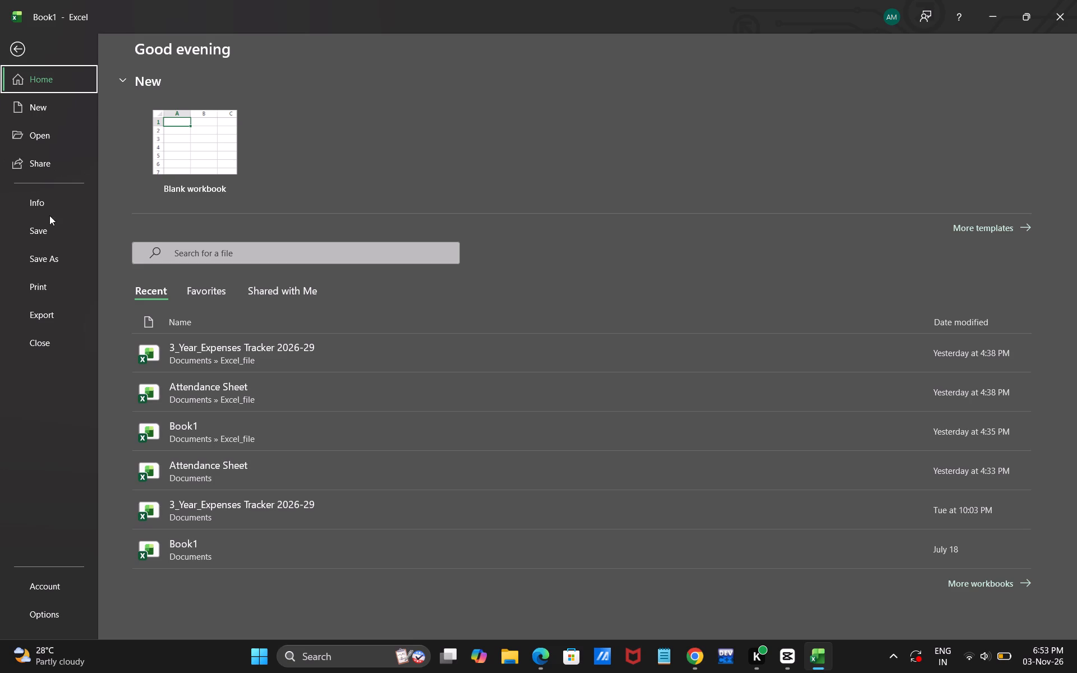
left_click(195, 408)
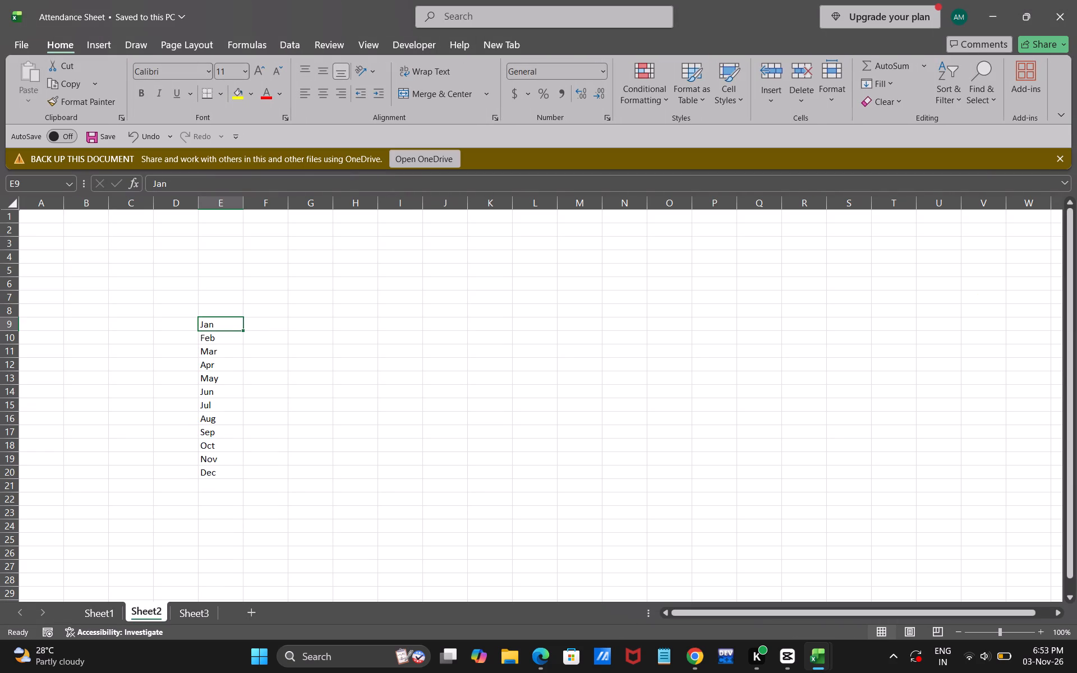
left_click(216, 273)
scroll(216, 273, "right", 4)
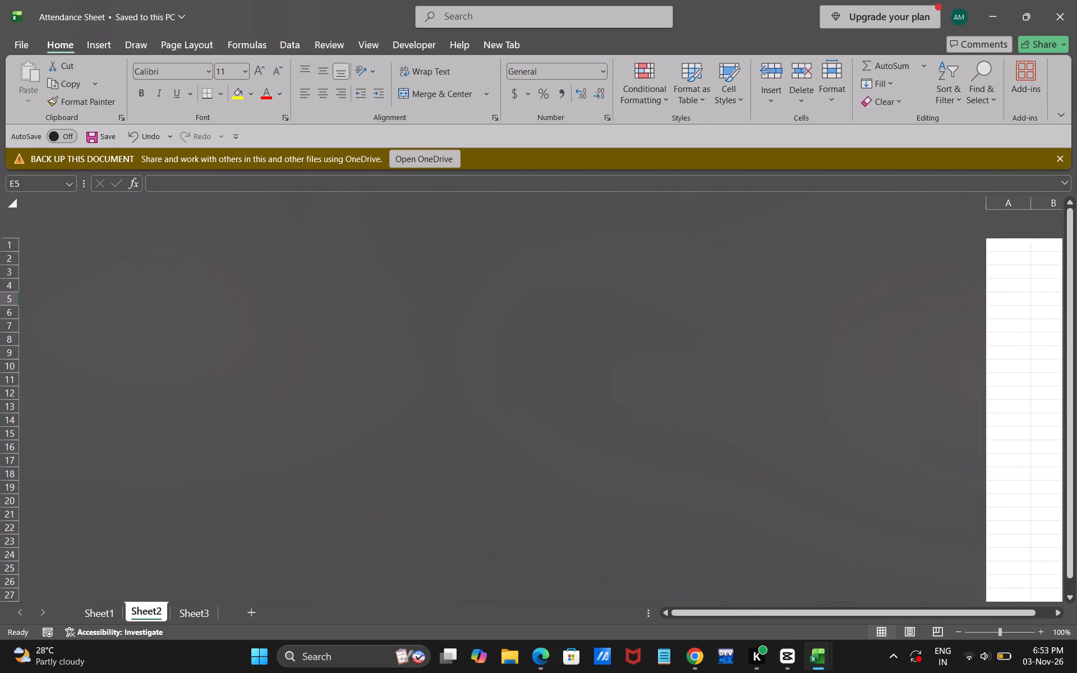
left_click(107, 617)
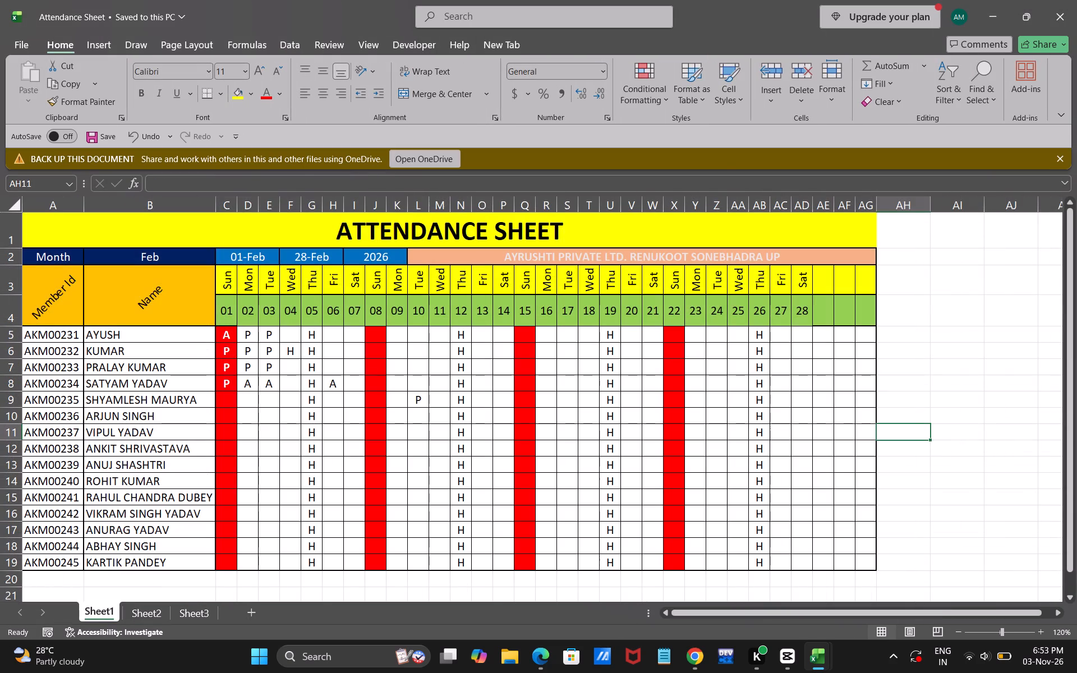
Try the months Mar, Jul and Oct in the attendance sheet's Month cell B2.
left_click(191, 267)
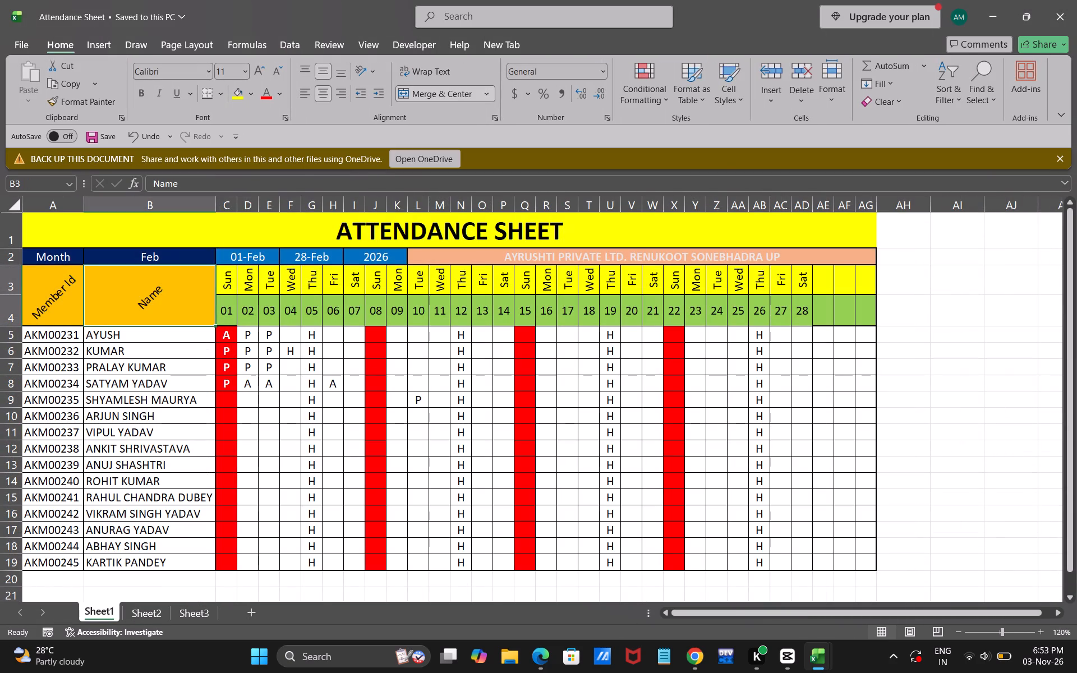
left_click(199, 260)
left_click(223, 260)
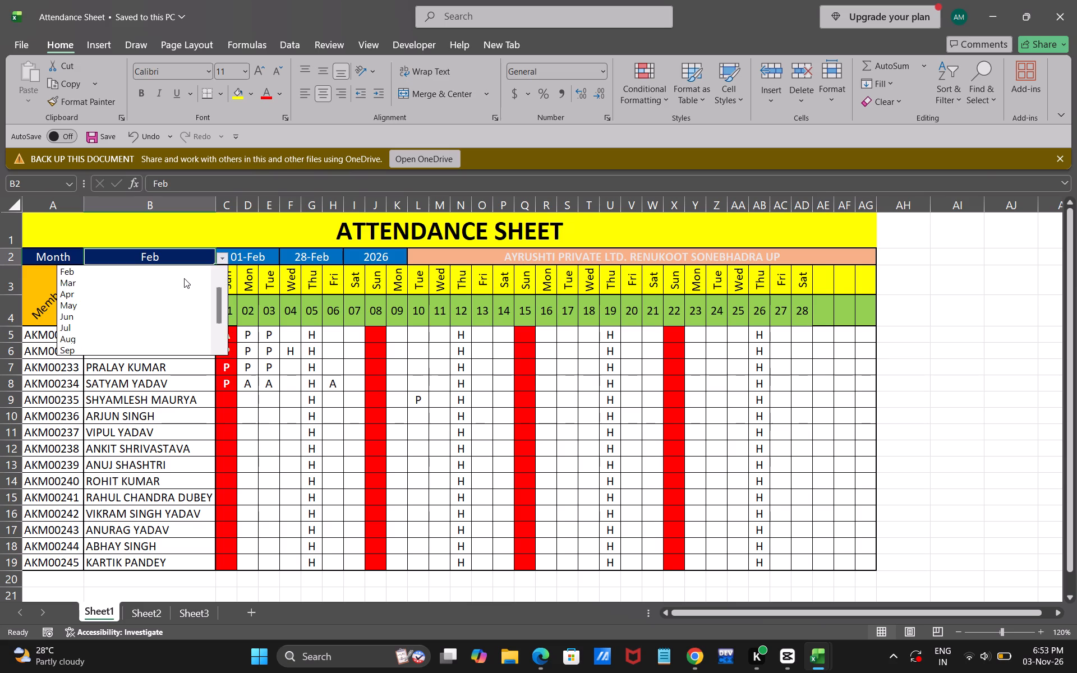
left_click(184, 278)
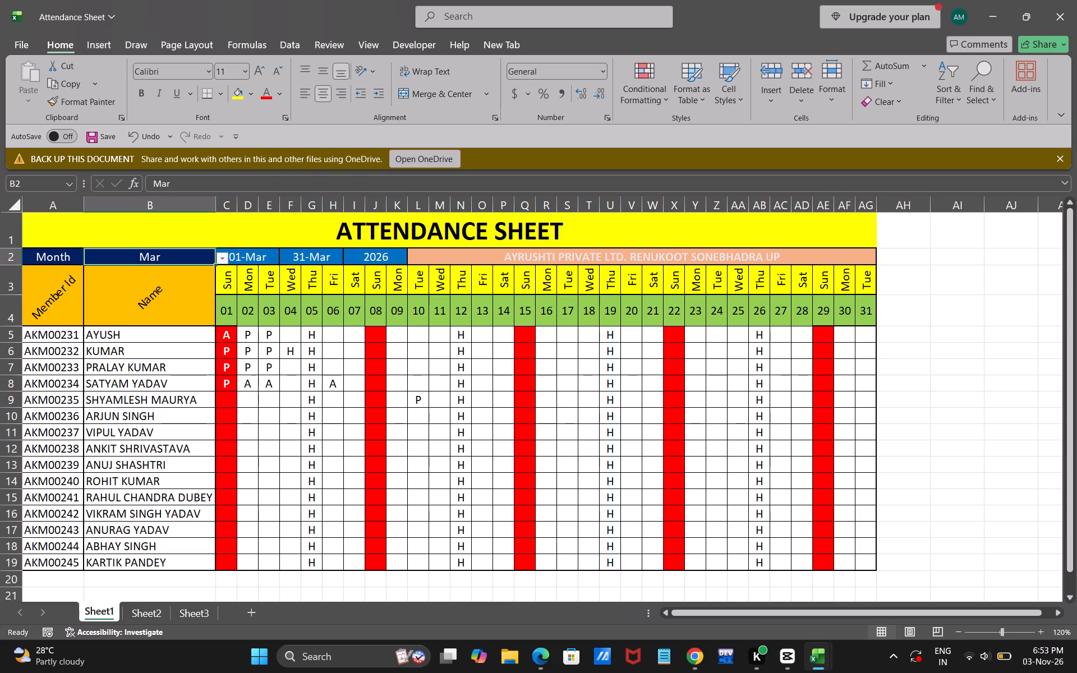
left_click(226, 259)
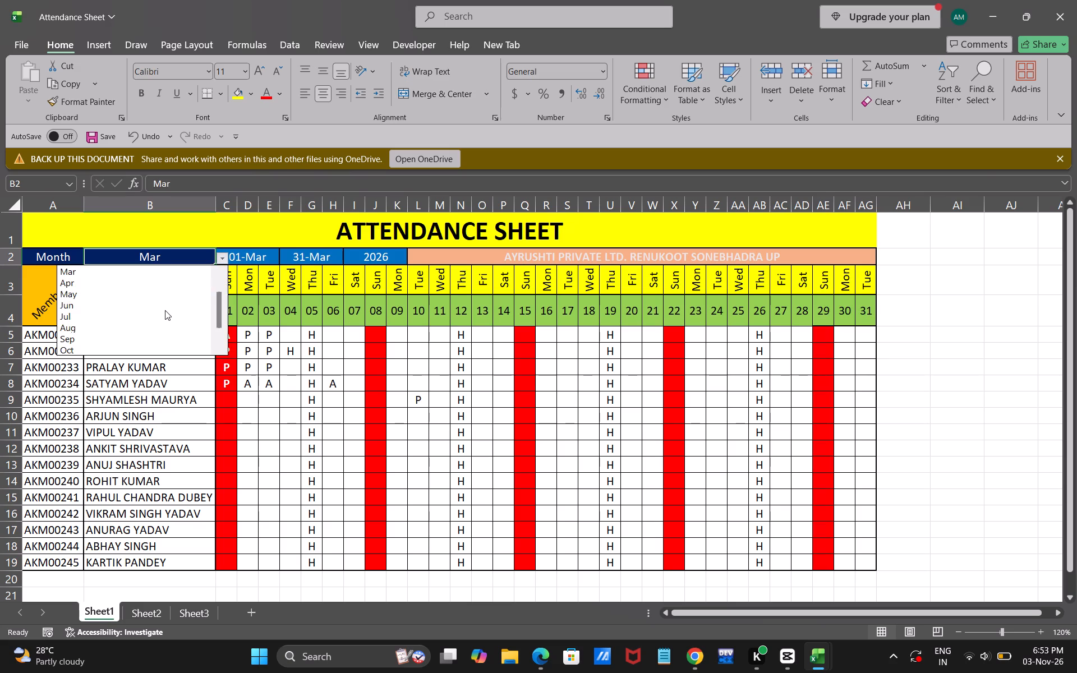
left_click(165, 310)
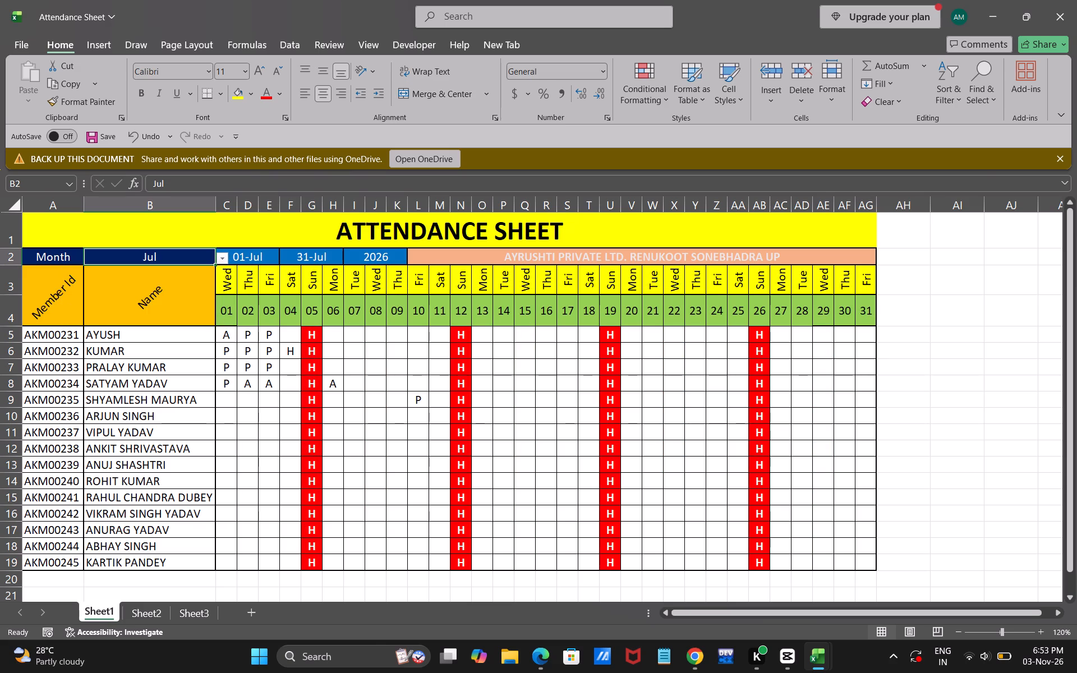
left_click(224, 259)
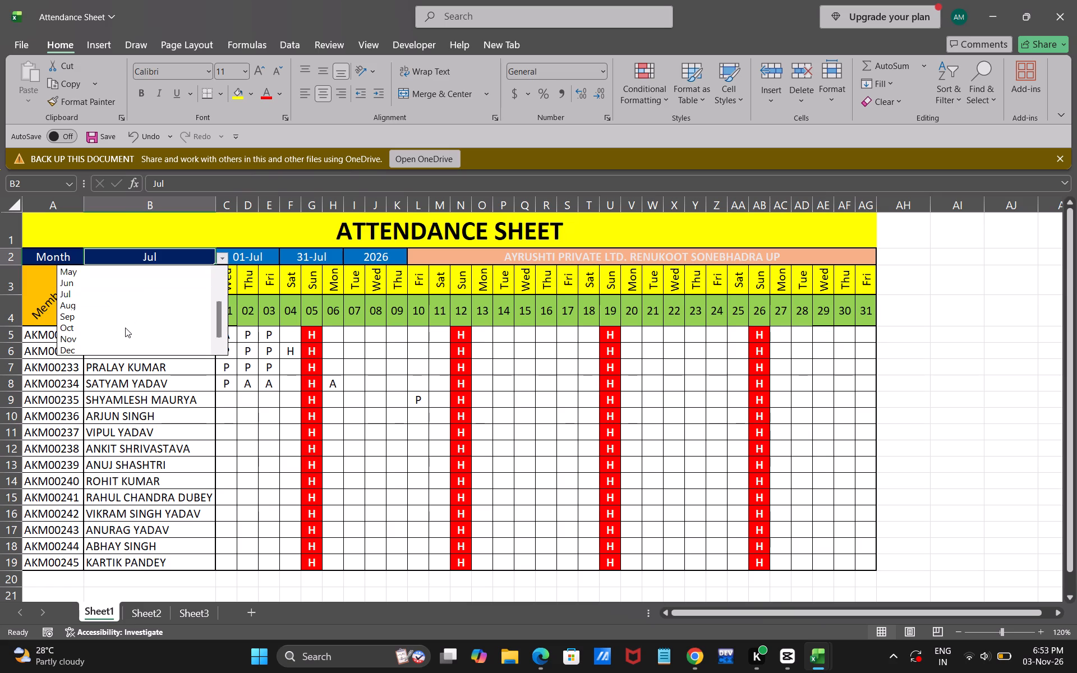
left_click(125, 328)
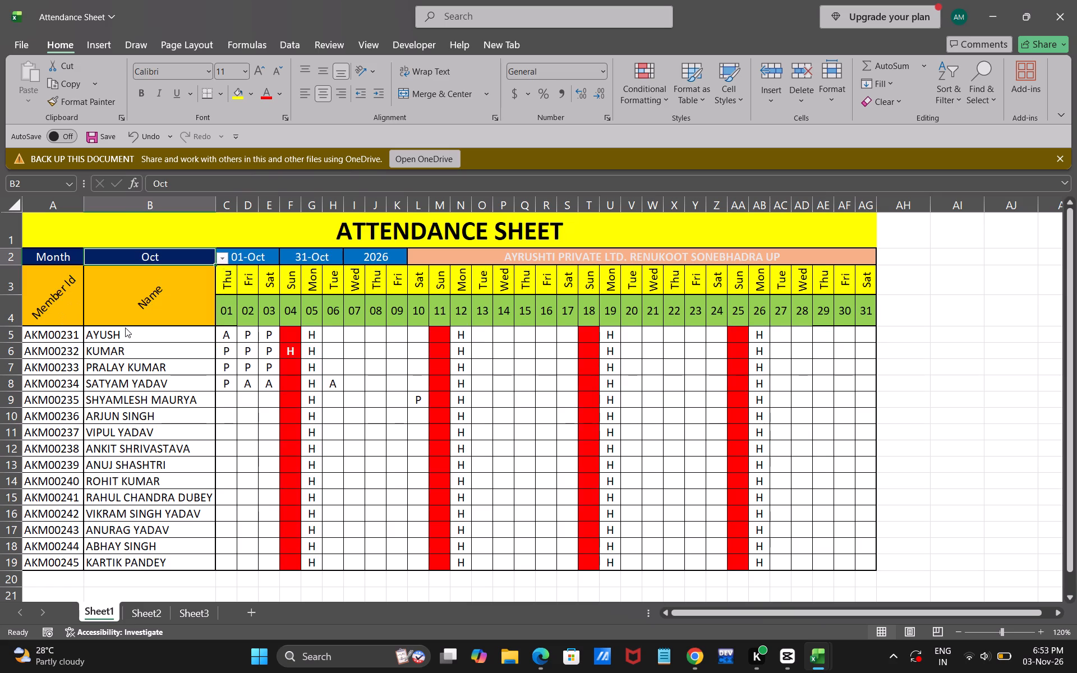
Set the attendance sheet's month in cell B2 to Dec.
left_click(224, 259)
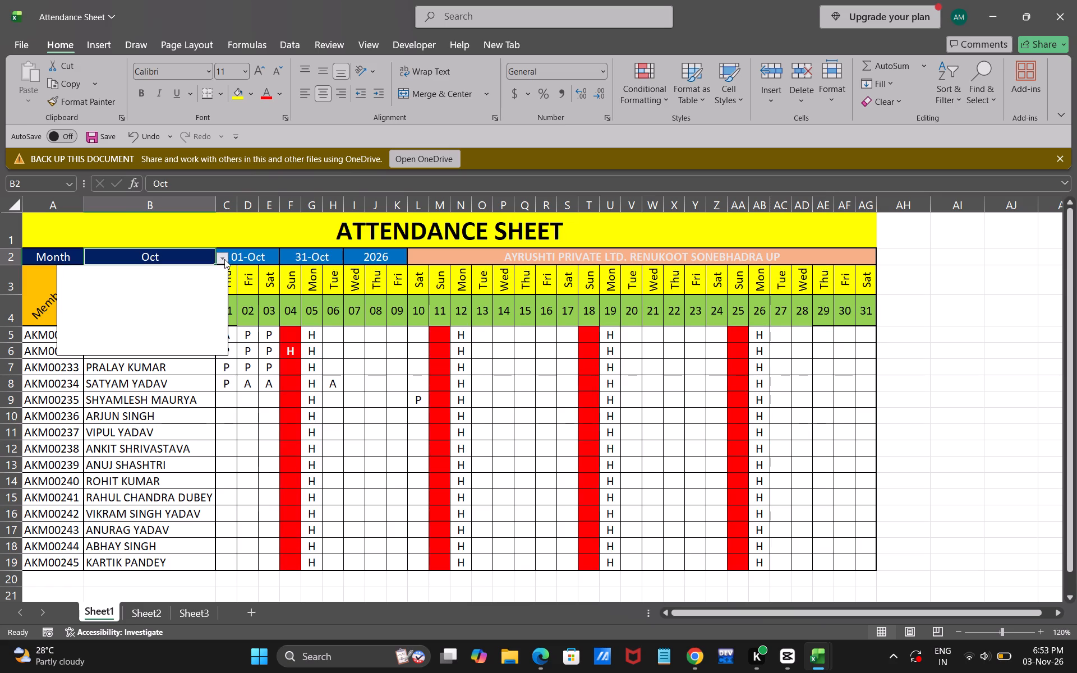
scroll(96, 341, "down", 3)
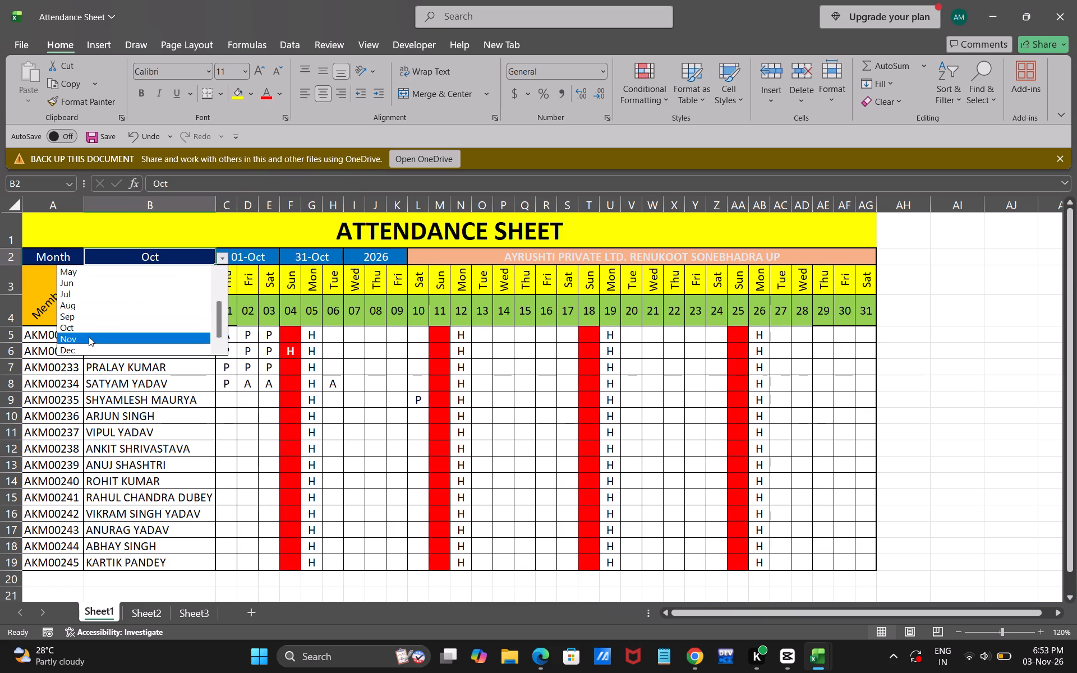
left_click(81, 348)
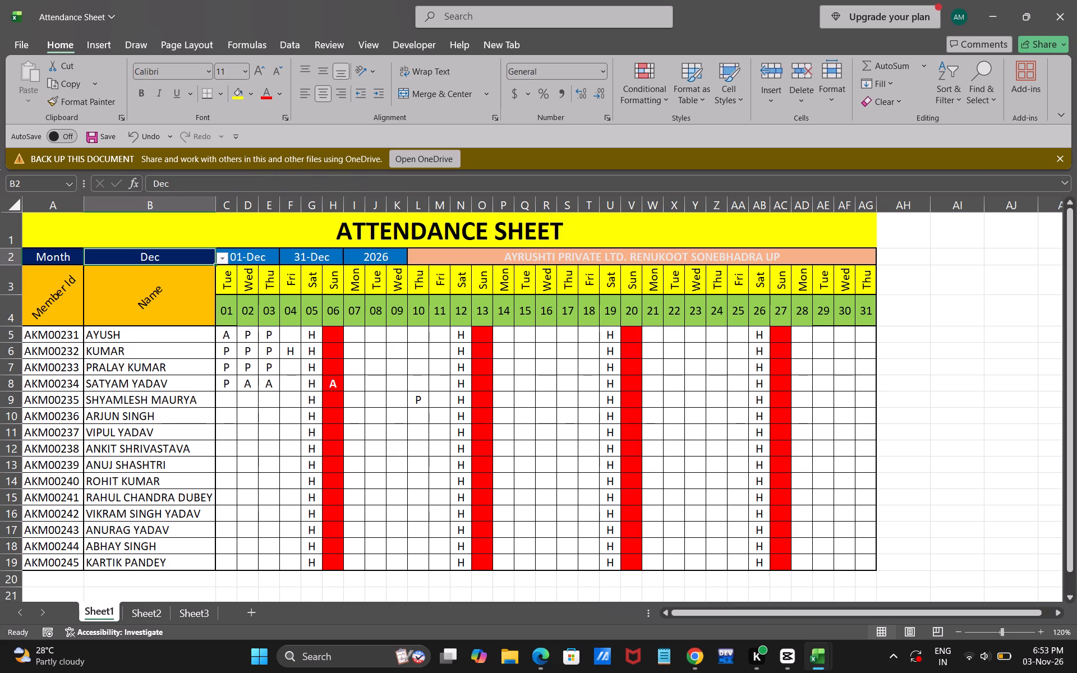
Set the attendance sheet's month in cell B2 to Jan.
left_click(224, 265)
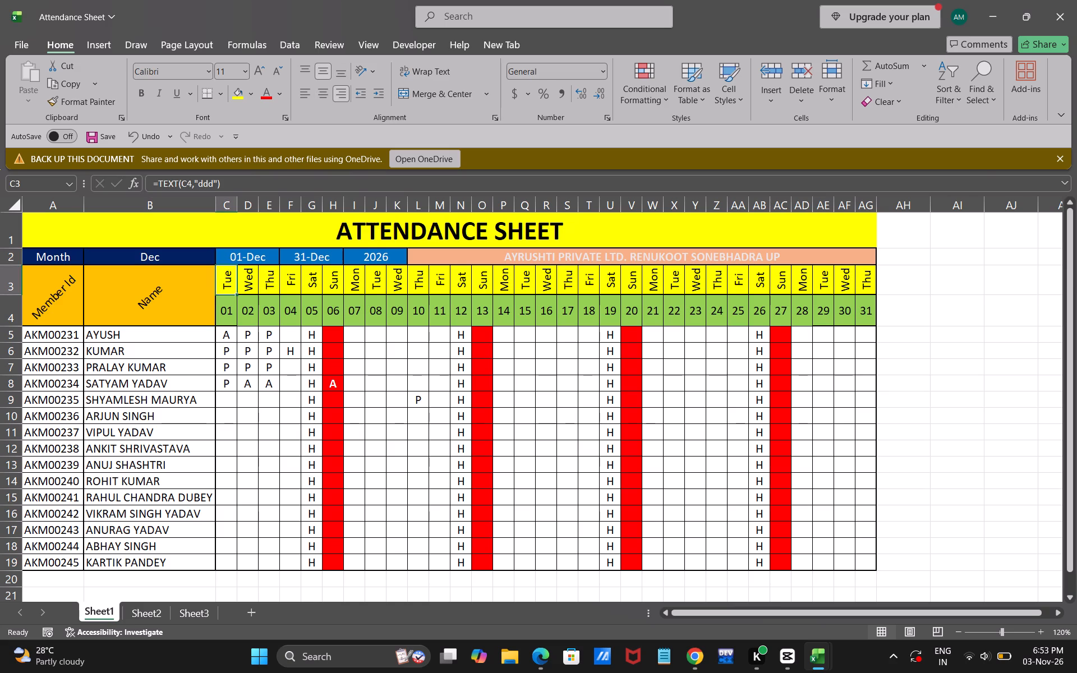
left_click(195, 257)
left_click(219, 260)
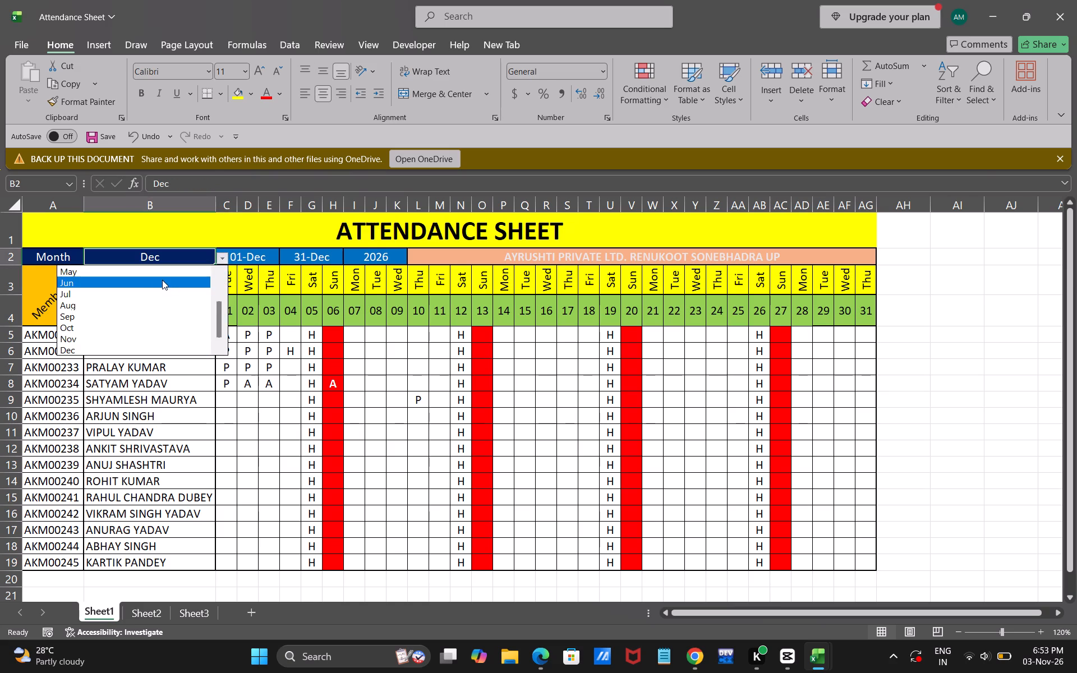
scroll(150, 268, "up", 3)
scroll(150, 268, "down", 6)
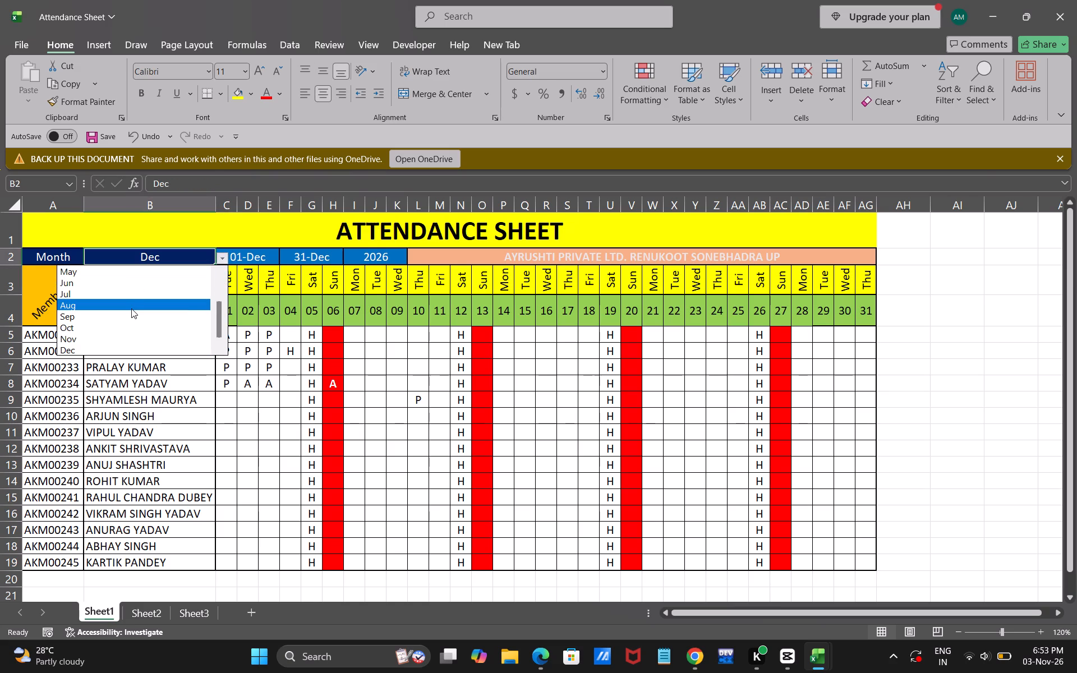
scroll(131, 308, "up", 3)
left_click_drag(217, 321, 236, 231)
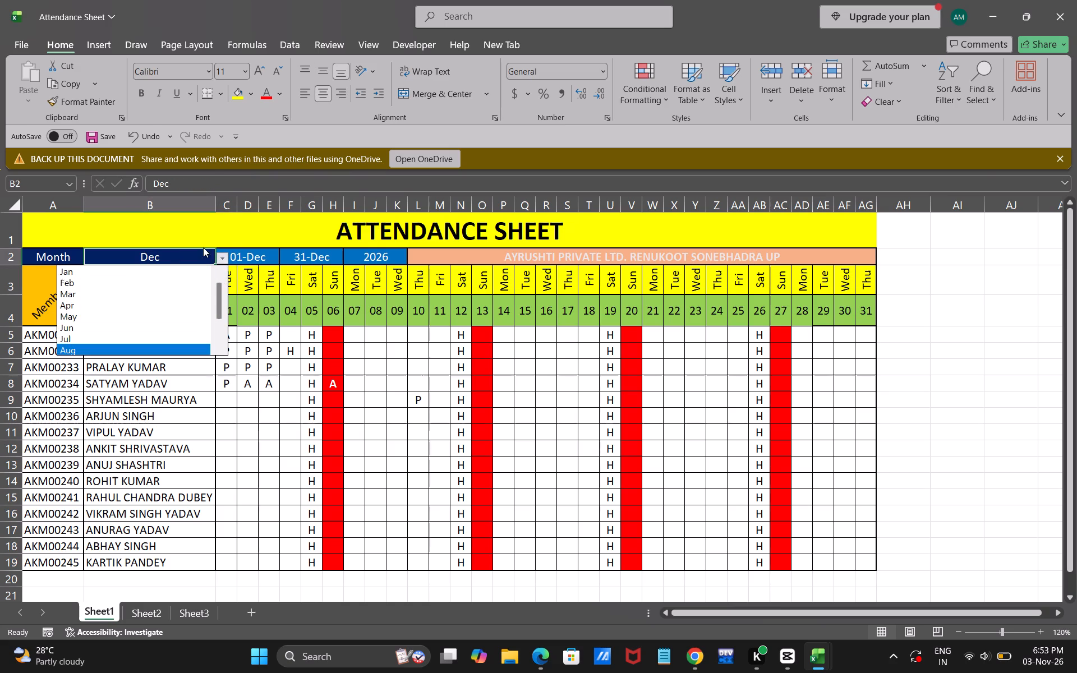
left_click(77, 268)
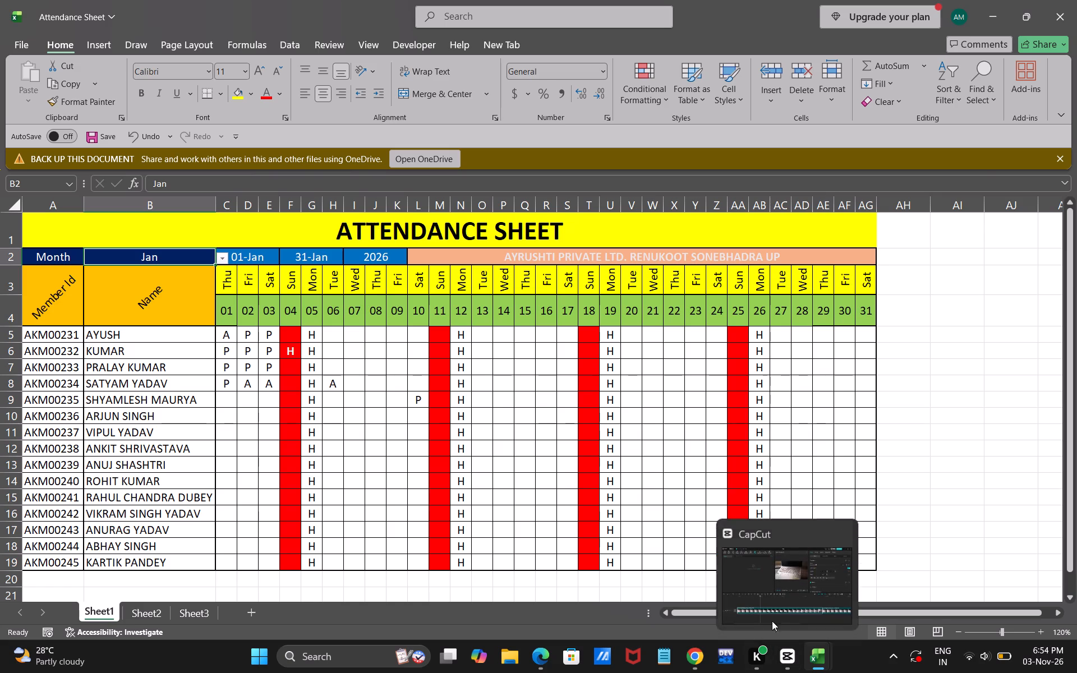
Switch back to the Book1 workbook.
left_click(871, 611)
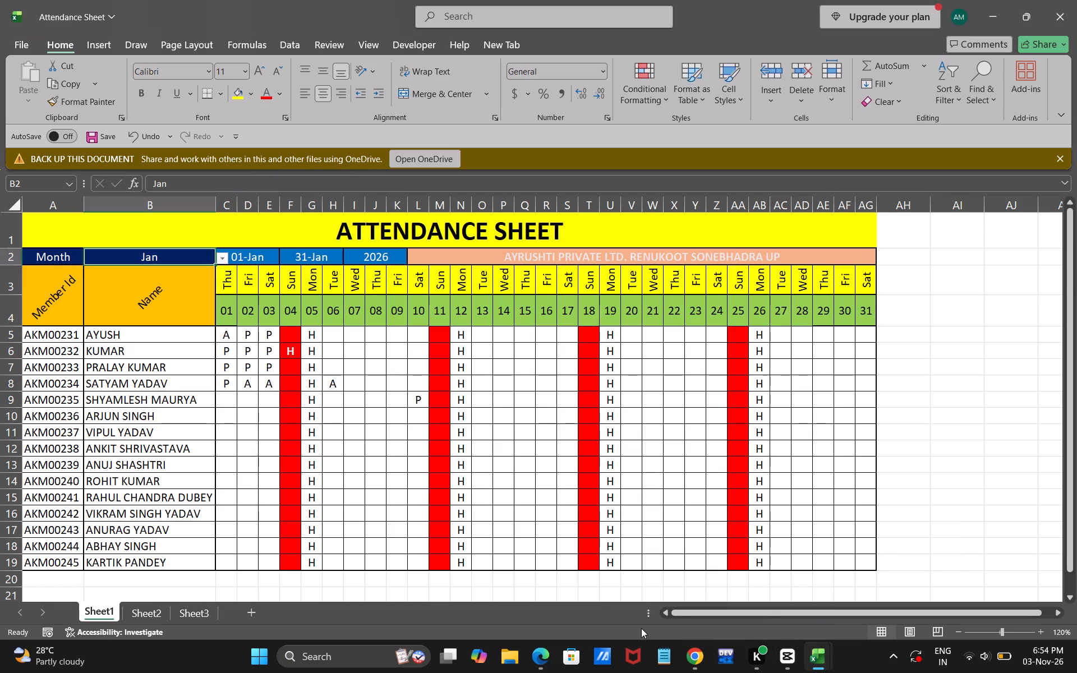
left_click(820, 660)
left_click(754, 561)
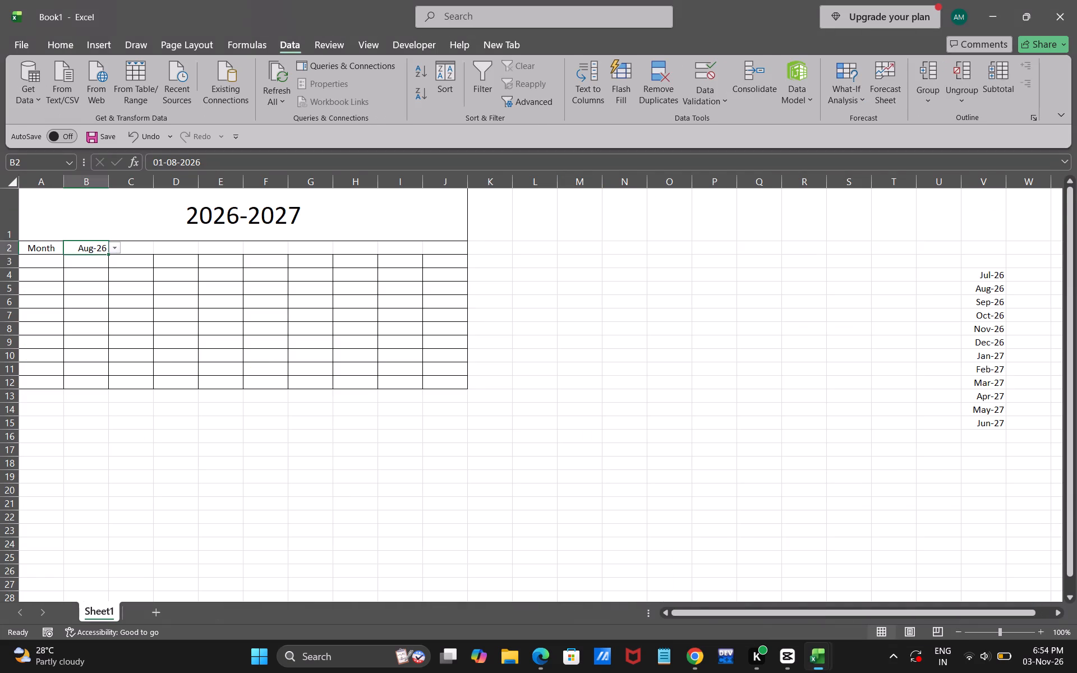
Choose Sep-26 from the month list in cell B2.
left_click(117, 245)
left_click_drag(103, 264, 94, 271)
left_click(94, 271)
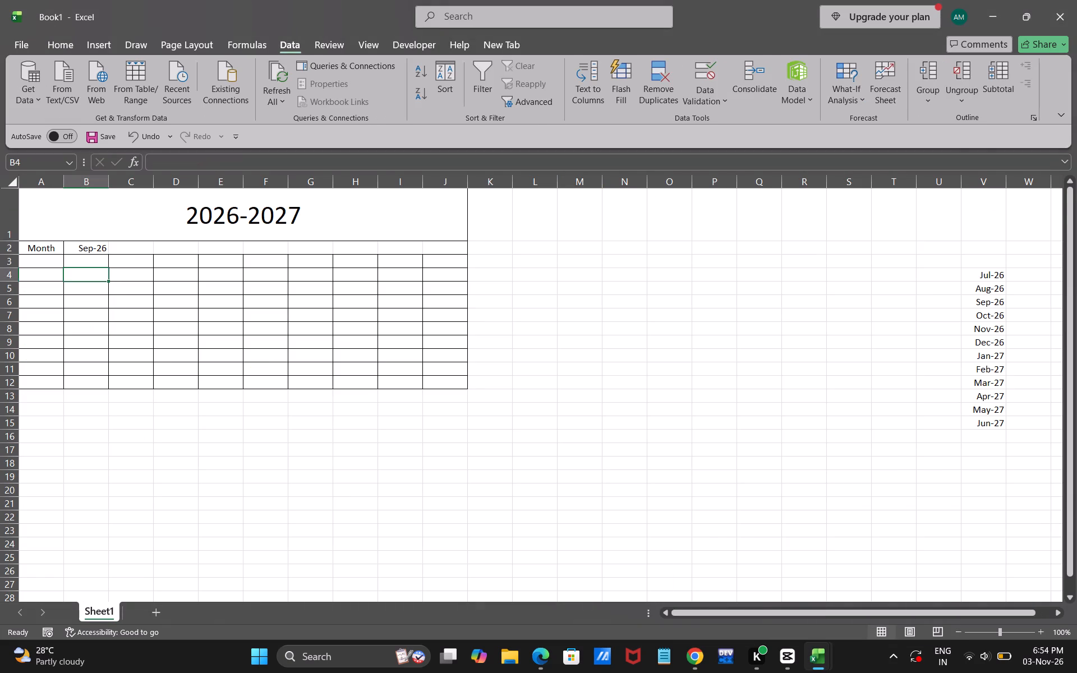
Choose Oct-26 from the month list in cell B2.
left_click_drag(86, 251, 117, 249)
left_click(117, 249)
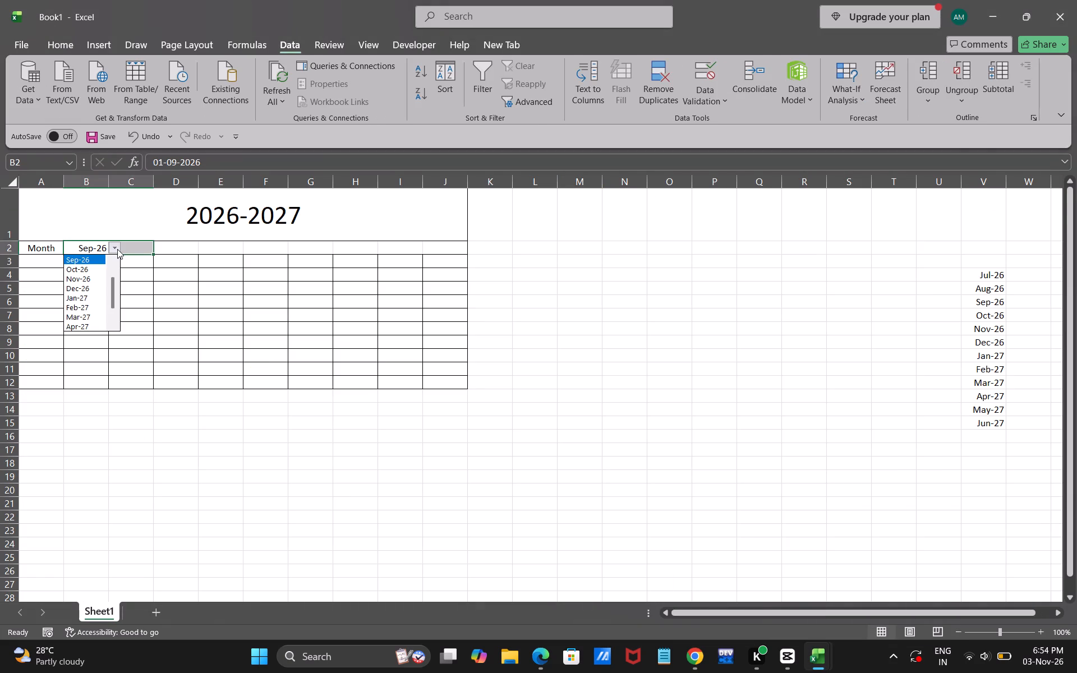
left_click(86, 268)
left_click(86, 268)
left_click(164, 278)
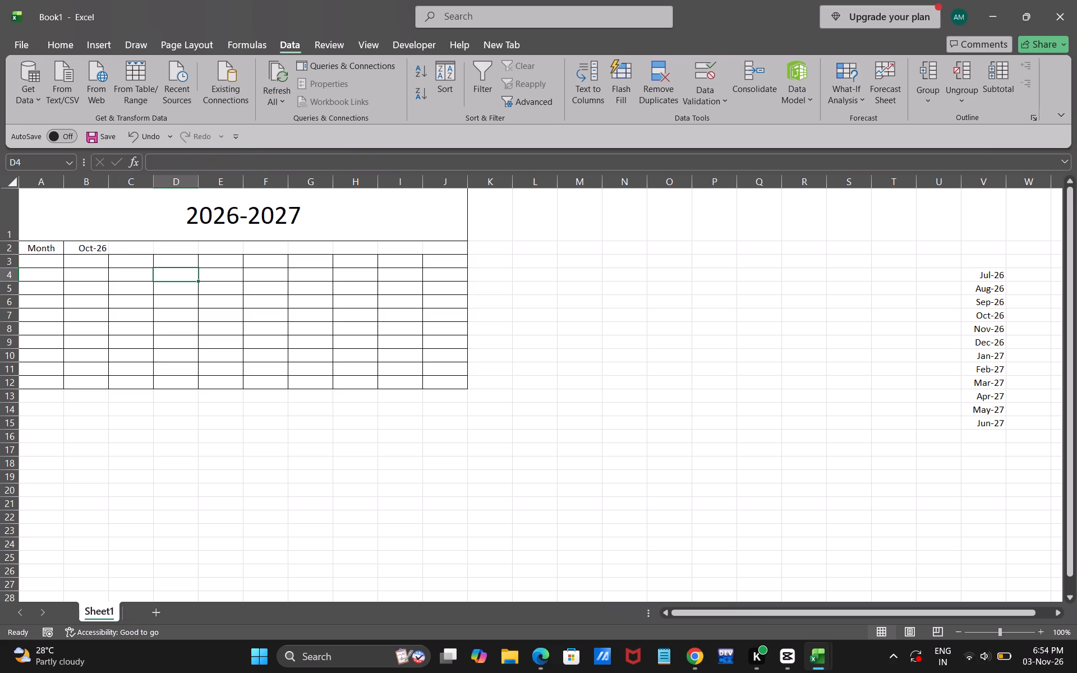
Apply all borders to cell B2 and to the rest of the Month row, C2:J2.
left_click(85, 248)
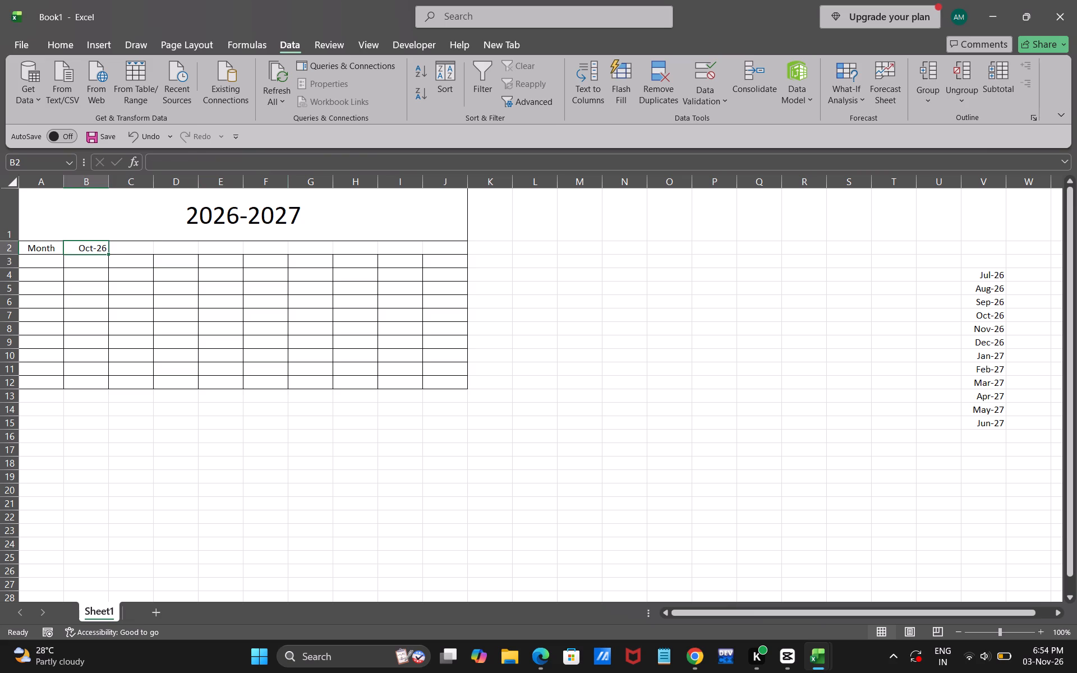
left_click(57, 42)
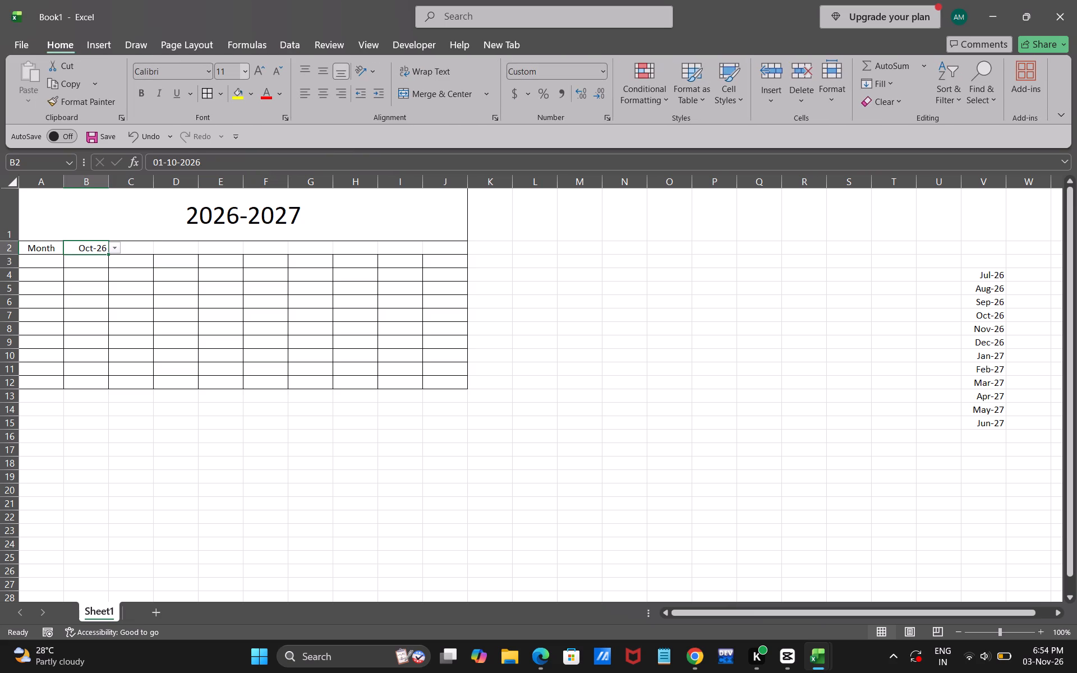
left_click(210, 93)
left_click_drag(142, 246, 418, 245)
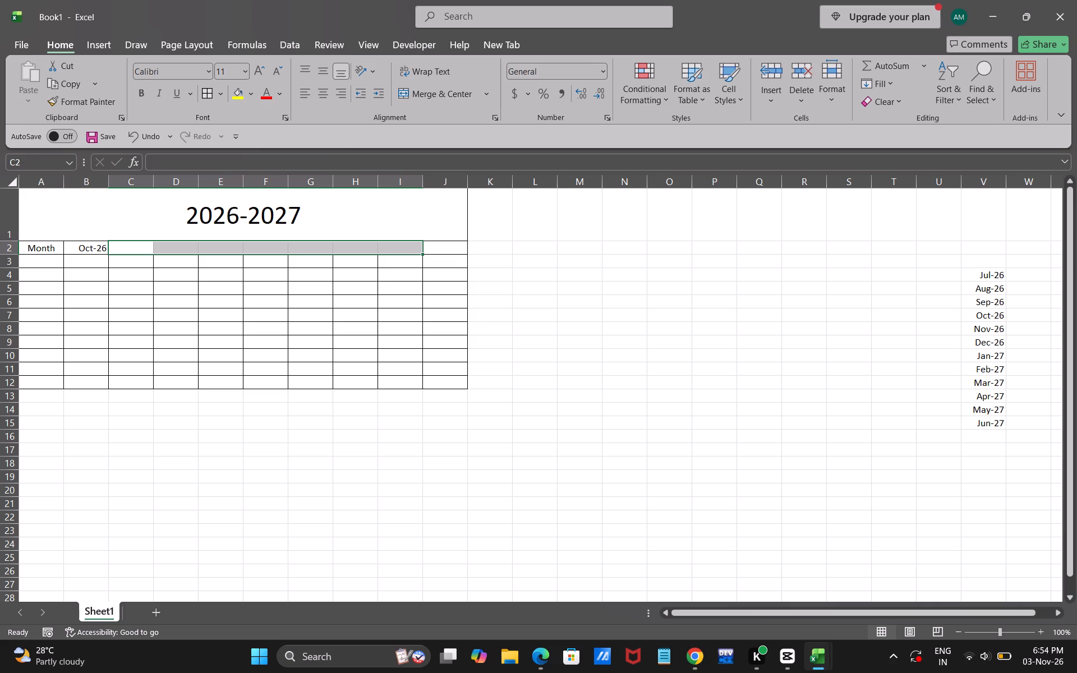
left_click_drag(459, 244, 130, 252)
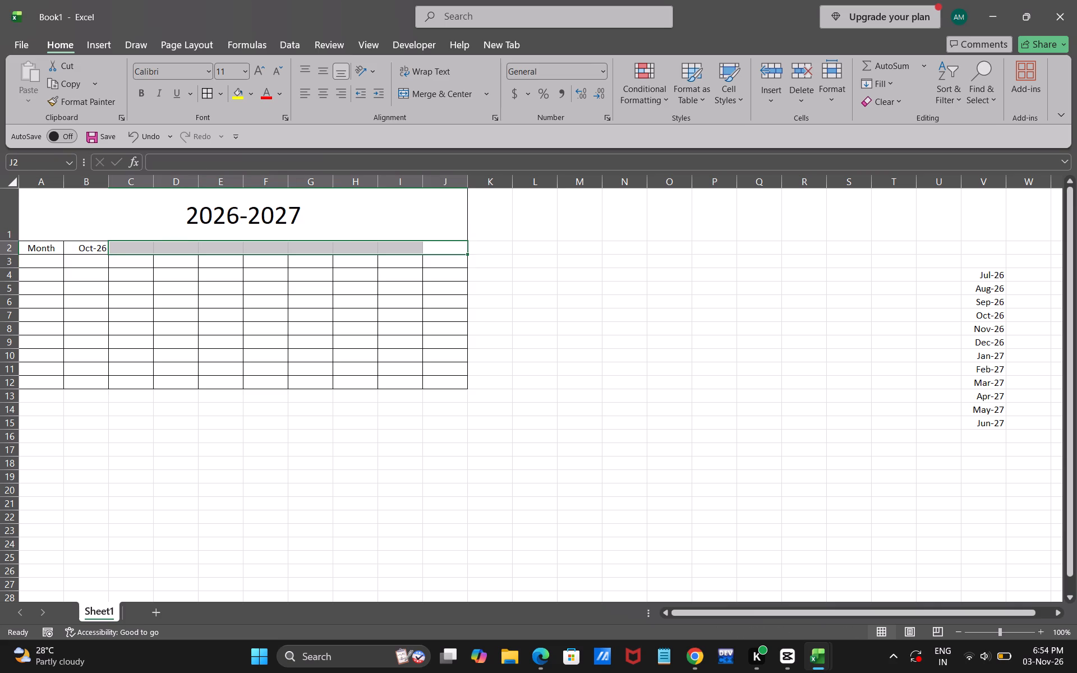
left_click(208, 89)
left_click(224, 305)
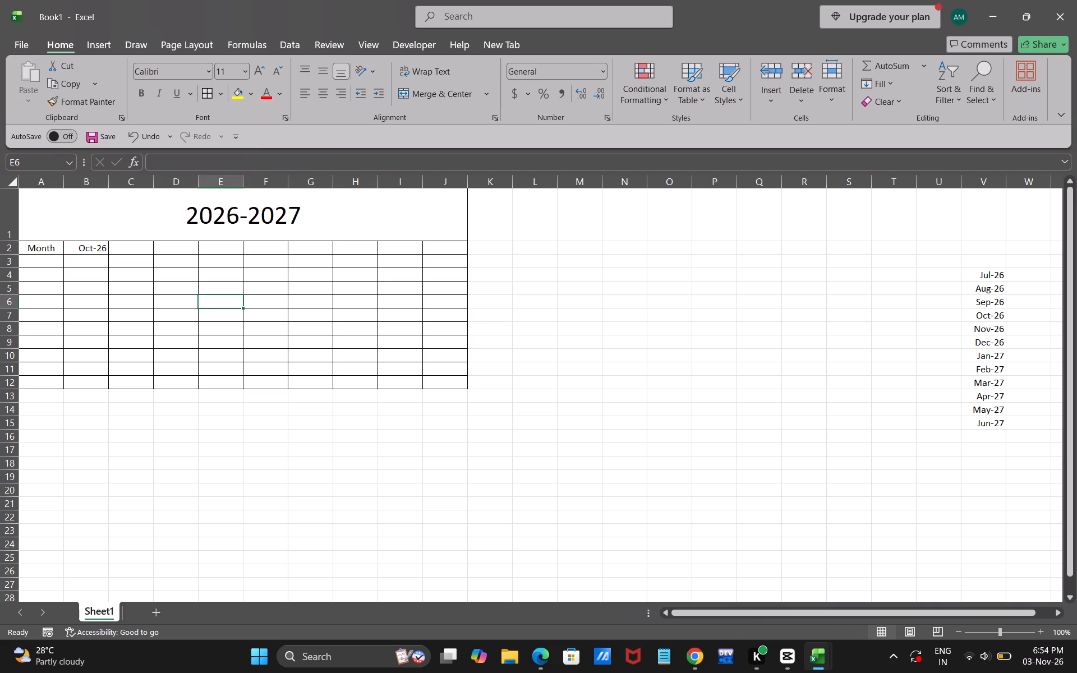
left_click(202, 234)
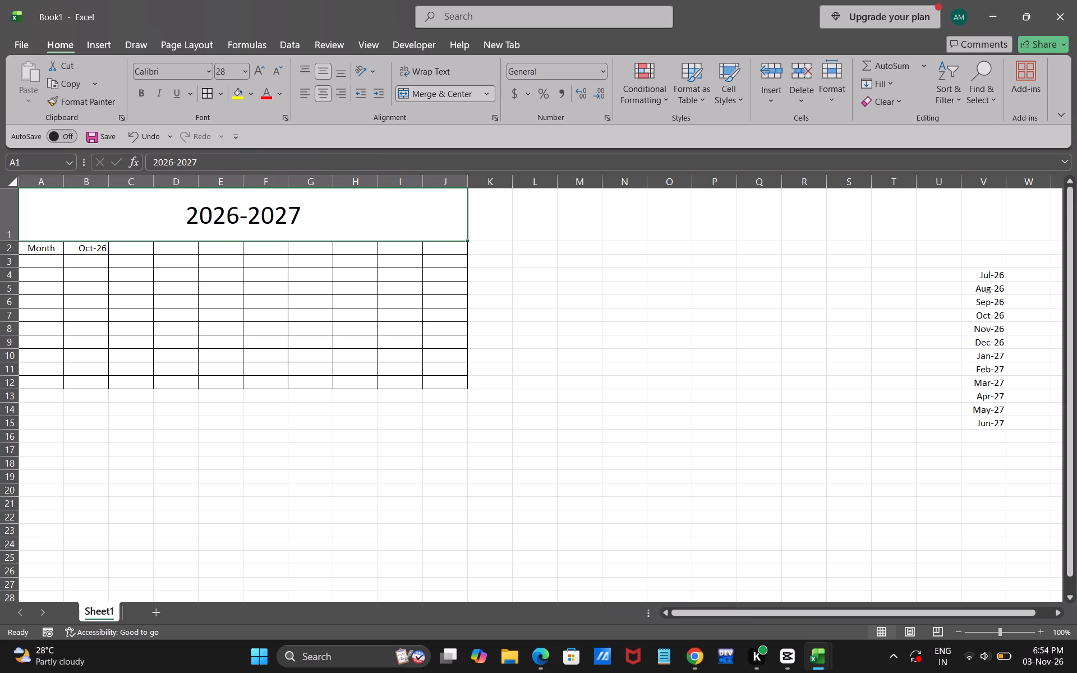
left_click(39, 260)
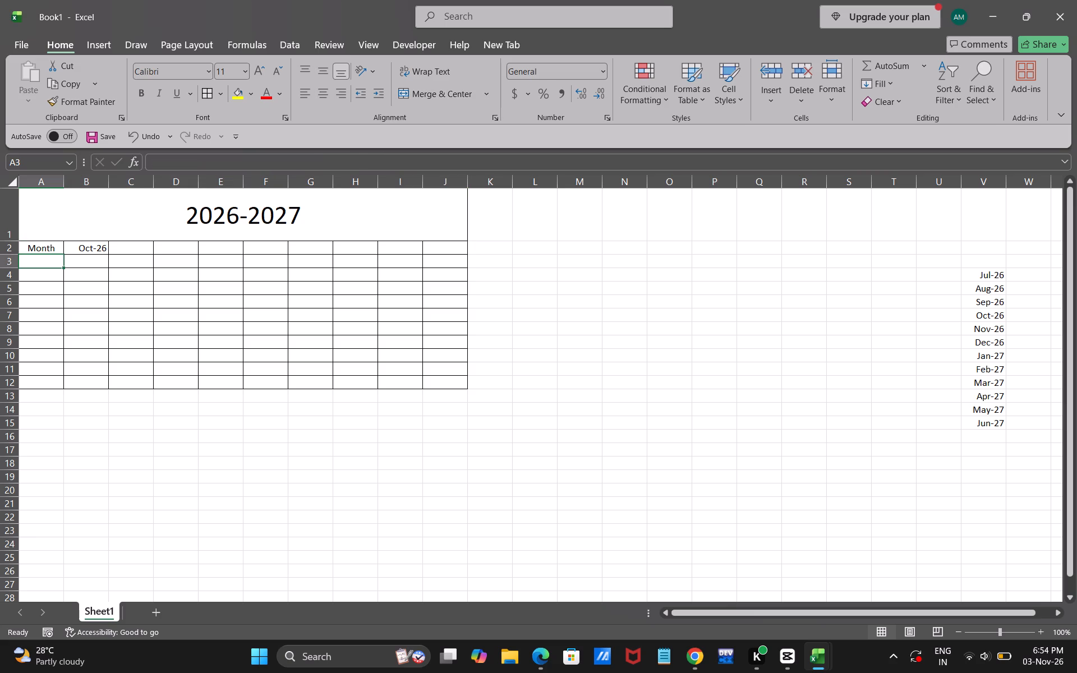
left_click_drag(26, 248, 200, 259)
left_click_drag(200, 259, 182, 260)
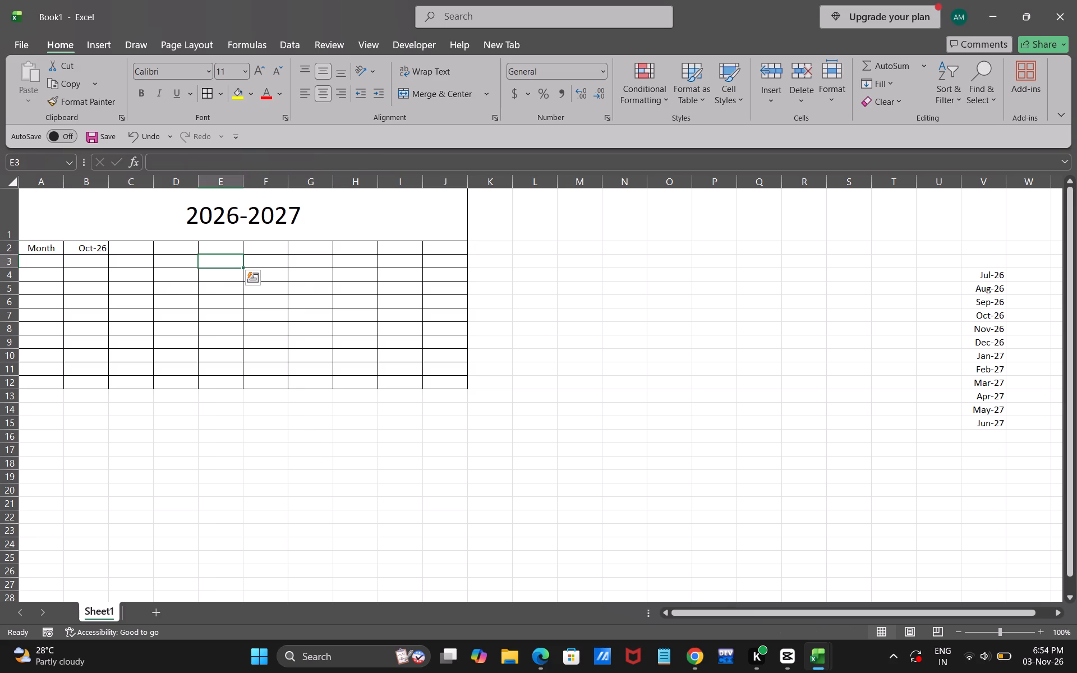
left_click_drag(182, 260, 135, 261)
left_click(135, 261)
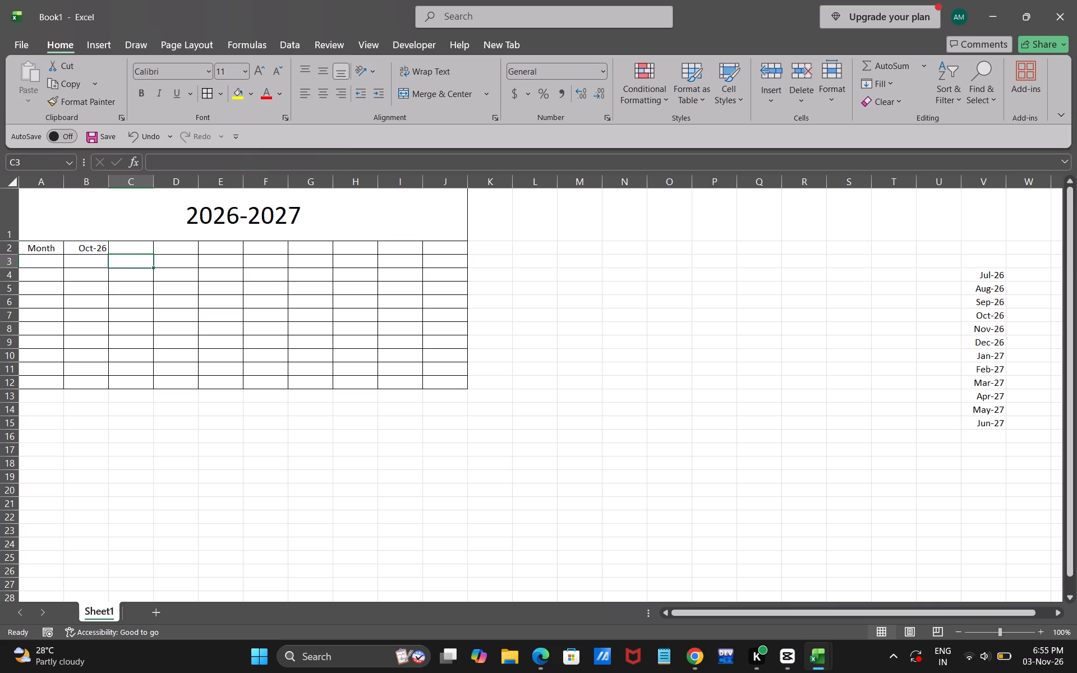
Enter the heading "catogary" in cell B3.
left_click(89, 262)
type("catogary")
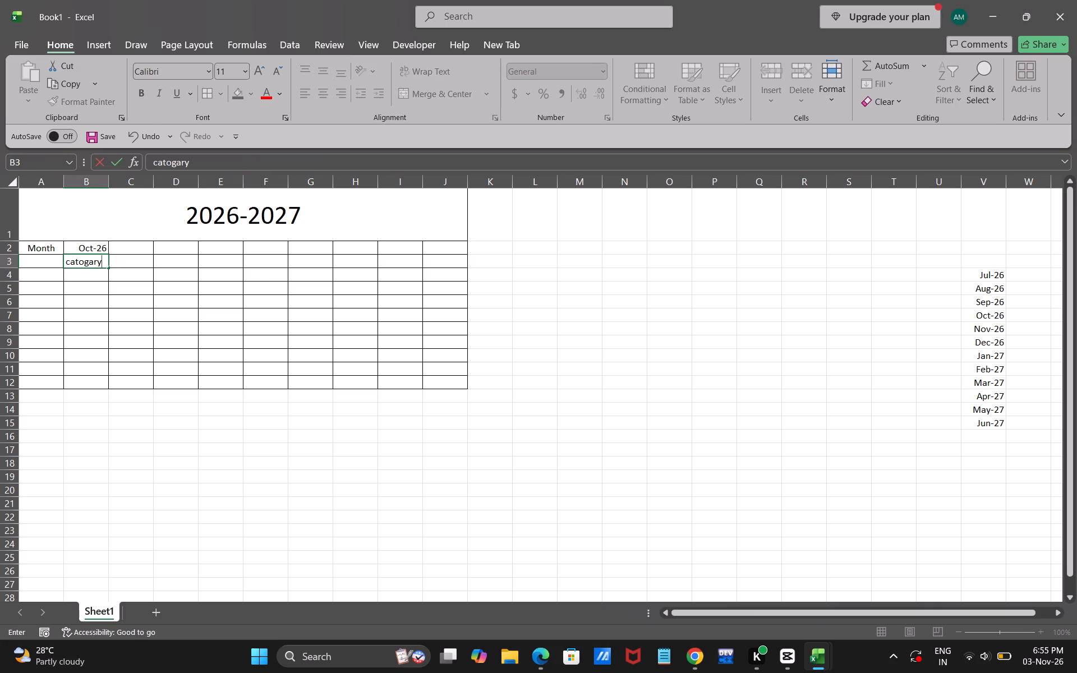
key("Tab")
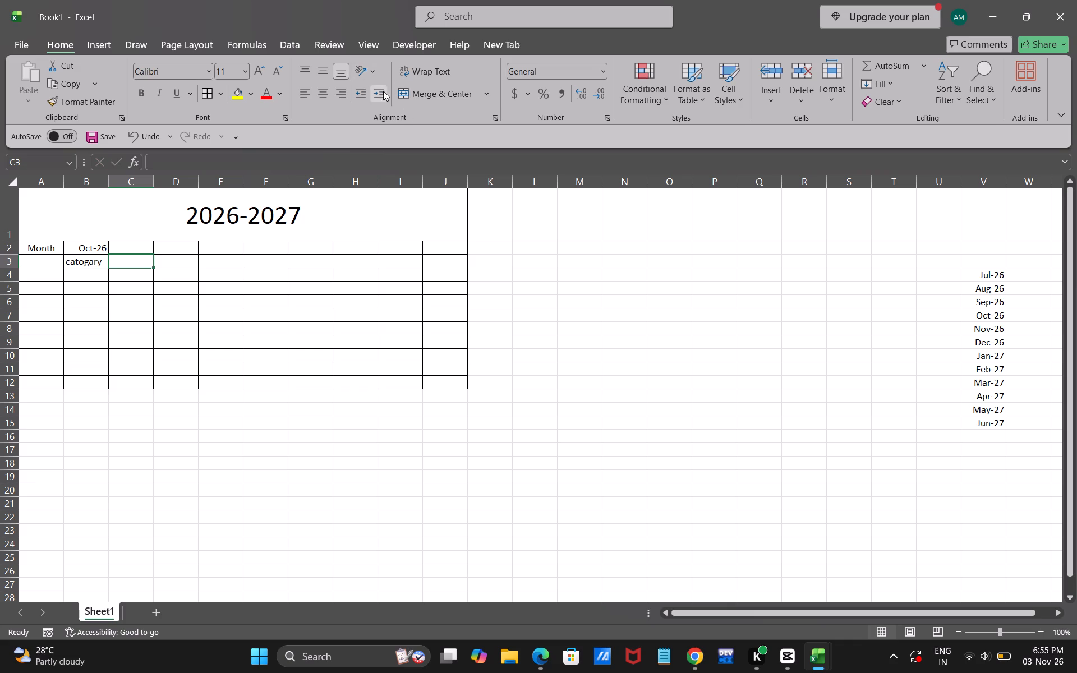
Turn on text wrapping for the heading cell B3.
left_click(81, 266)
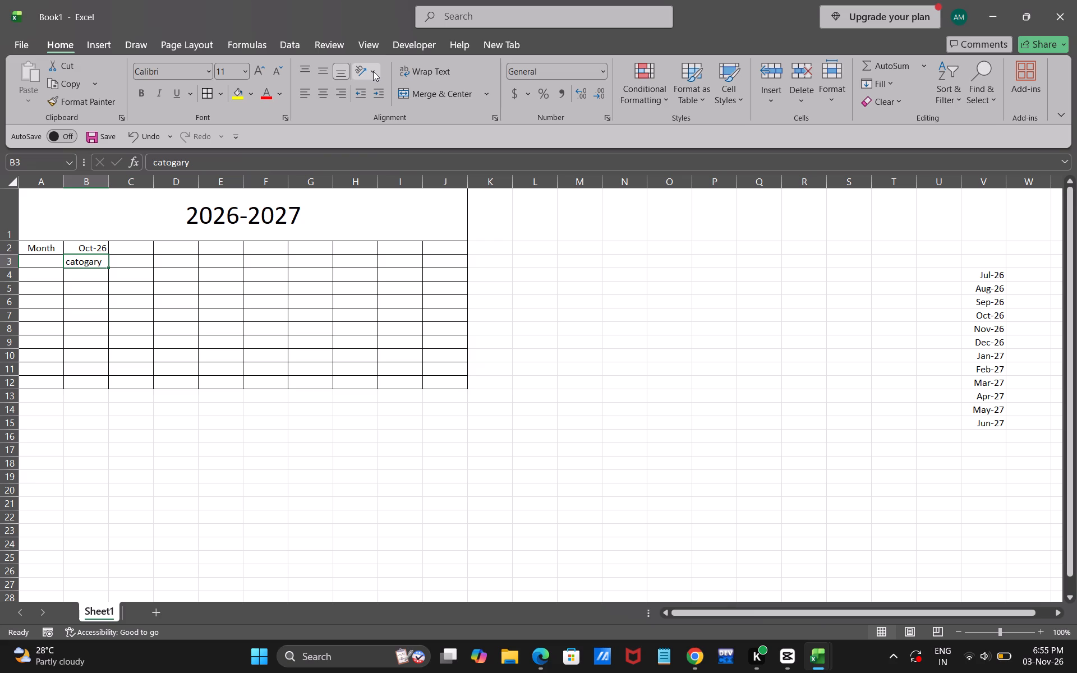
left_click(452, 72)
left_click(371, 69)
left_click(371, 69)
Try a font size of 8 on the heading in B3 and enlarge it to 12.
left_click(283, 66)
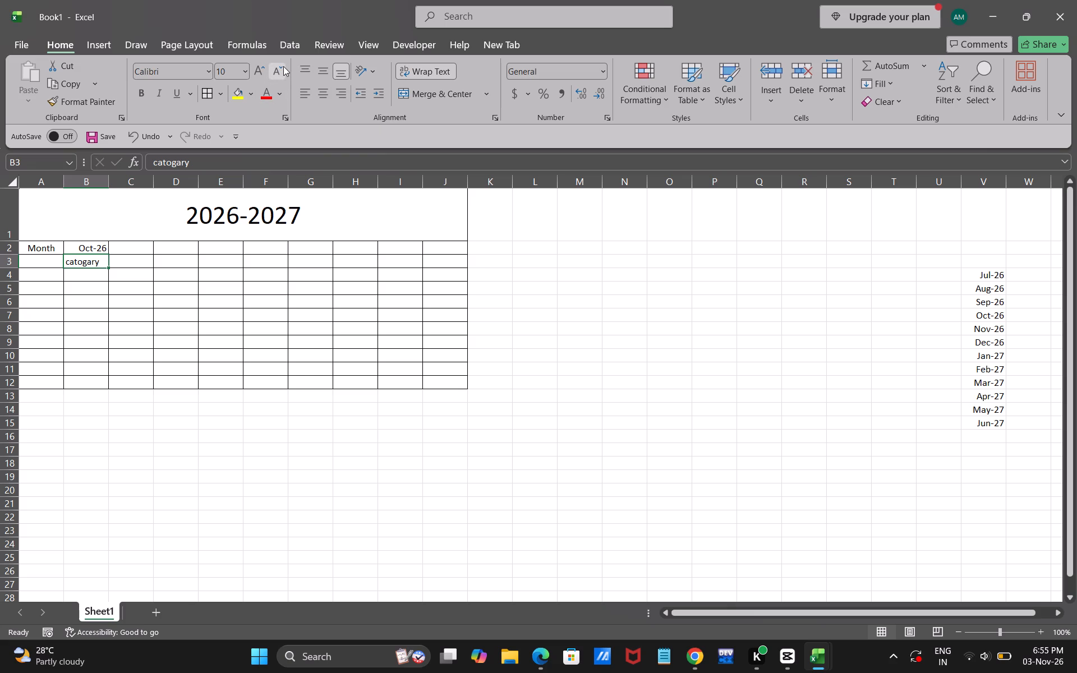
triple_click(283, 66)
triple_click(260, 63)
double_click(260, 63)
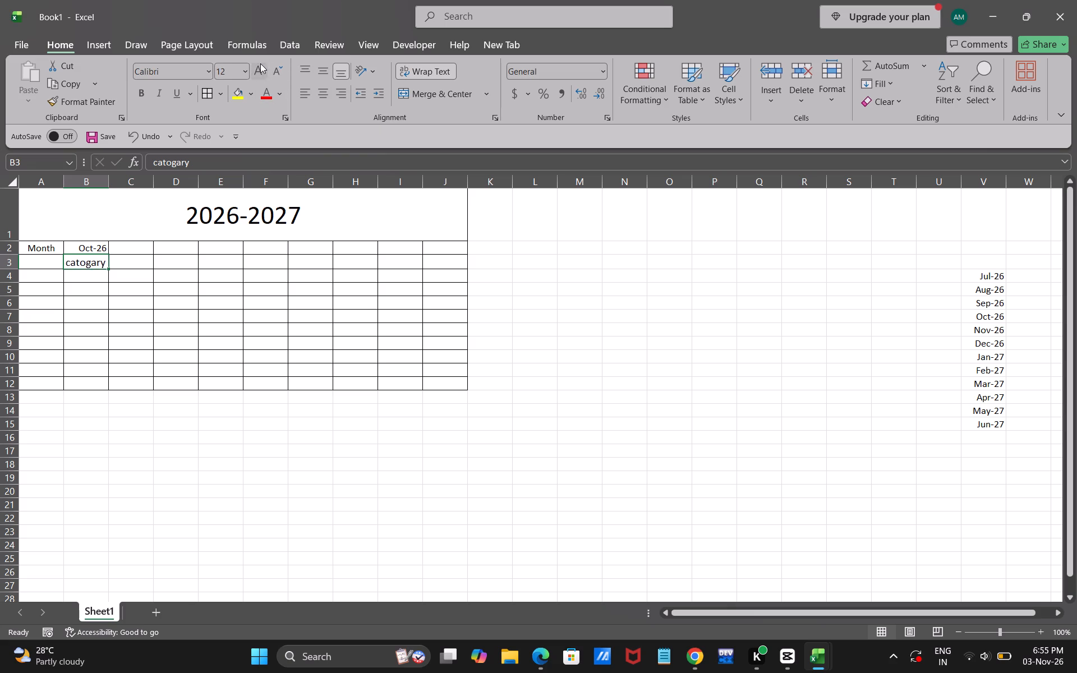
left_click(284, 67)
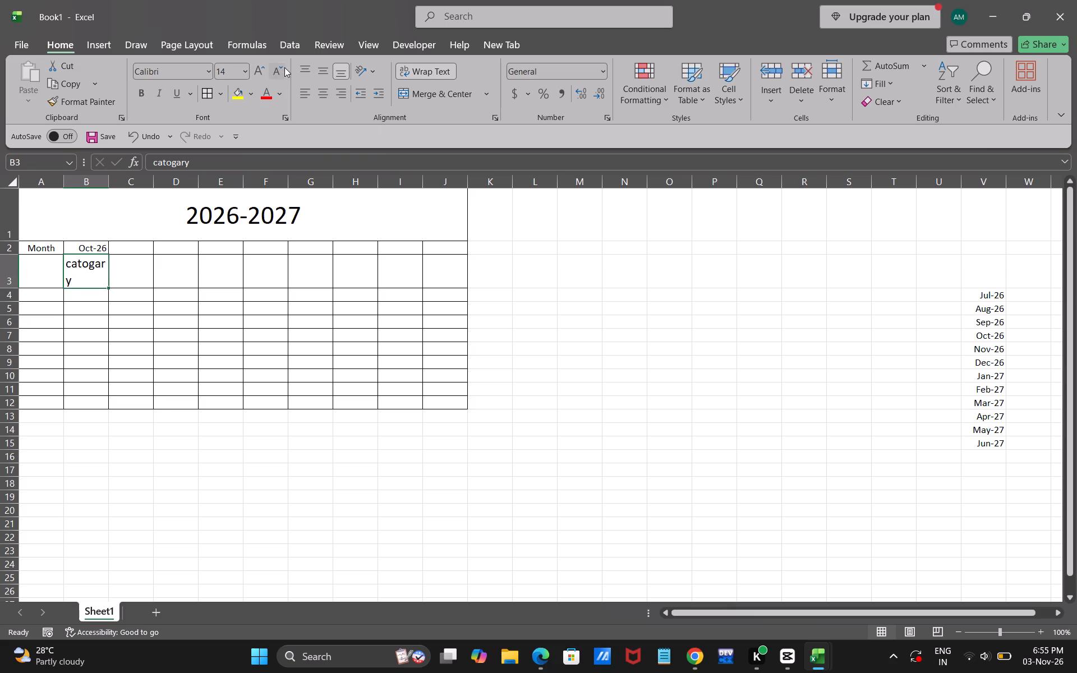
Capitalise the first letter of the heading in cell B3 so it reads "Catogary".
double_click(70, 264)
key("BackSpace")
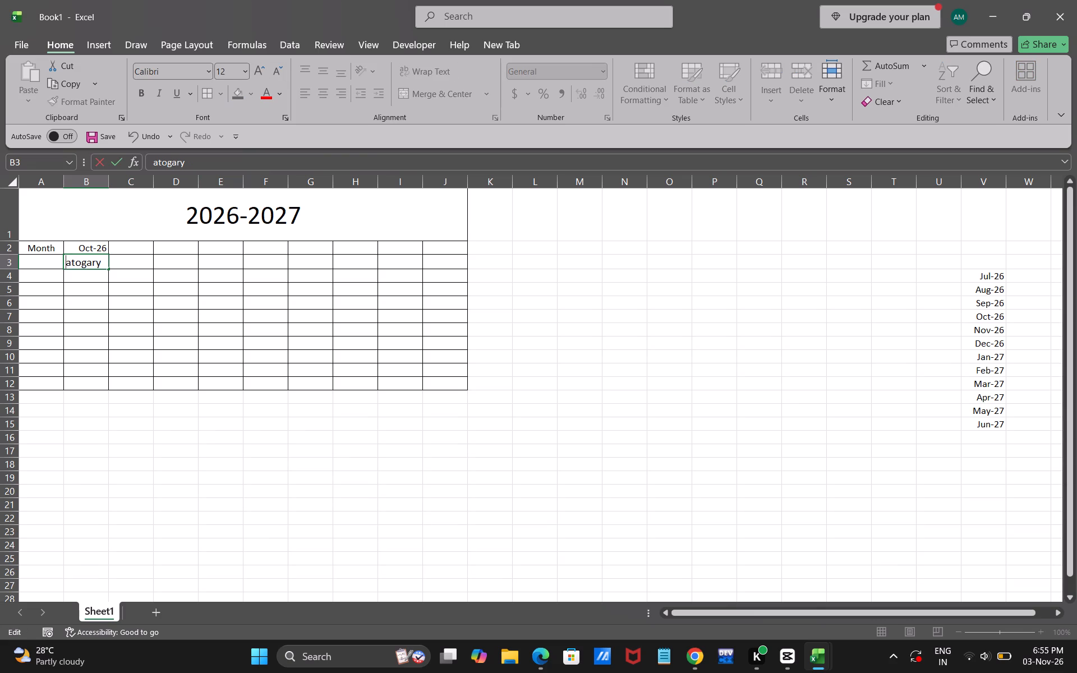
key("shift+c")
key("Tab")
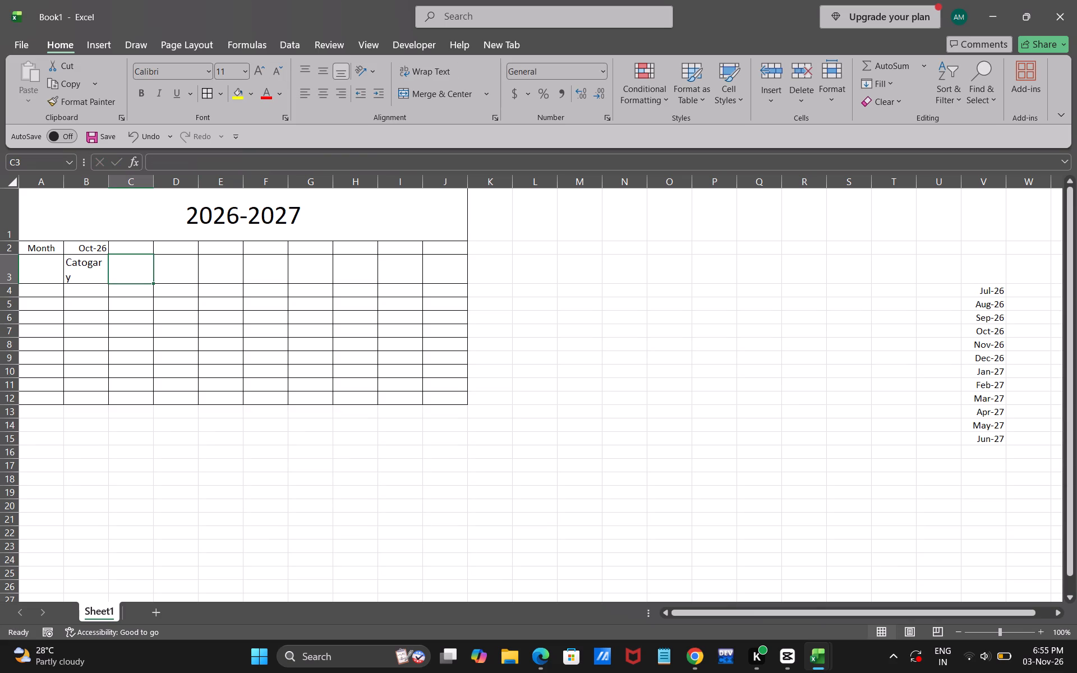
Reduce the font size of the Catogary heading in cell B3 to 11.
left_click(70, 285)
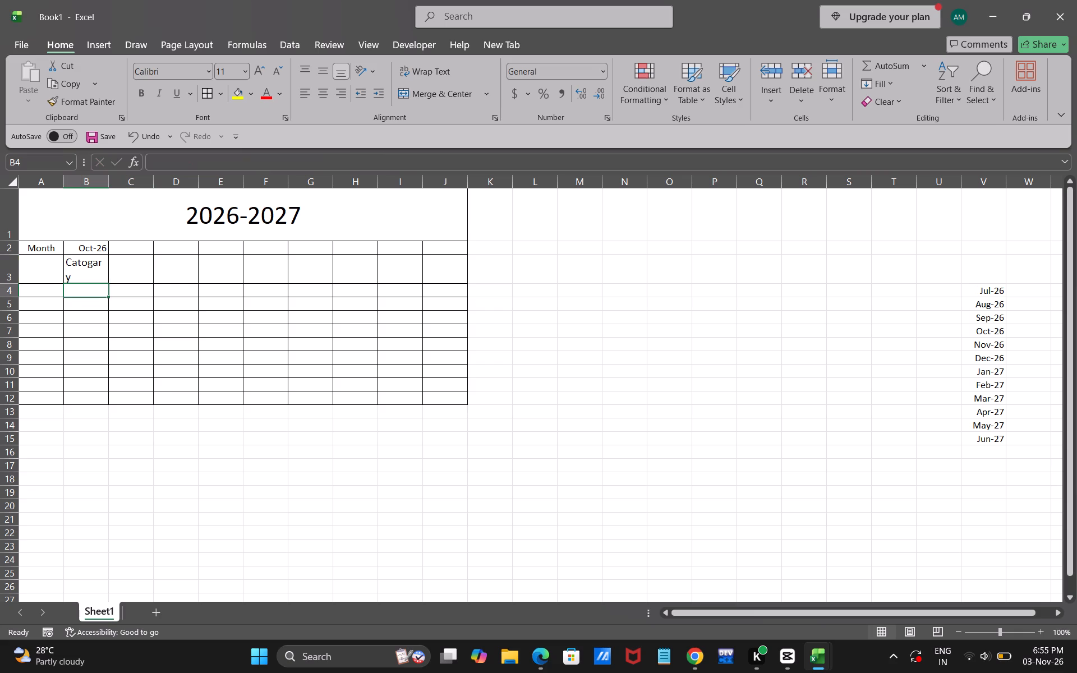
left_click(88, 262)
left_click(275, 72)
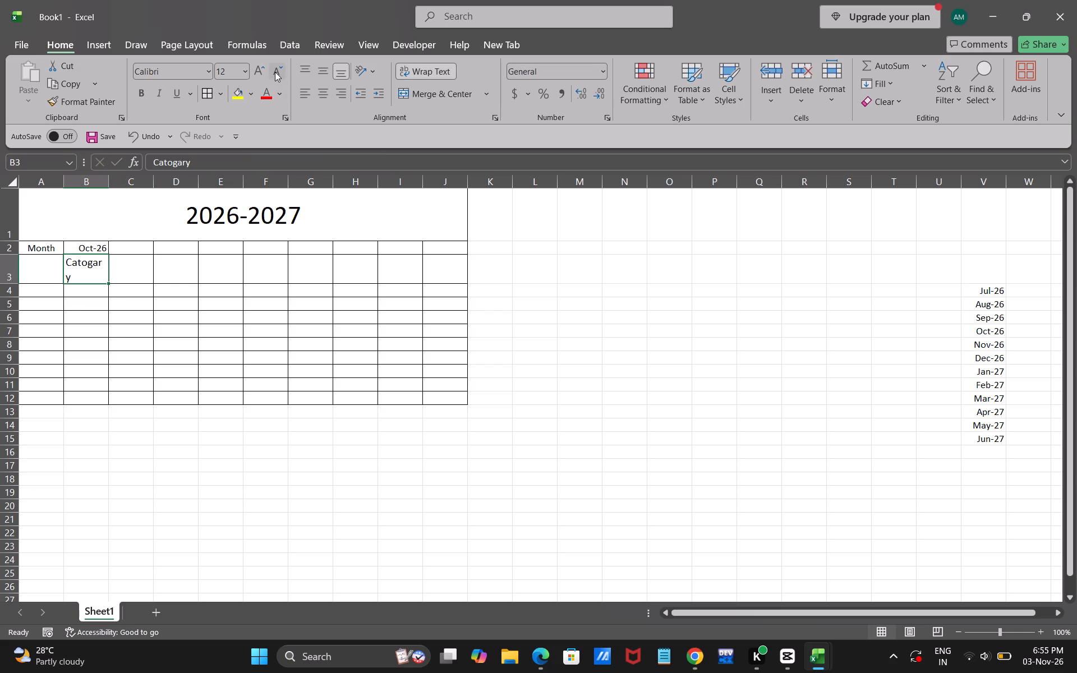
key("Tab")
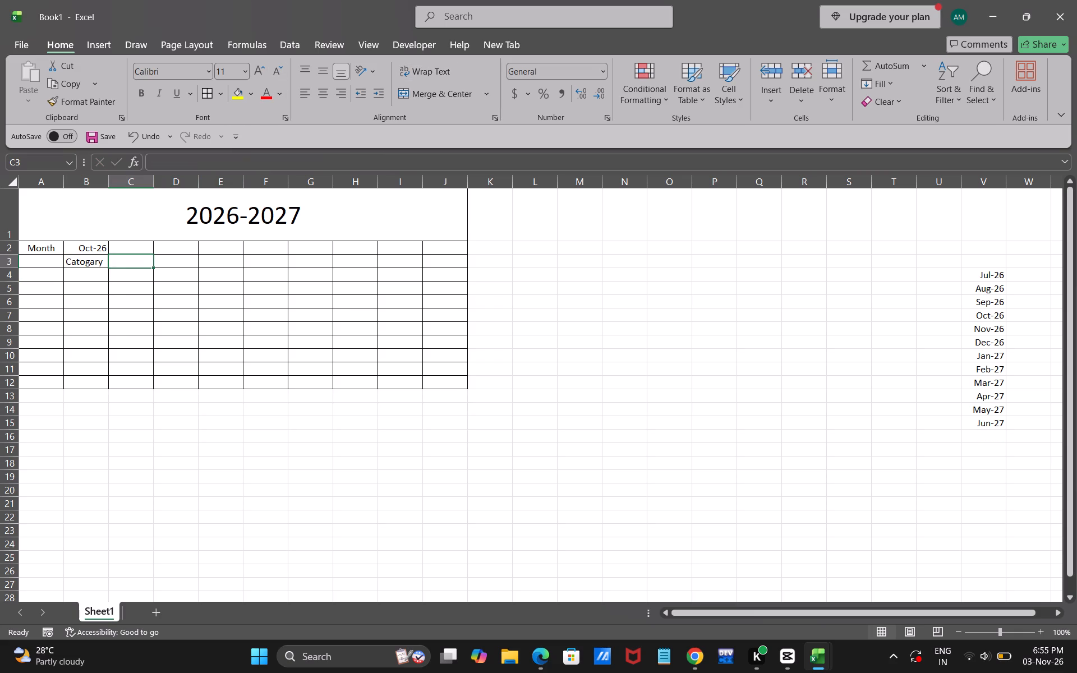
Enter the column heading "Rent" in cell C3, beside the Catogary heading.
type("Rennyny")
key("BackSpace")
key("BackSpace")
key("BackSpace")
key("BackSpace")
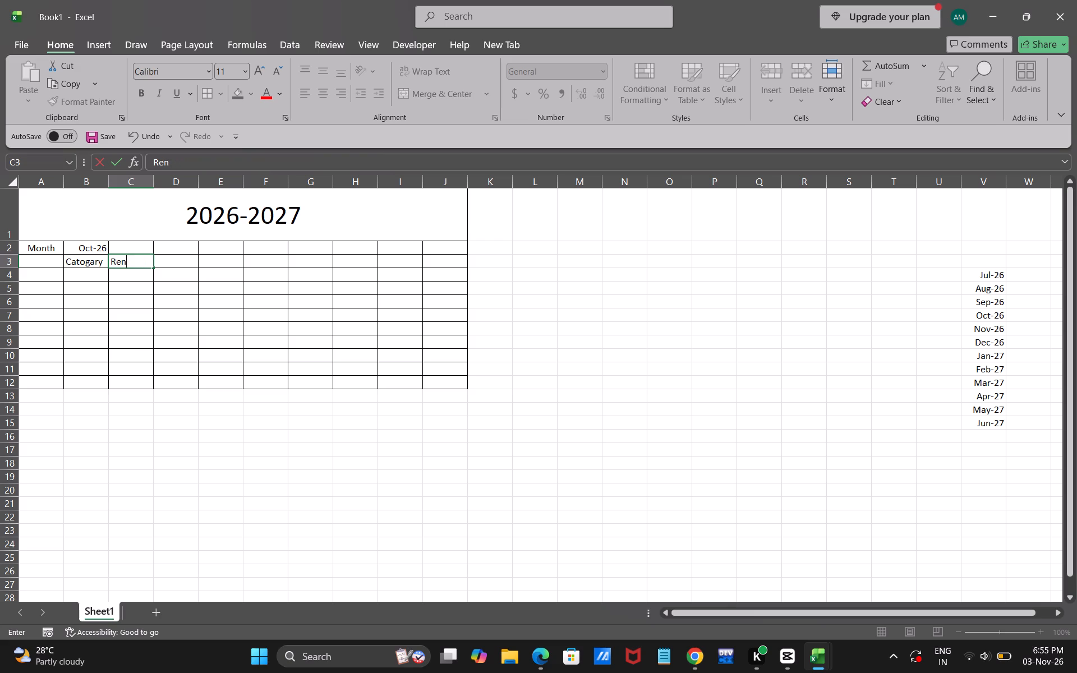
key("t")
key("Tab")
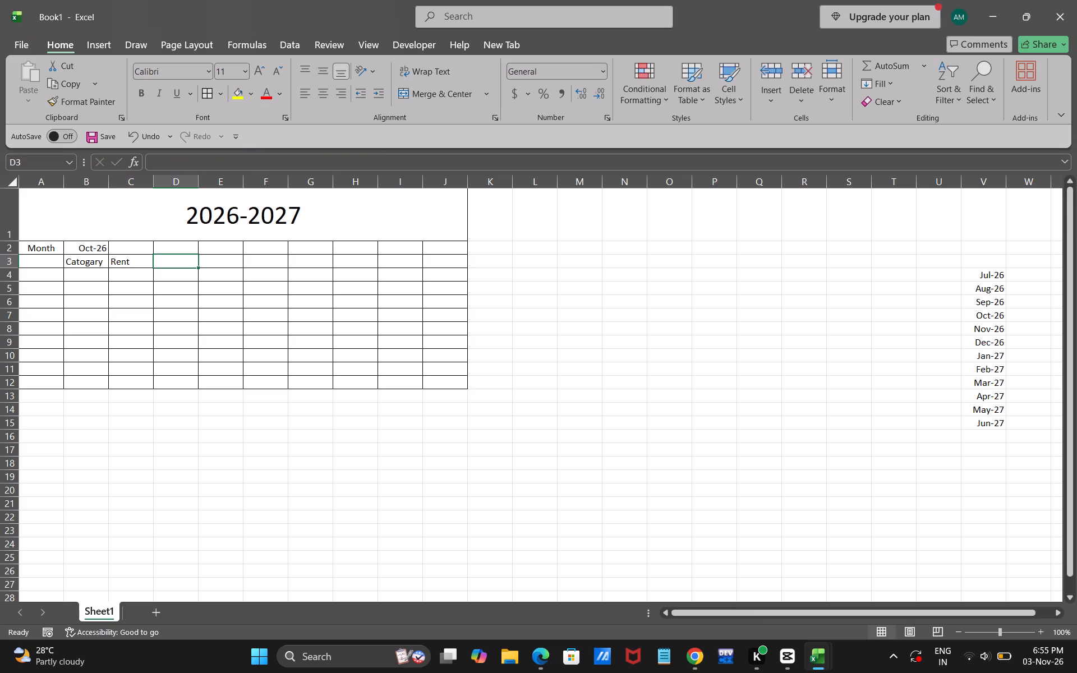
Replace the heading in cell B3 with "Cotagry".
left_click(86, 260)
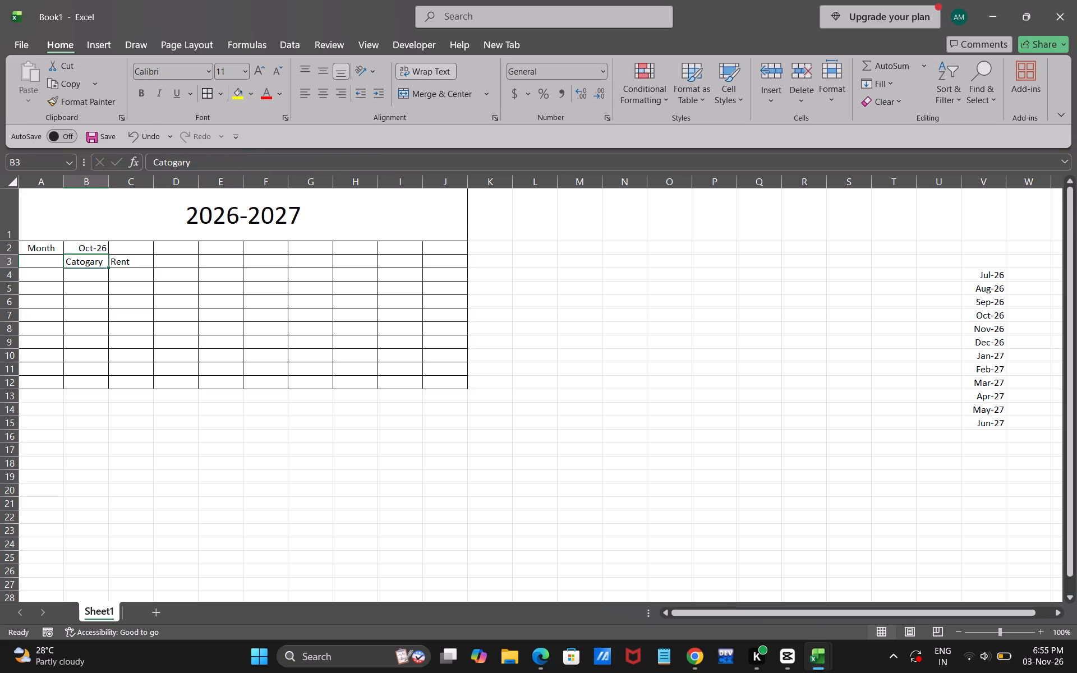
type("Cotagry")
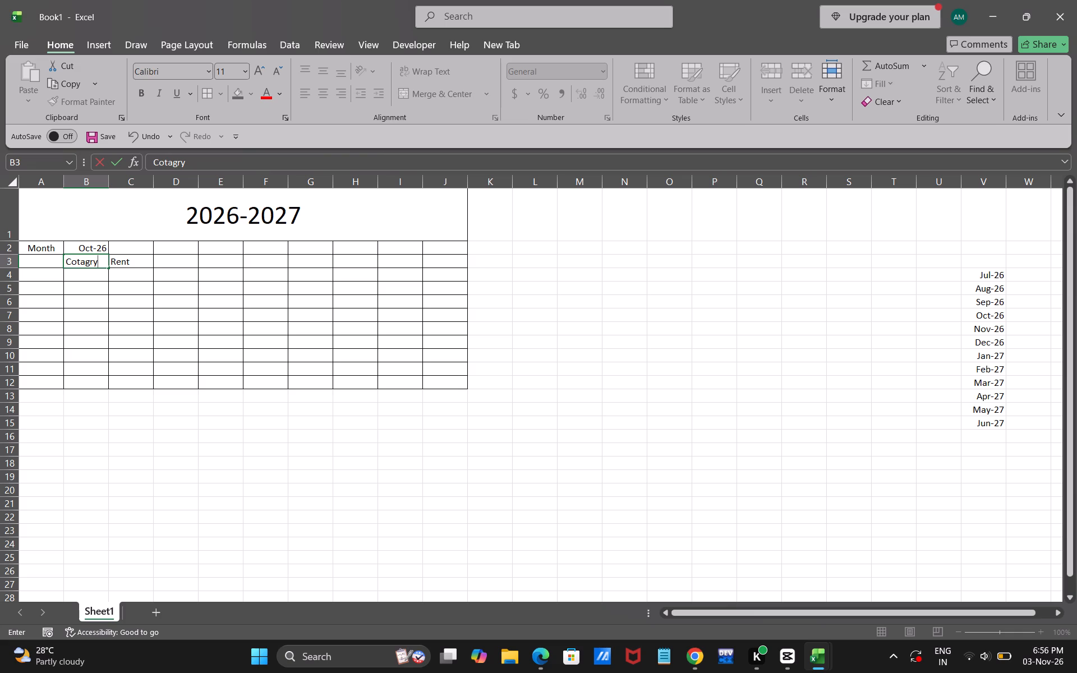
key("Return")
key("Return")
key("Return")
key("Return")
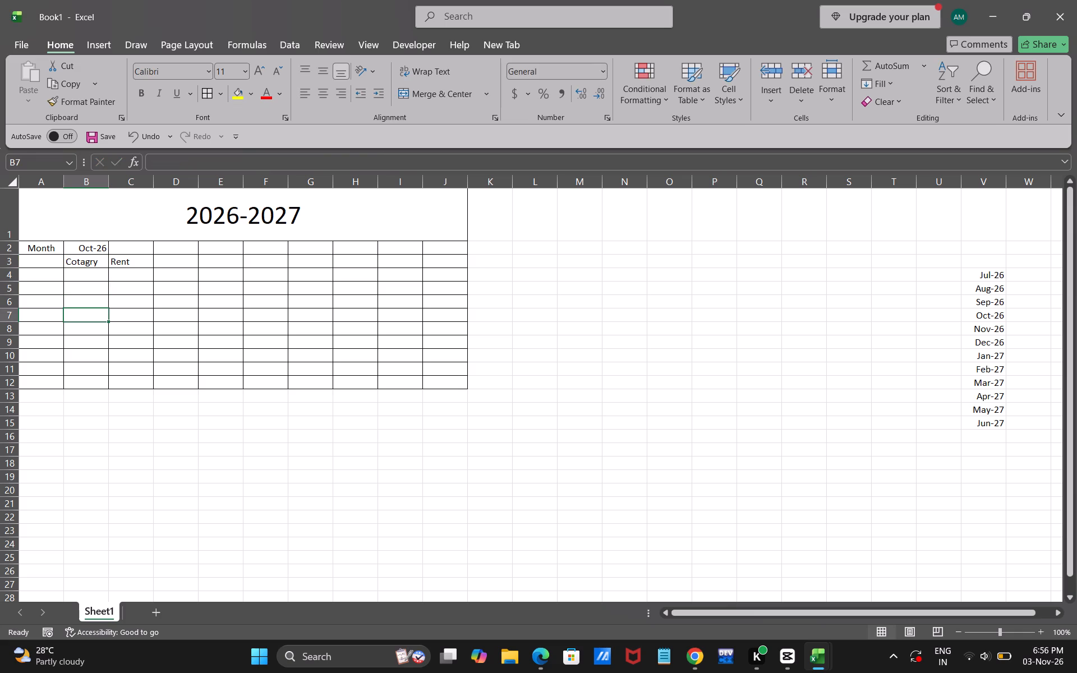
Correct the spelling of the heading in cell B3 to "Category".
key("Up")
key("Up")
key("Up")
key("Up")
key("shift+c")
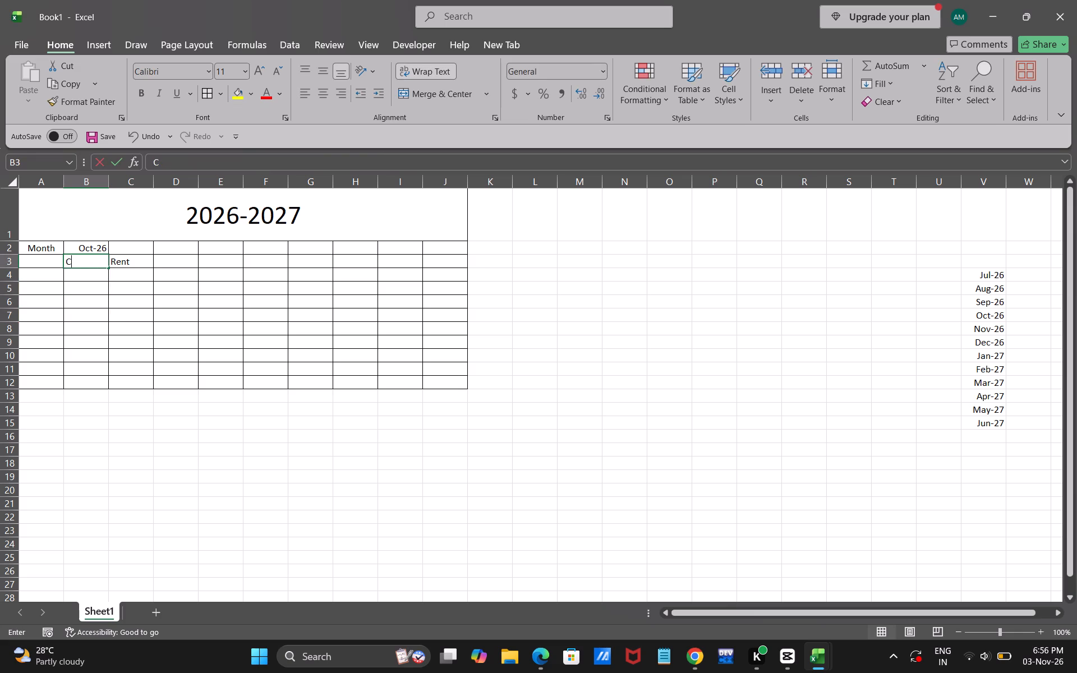
type("ateg")
type("ory")
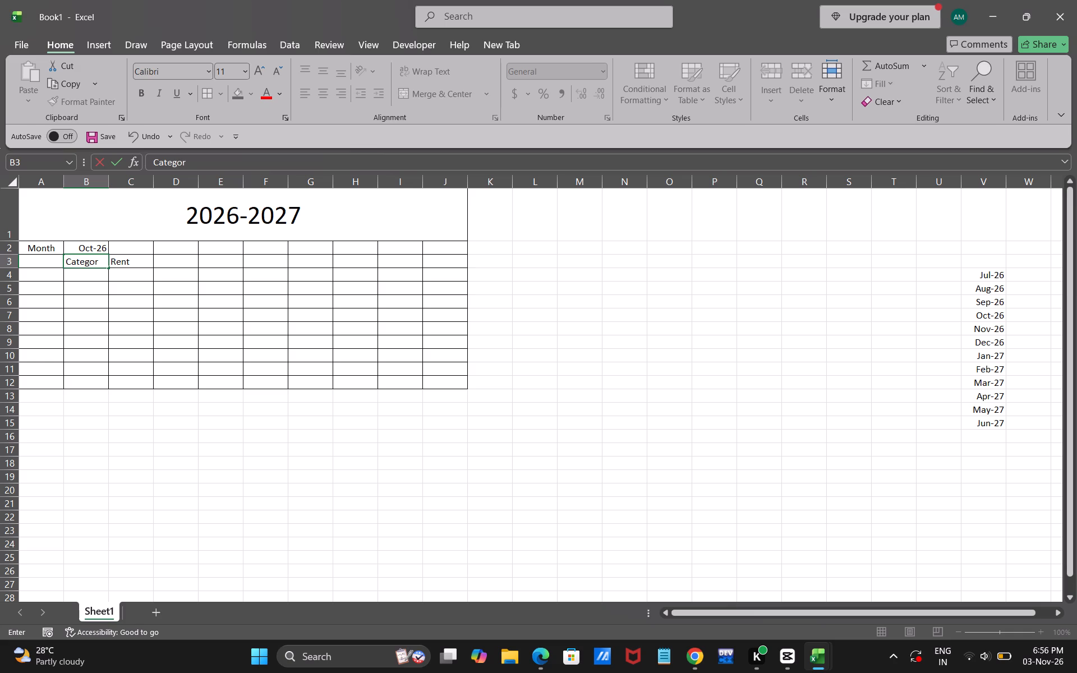
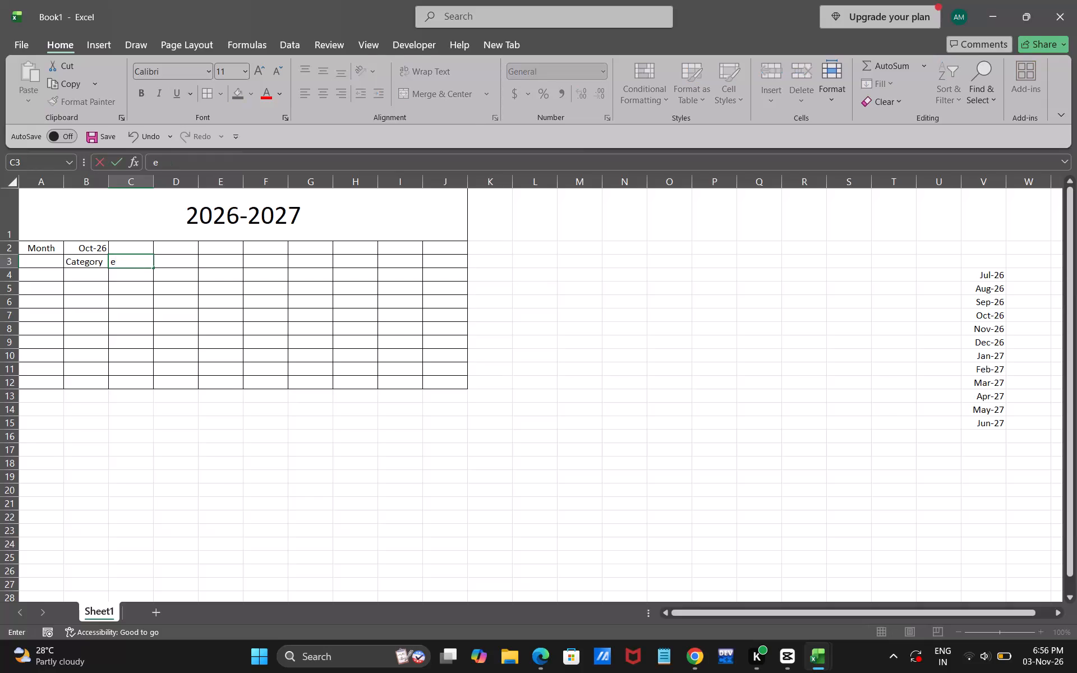
Enter the column headings "Rent", "Food" and "Education" in cells C3, D3 and E3, beside the Category heading.
key("BackSpace")
type("Rent")
key("Tab")
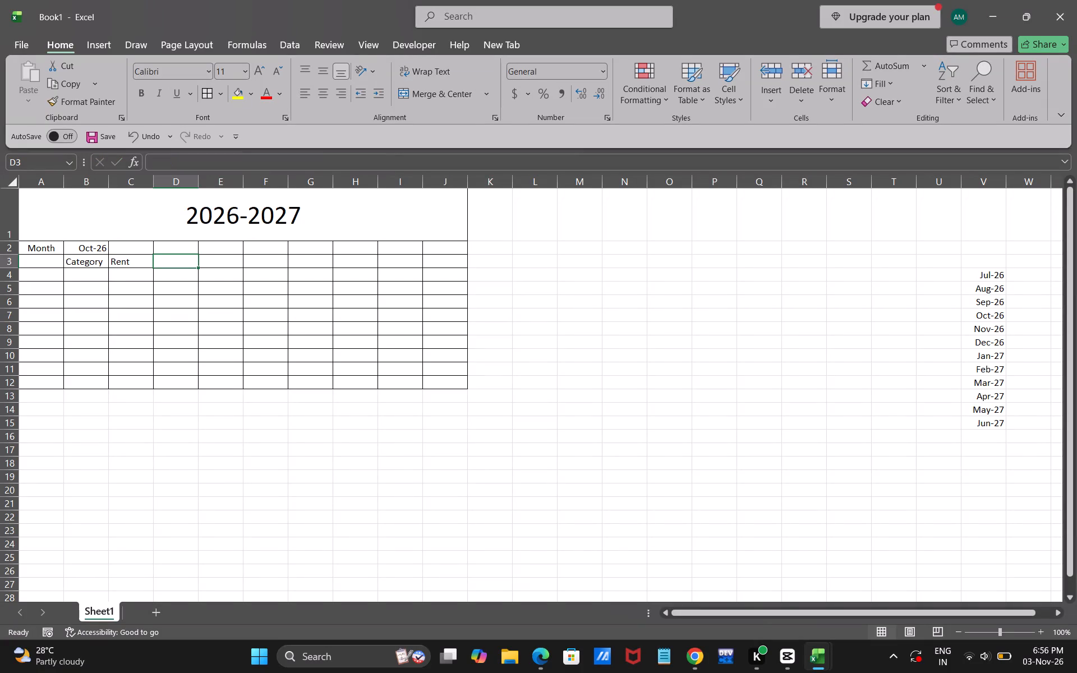
type("Food")
key("Tab")
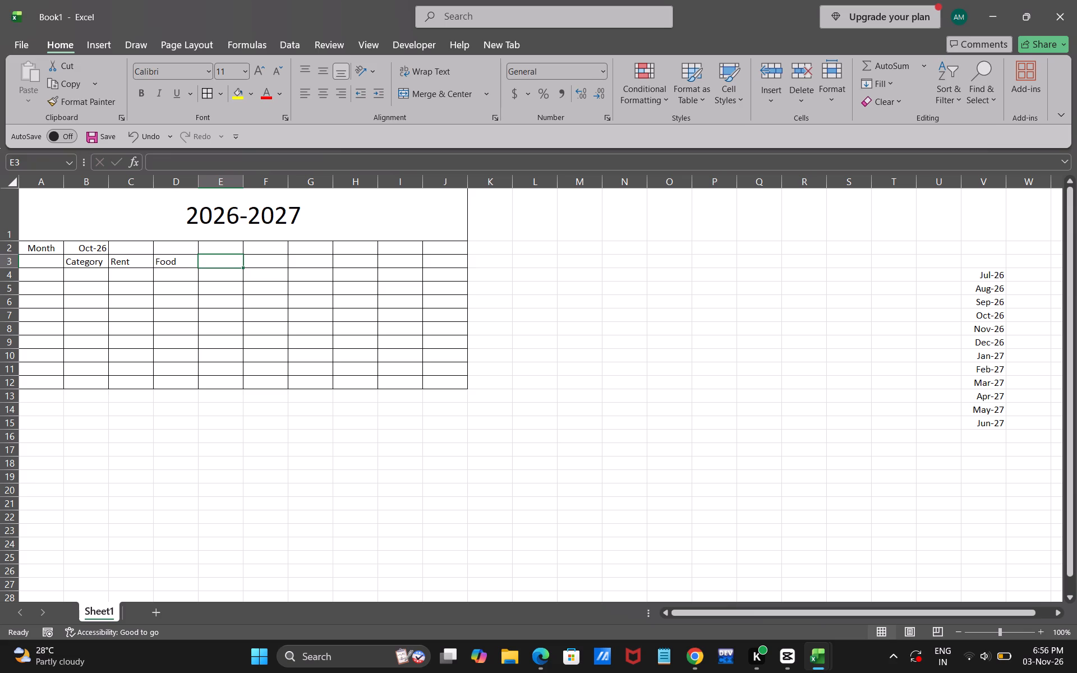
type("Education")
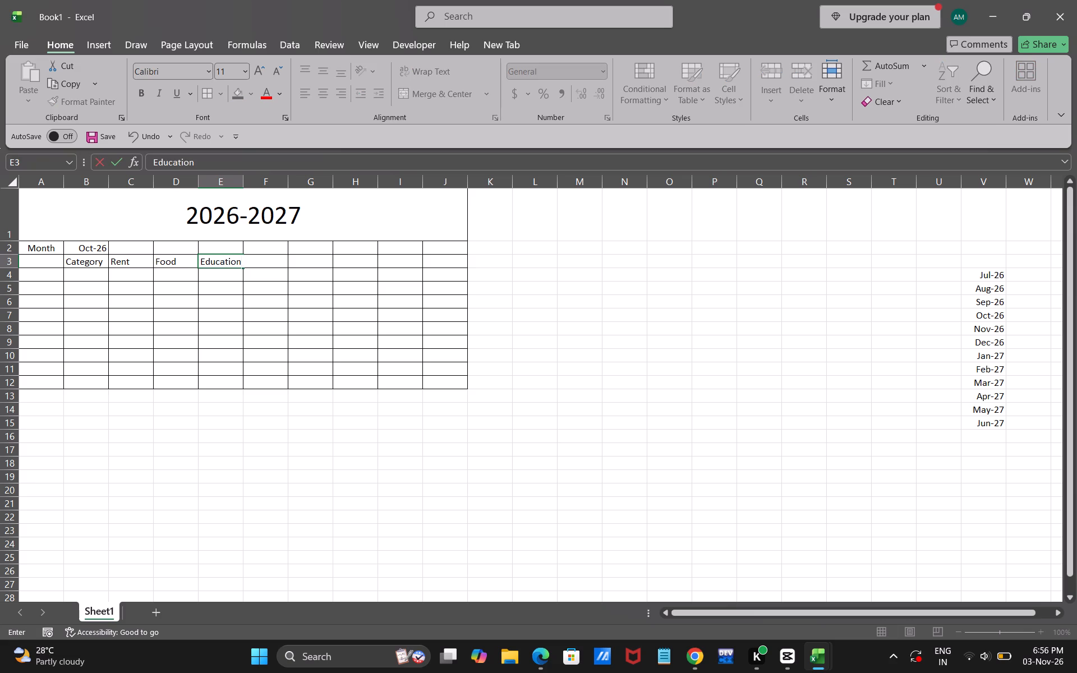
key("Tab")
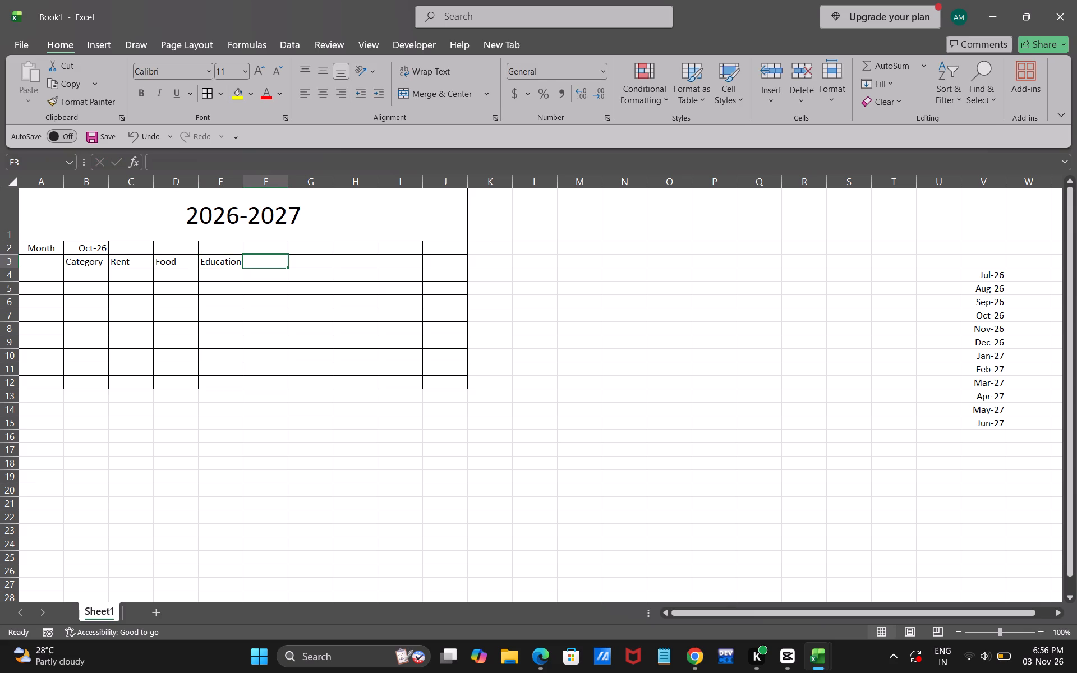
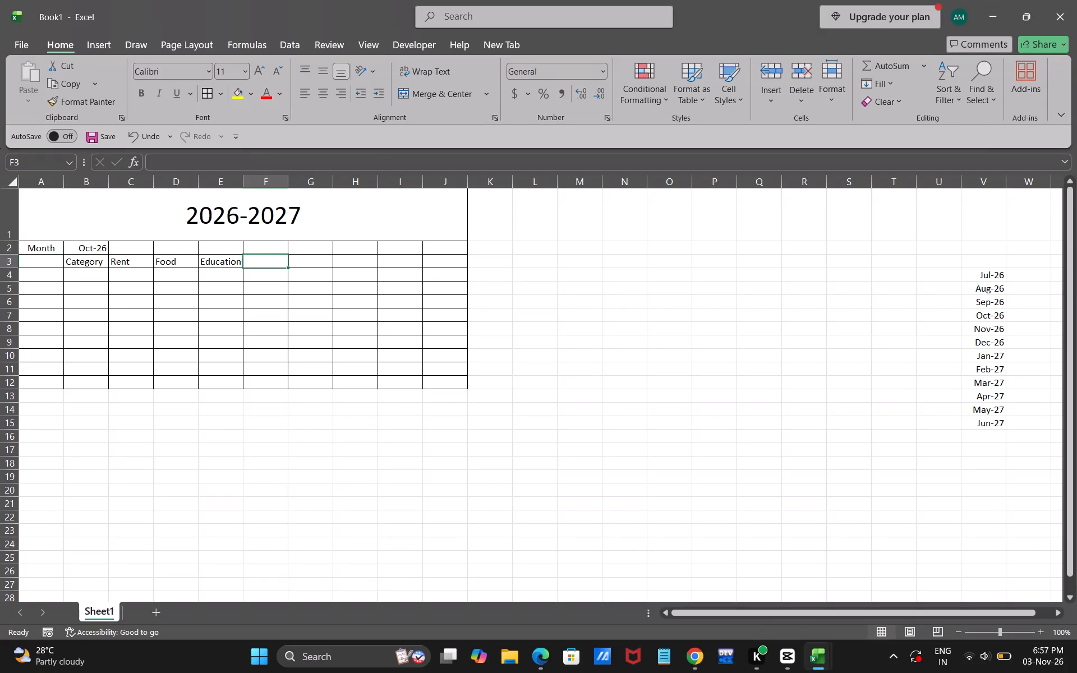
Switch to Canva in Chrome, dismiss the design picker and create a new blank sheet.
left_click(232, 331)
left_click(254, 267)
left_click(696, 656)
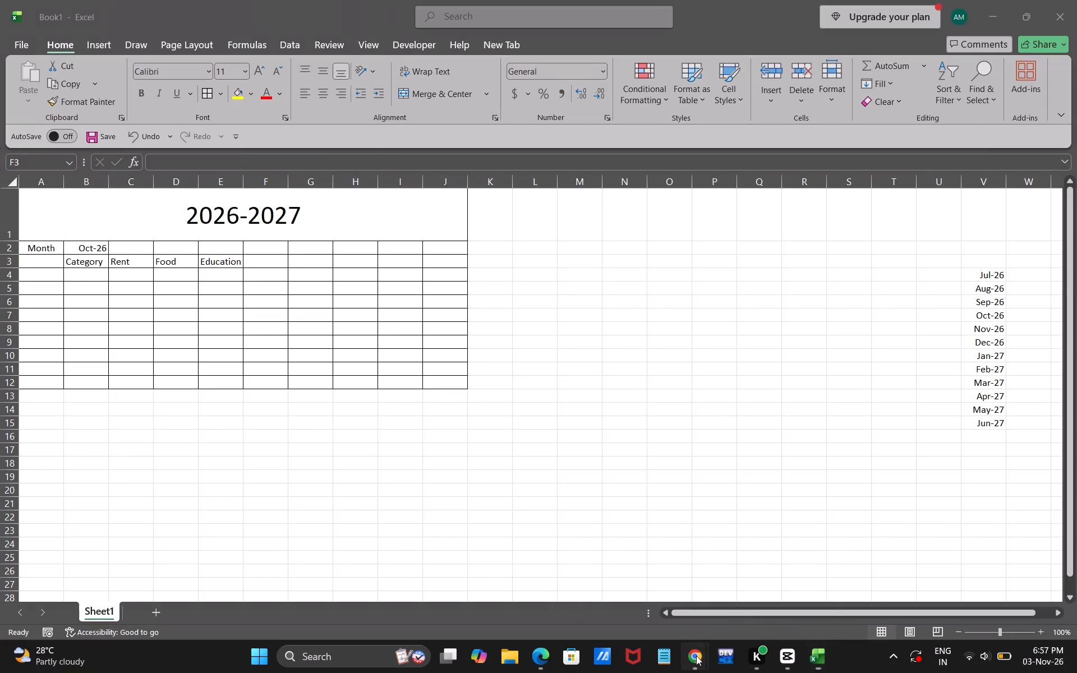
left_click(783, 603)
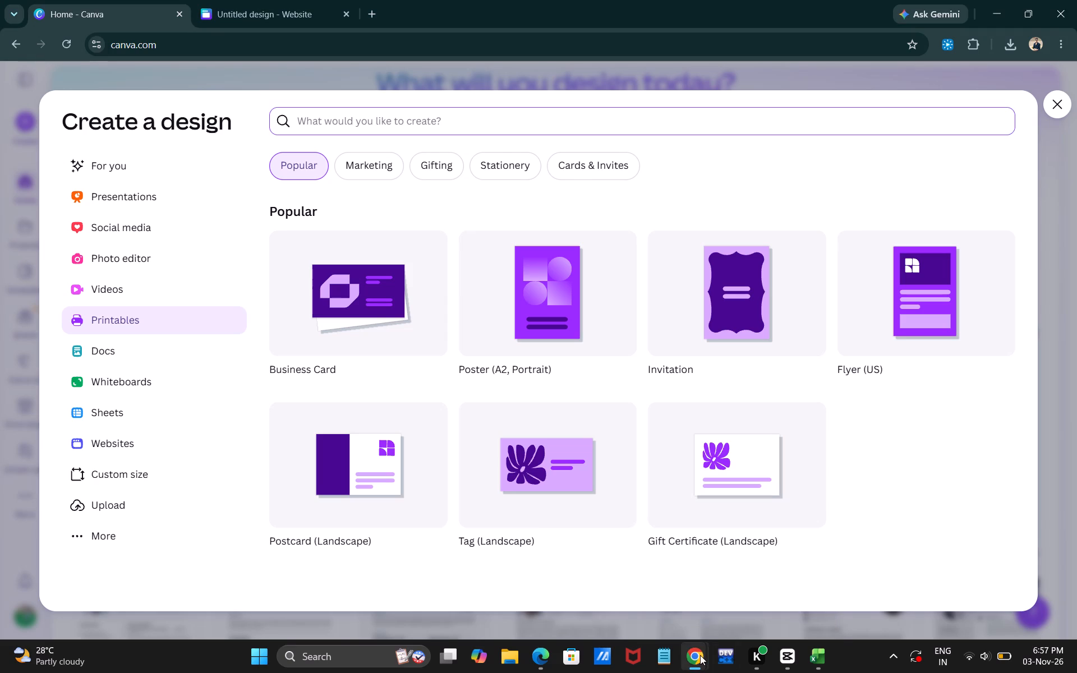
left_click(699, 656)
left_click(236, 0)
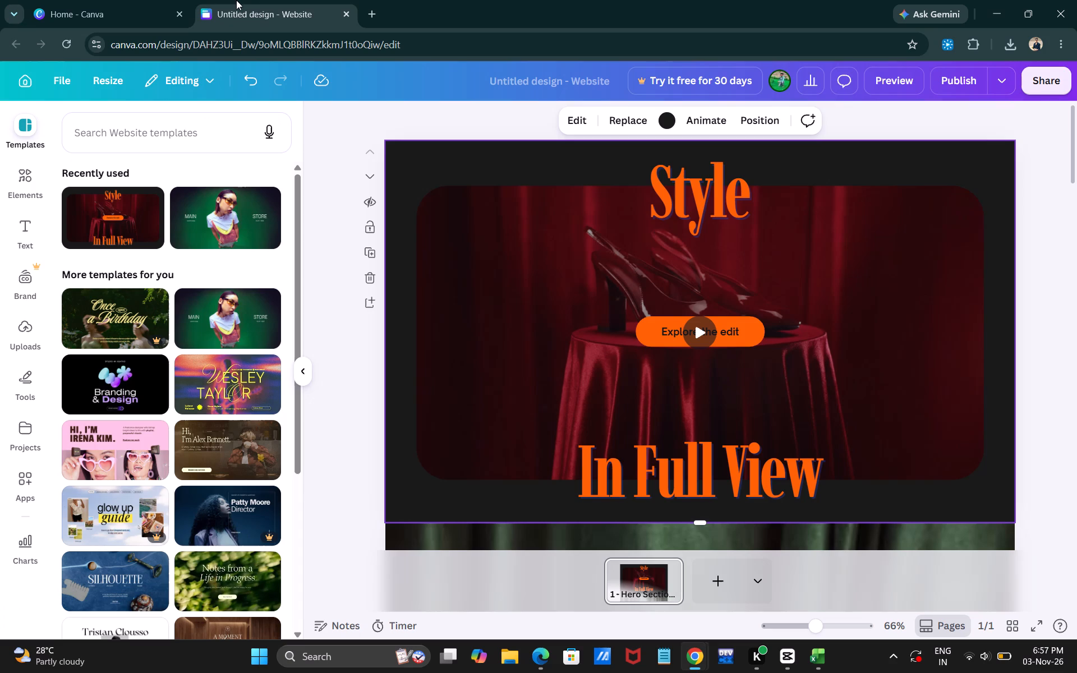
left_click(98, 14)
left_click(1054, 108)
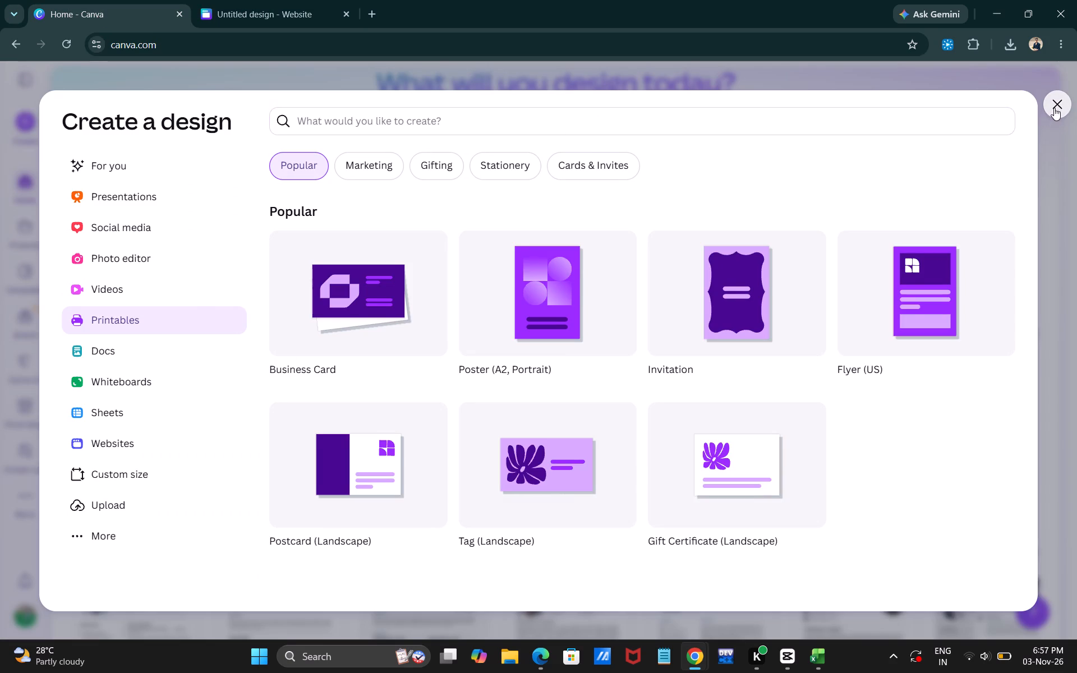
left_click(602, 249)
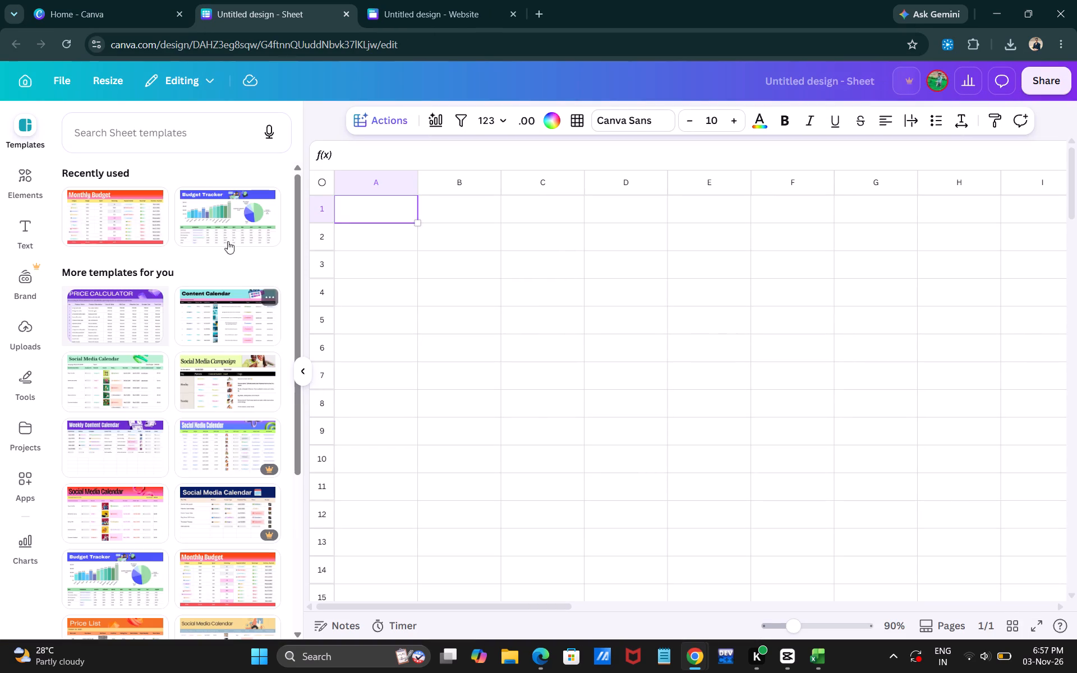
Try the Budget Tracker template, and fill the Canva sheet with the Monthly Budget template as a reference for expense categories.
left_click(211, 212)
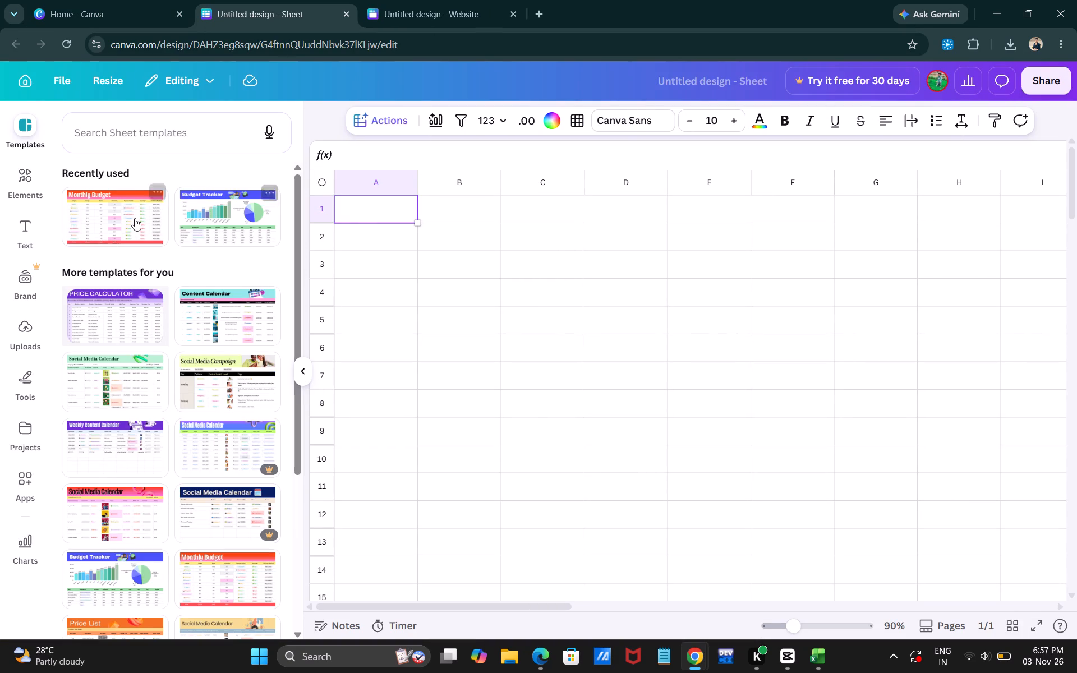
left_click(130, 218)
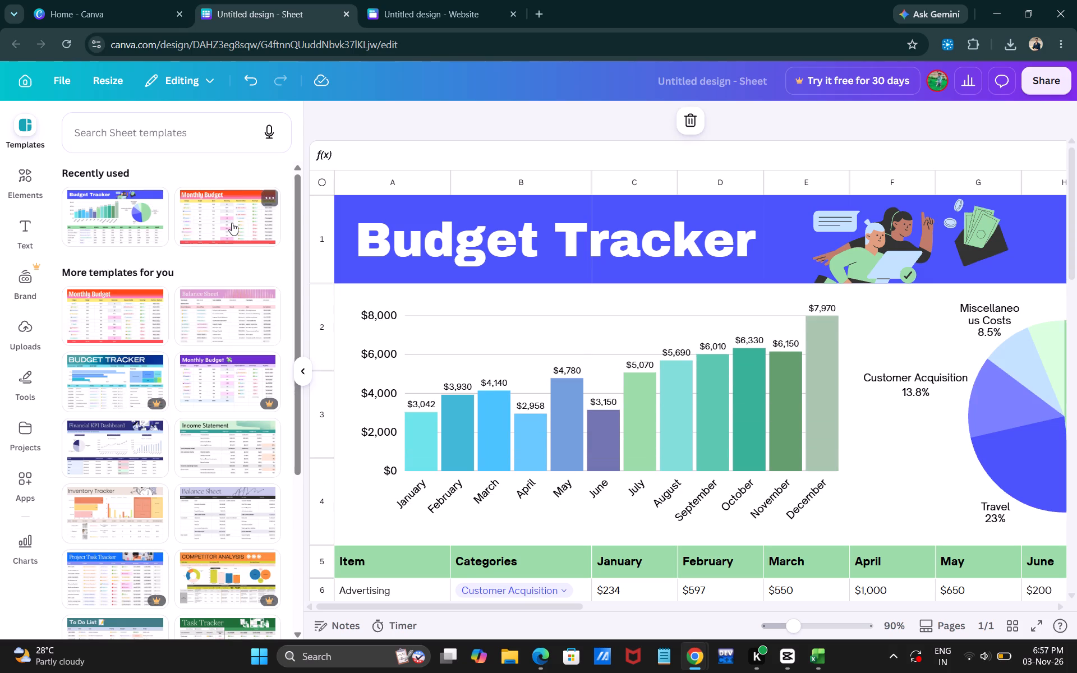
left_click(232, 223)
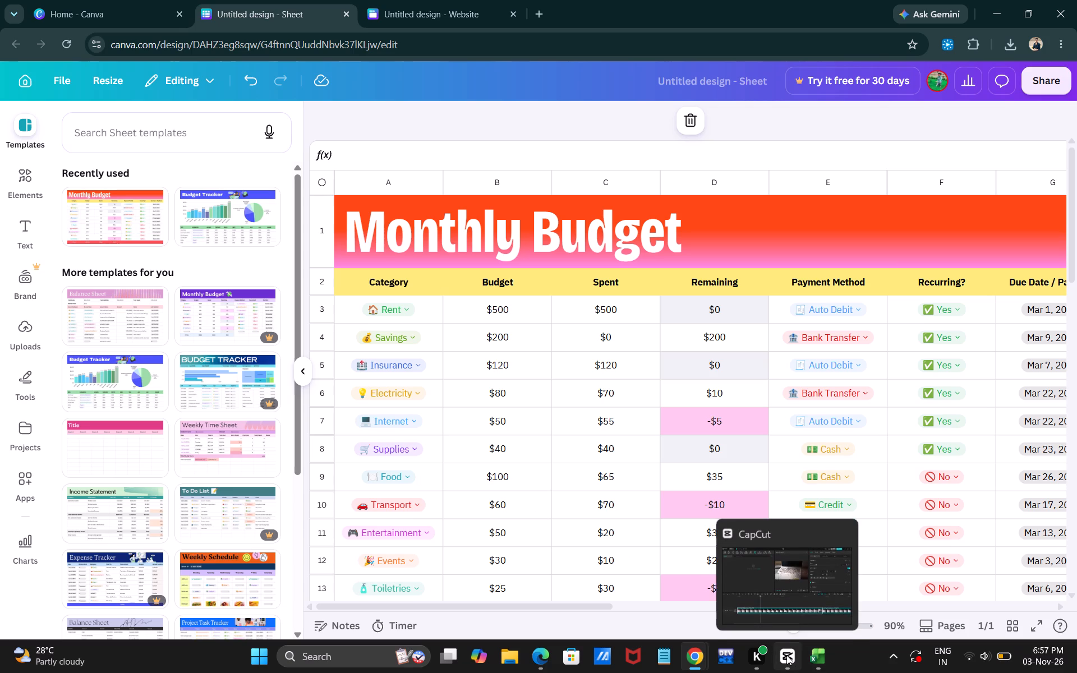
Switch to CapCut, close the open 1103 project and exit the app.
left_click(802, 657)
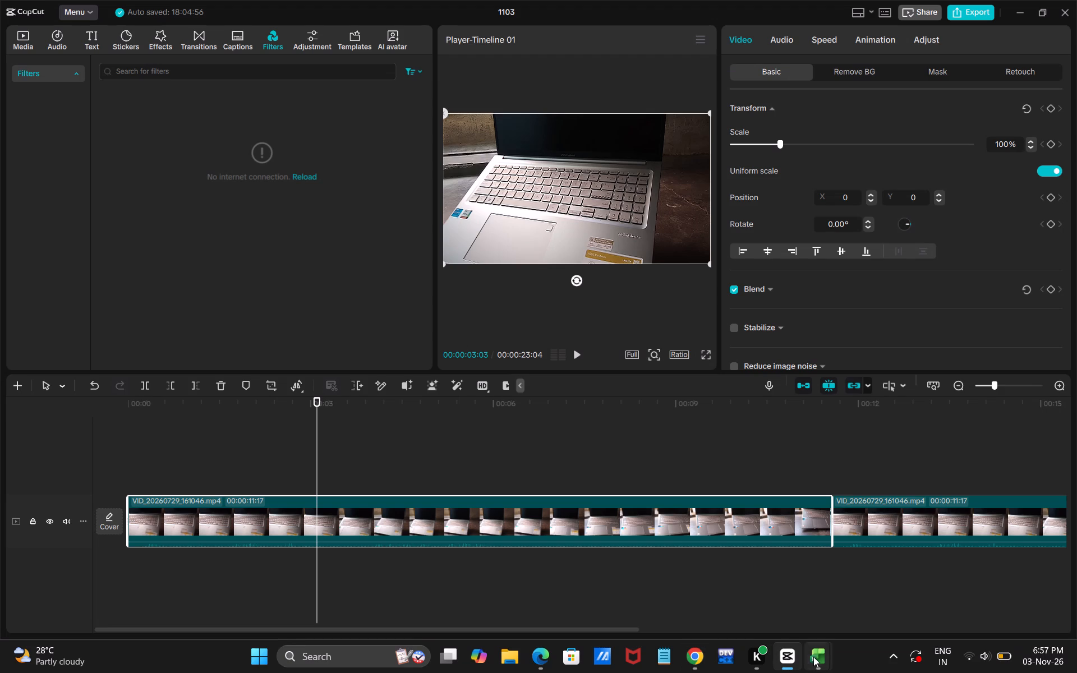
left_click(814, 657)
left_click(783, 663)
left_click(1065, 20)
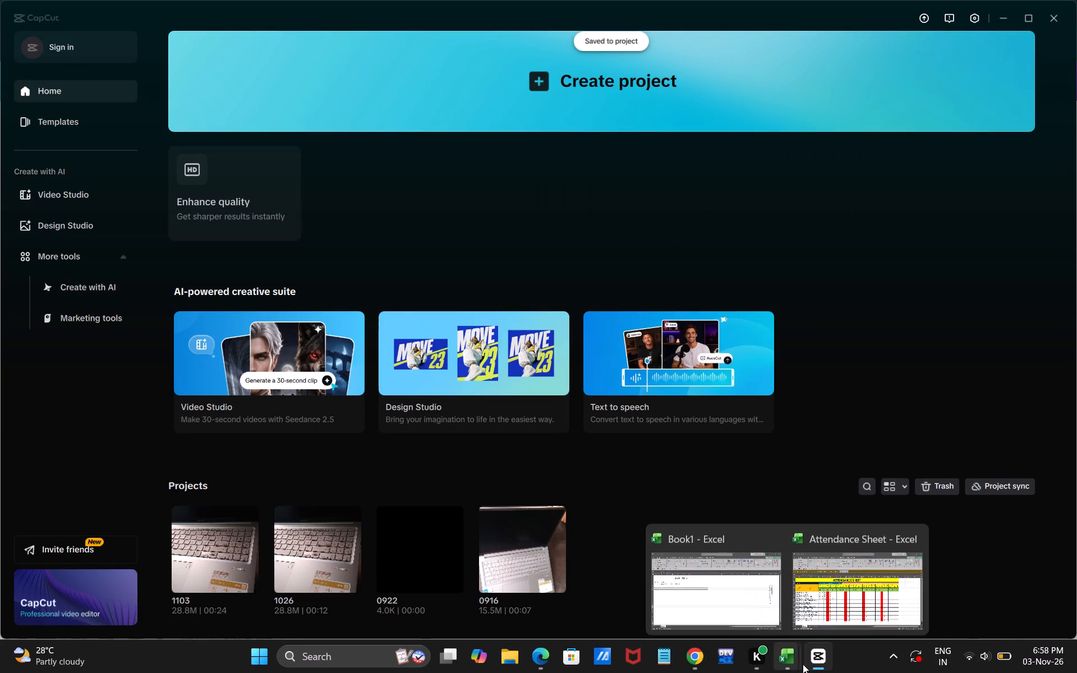
left_click(819, 666)
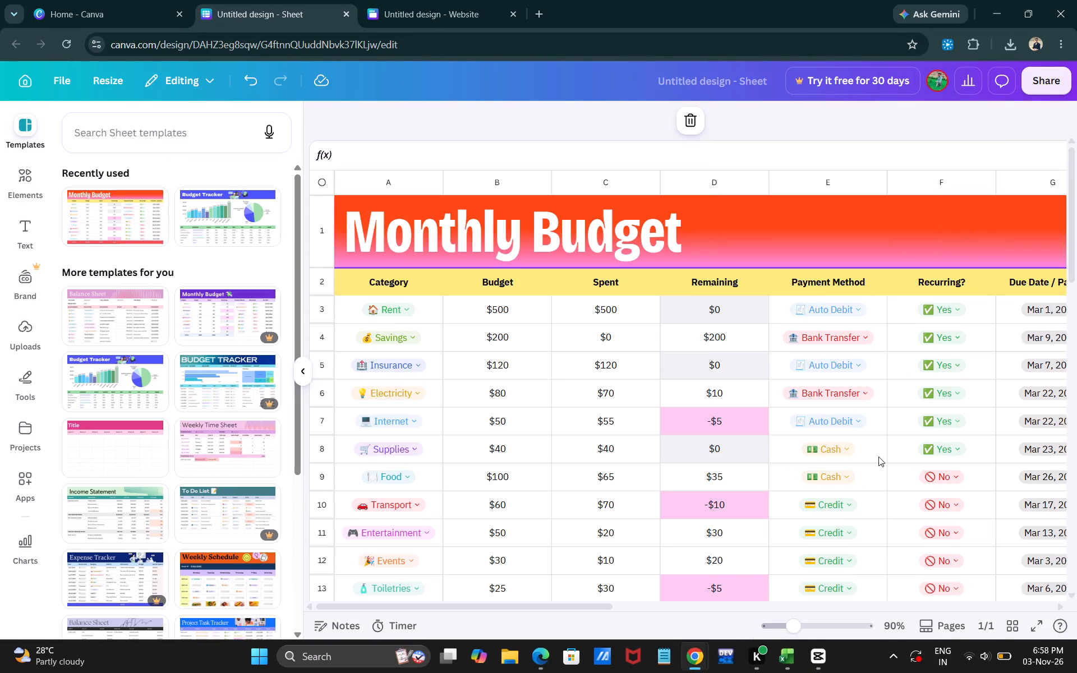
left_click(818, 653)
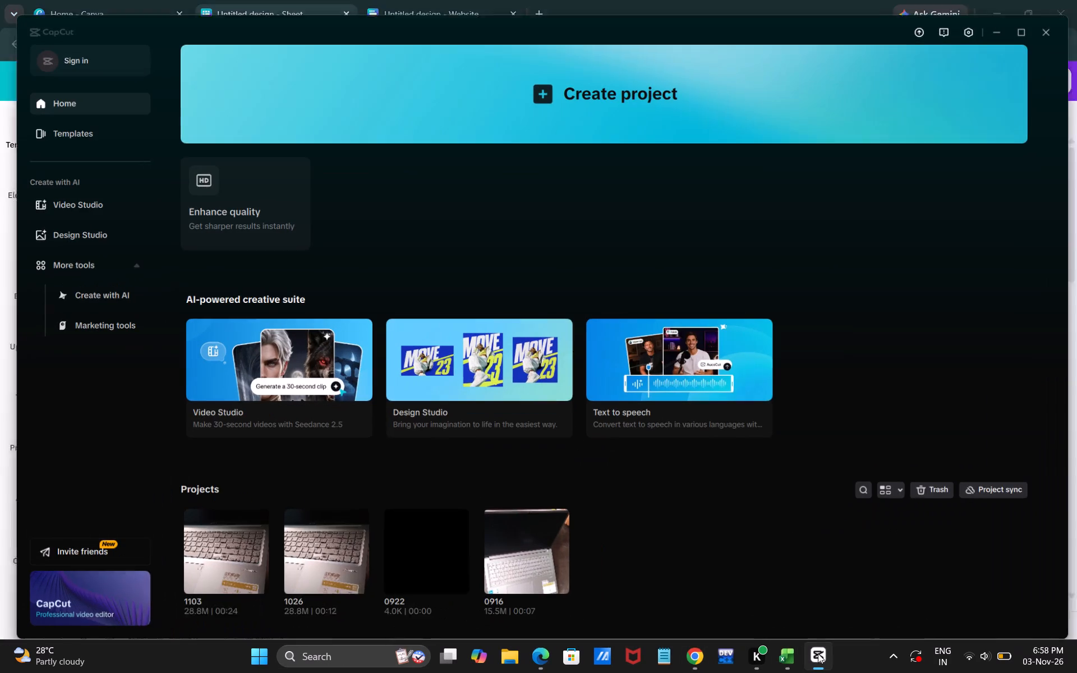
left_click(1057, 17)
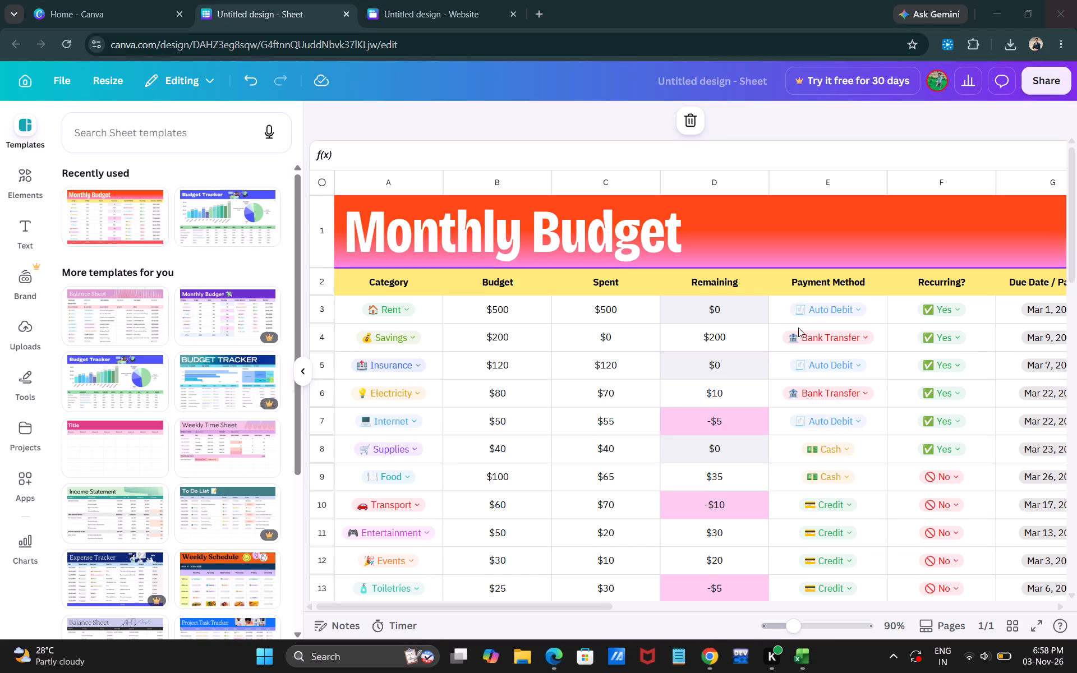
Return to the Book1 workbook in Excel and enter the column heading "Shopping" in cell F3.
left_click(794, 647)
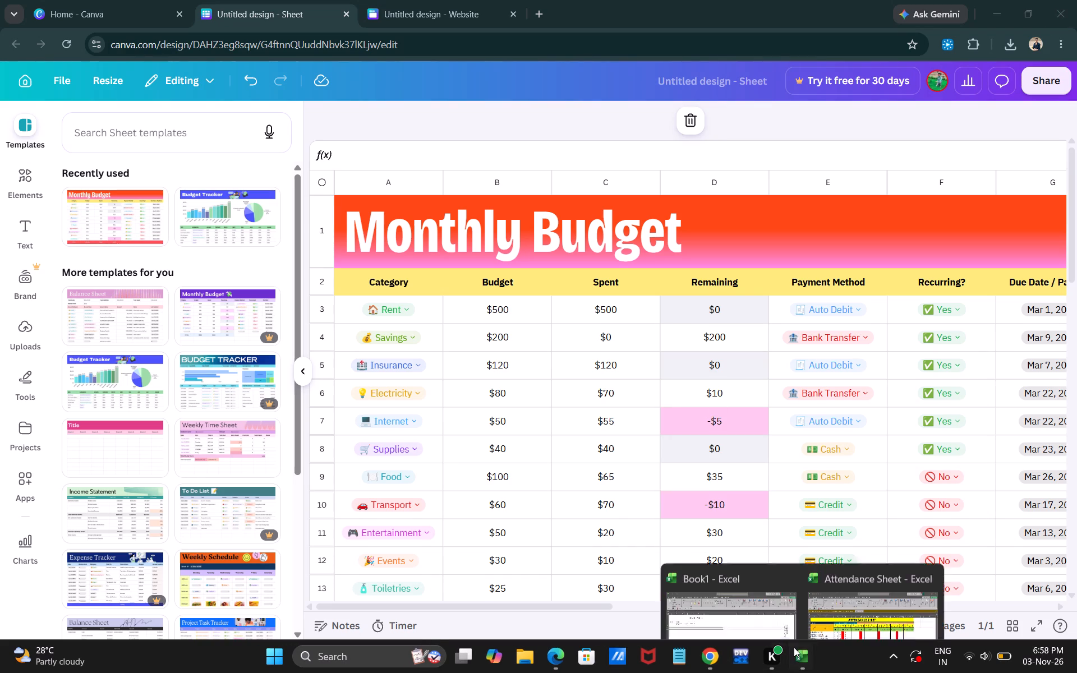
left_click(733, 591)
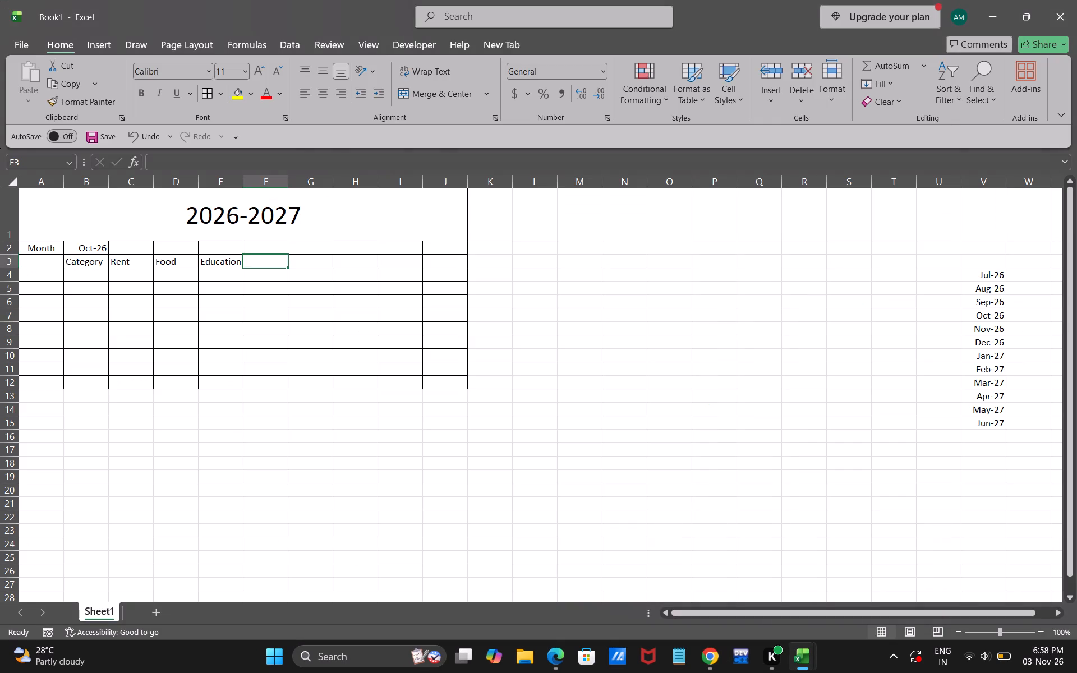
type("Shoppinf")
key("BackSpace")
key("g")
key("Tab")
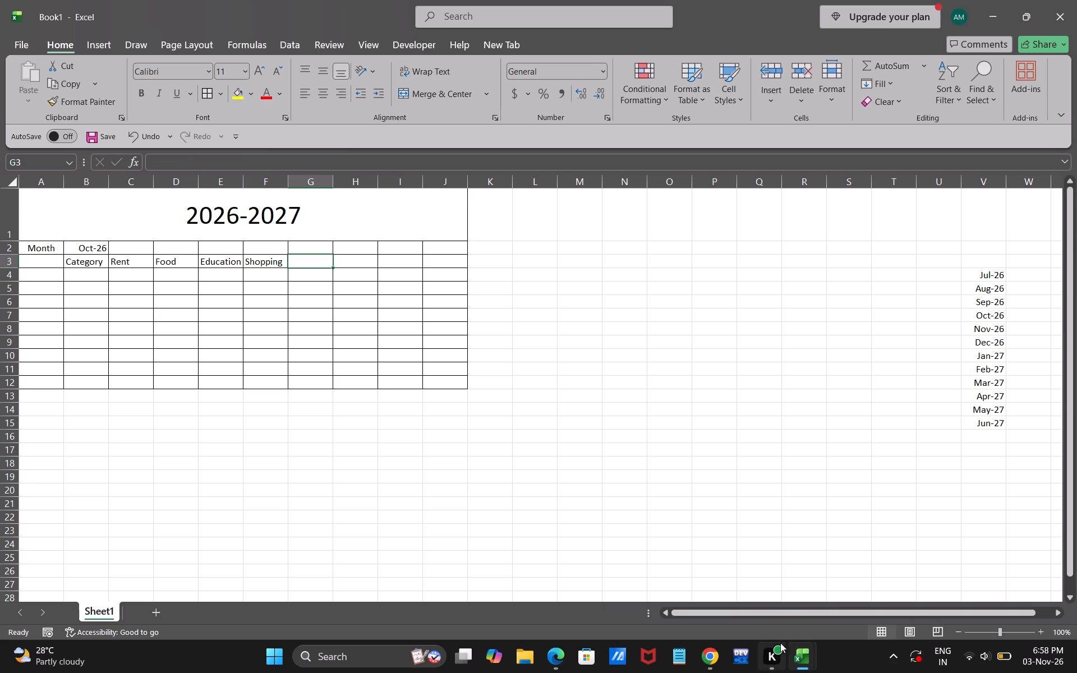
Enter the column heading "Travel" in cell G3.
left_click(713, 651)
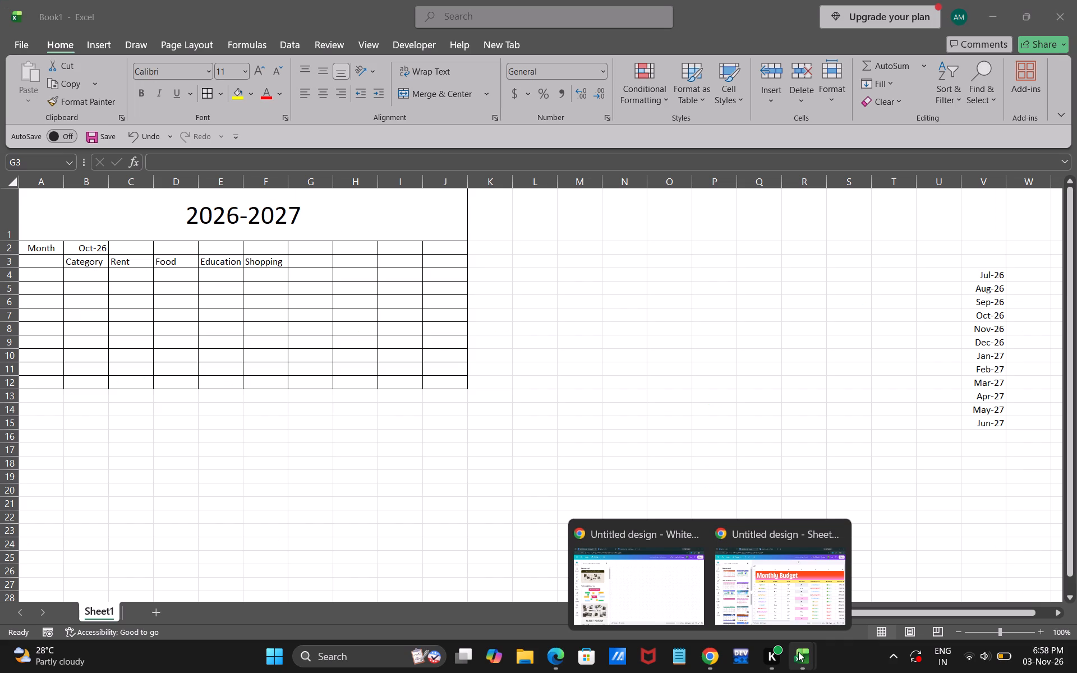
left_click(310, 260)
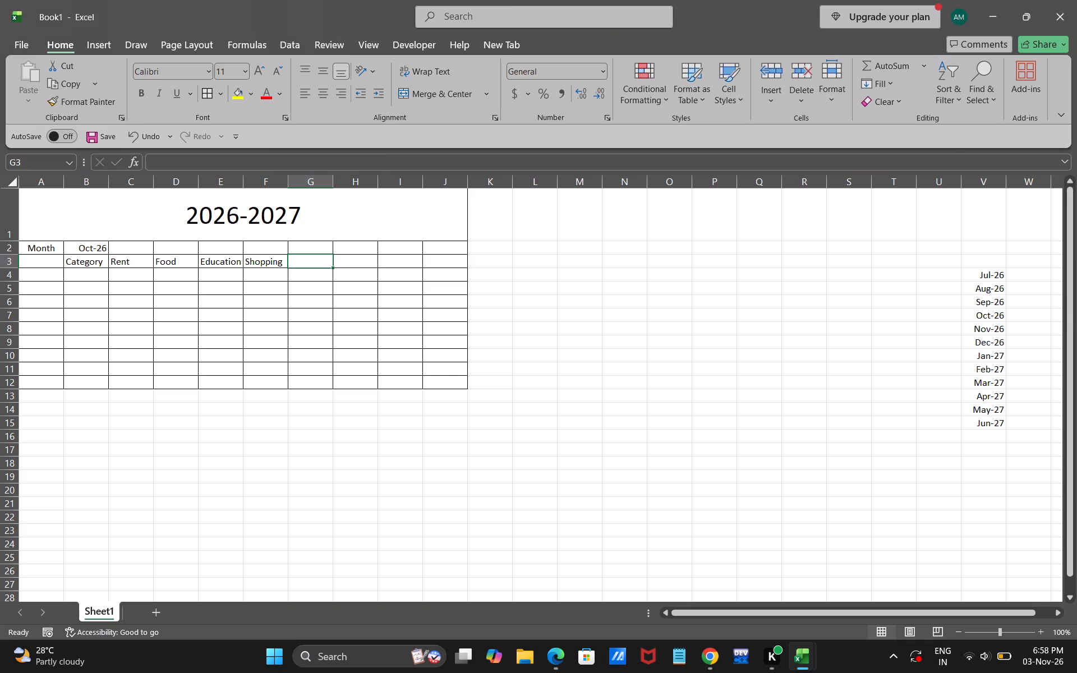
type("Tra")
key("n")
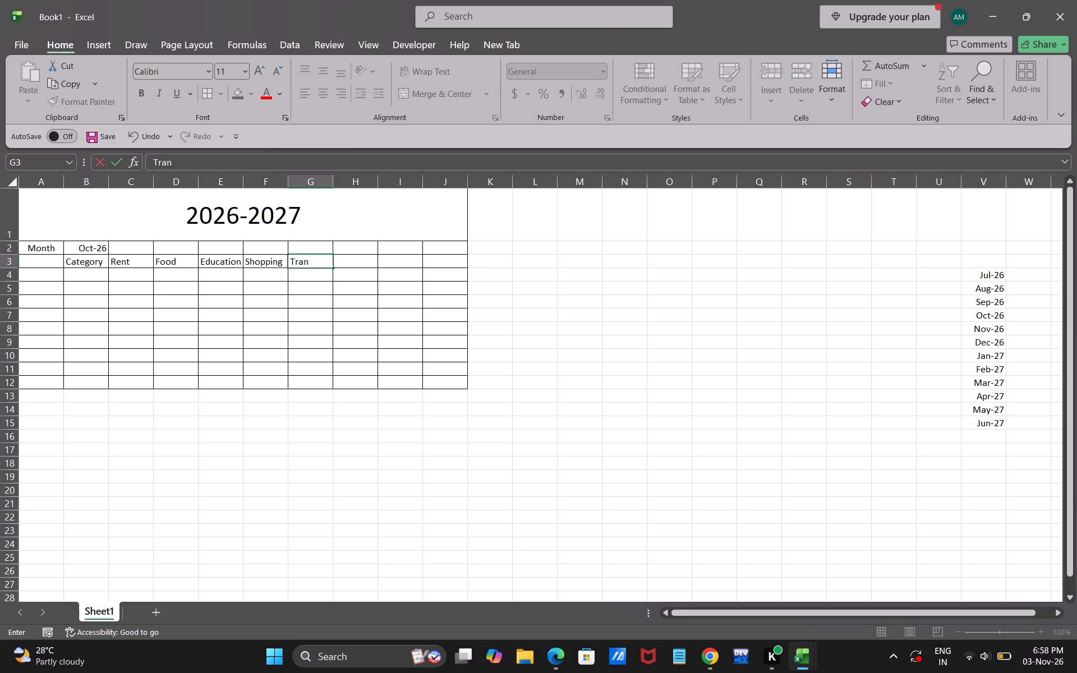
key("BackSpace")
type("vel")
Center the cells A3:H4, including the category headings, both horizontally and vertically.
left_click_drag(38, 263, 353, 269)
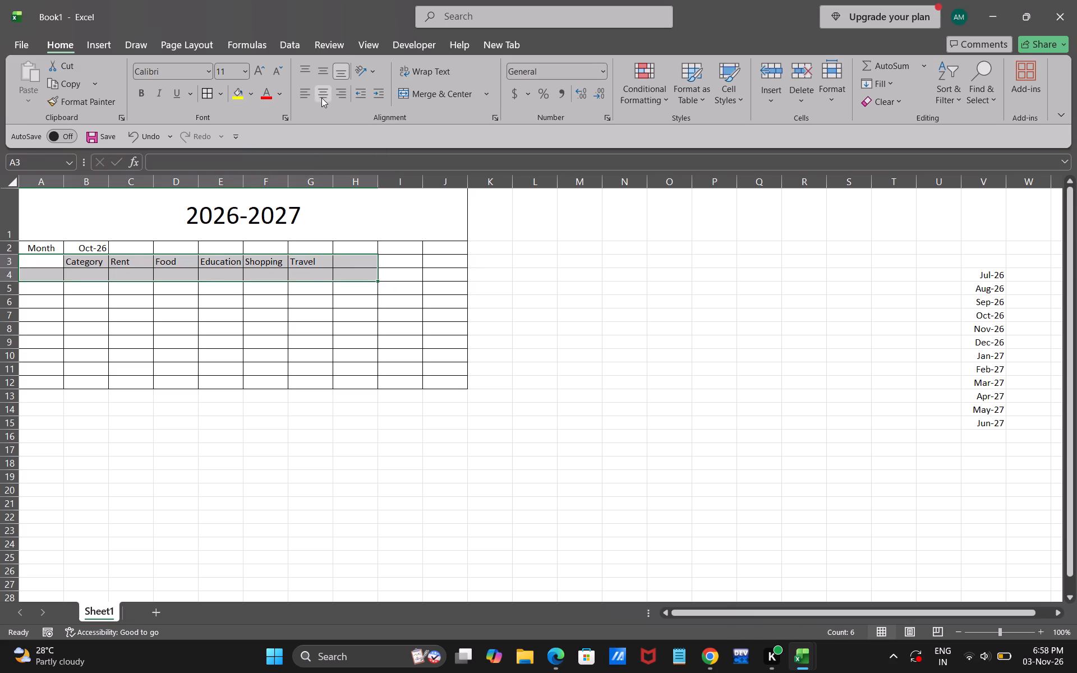
left_click(321, 98)
left_click(324, 68)
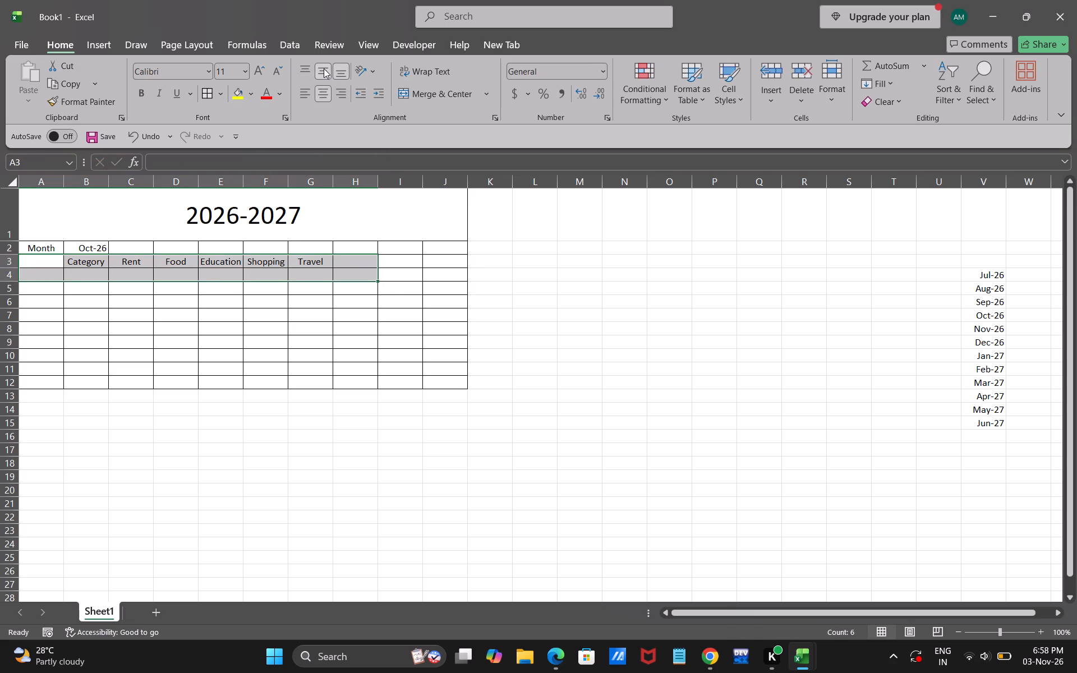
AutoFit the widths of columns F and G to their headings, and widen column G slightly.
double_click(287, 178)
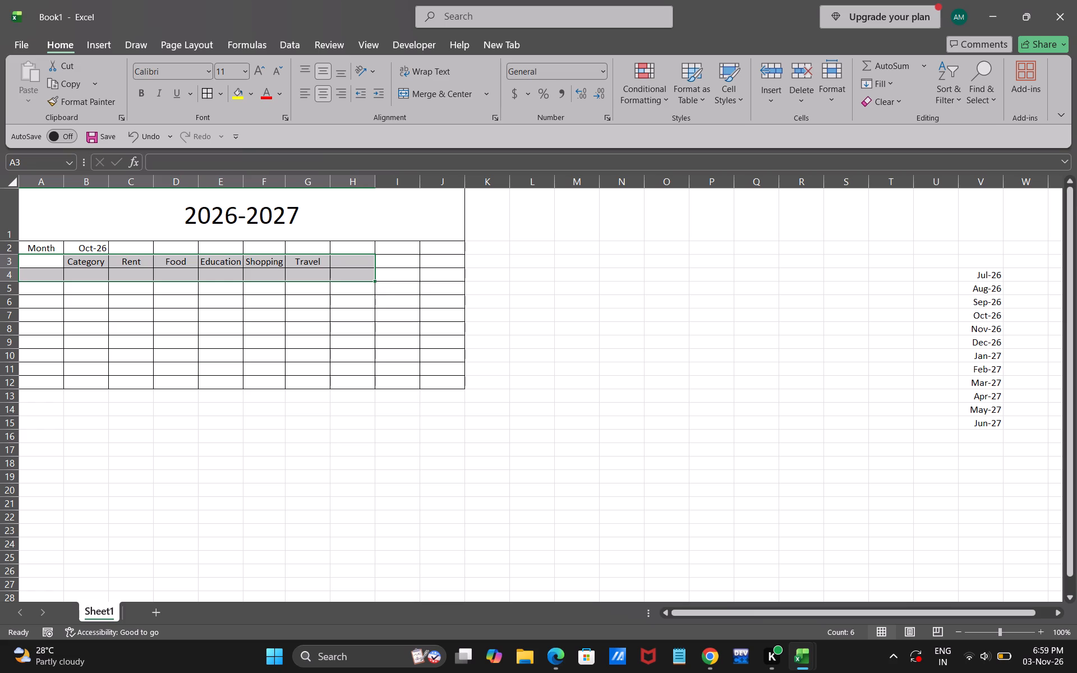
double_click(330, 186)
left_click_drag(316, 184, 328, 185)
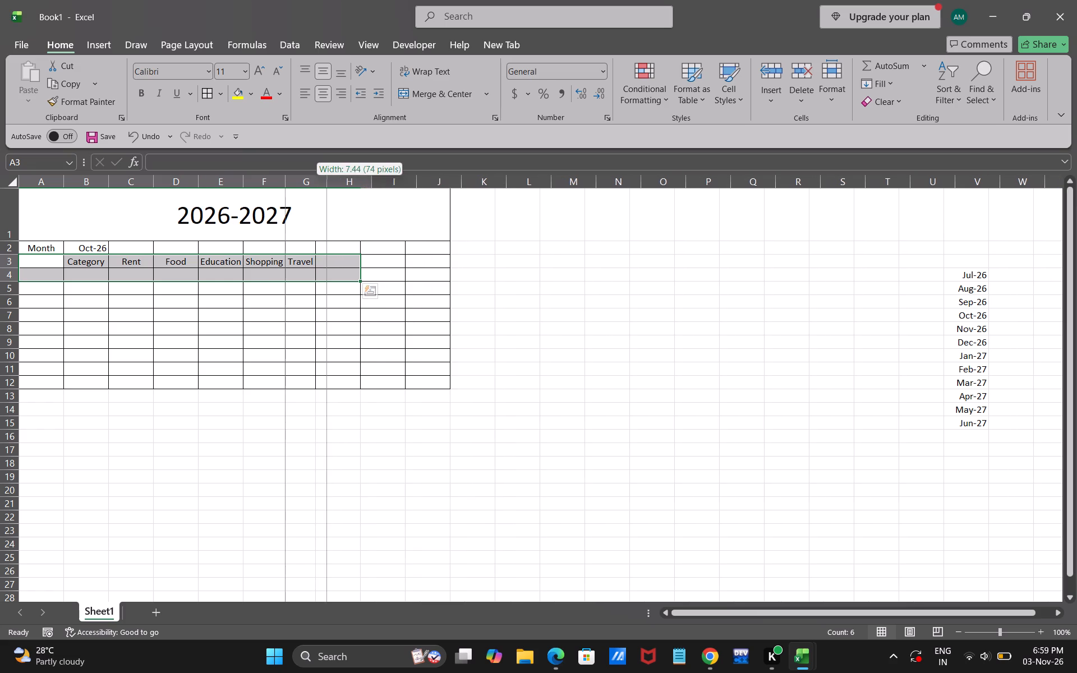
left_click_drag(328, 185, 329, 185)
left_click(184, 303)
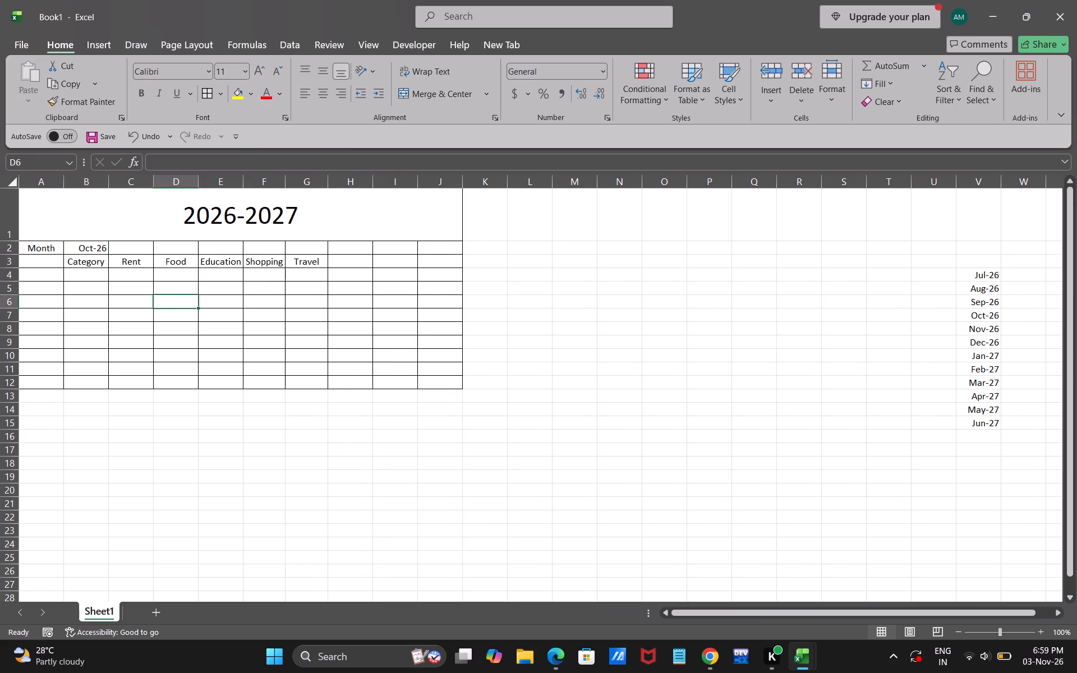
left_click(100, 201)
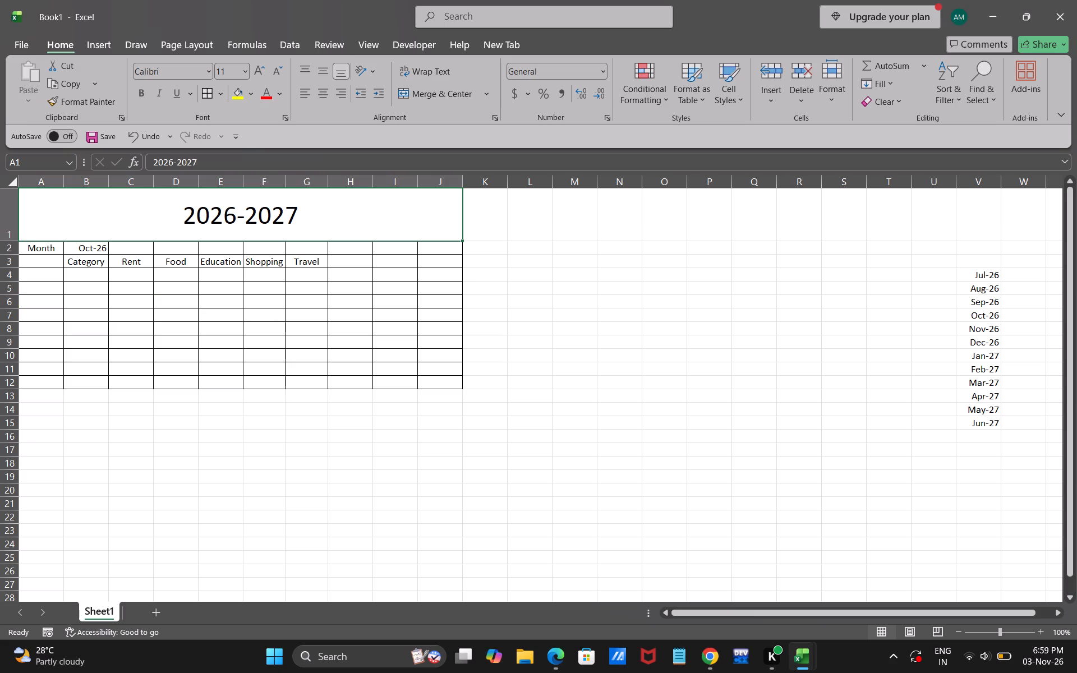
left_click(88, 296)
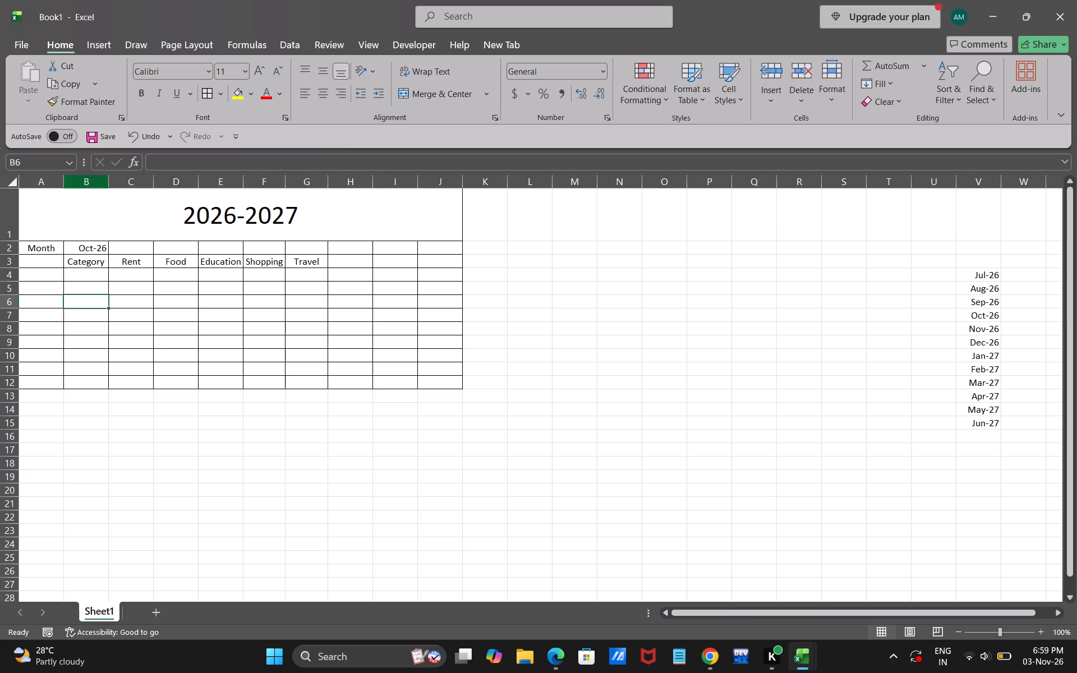
Widen columns B through I to one equal width that leaves room around every category heading.
left_click_drag(94, 183, 327, 174)
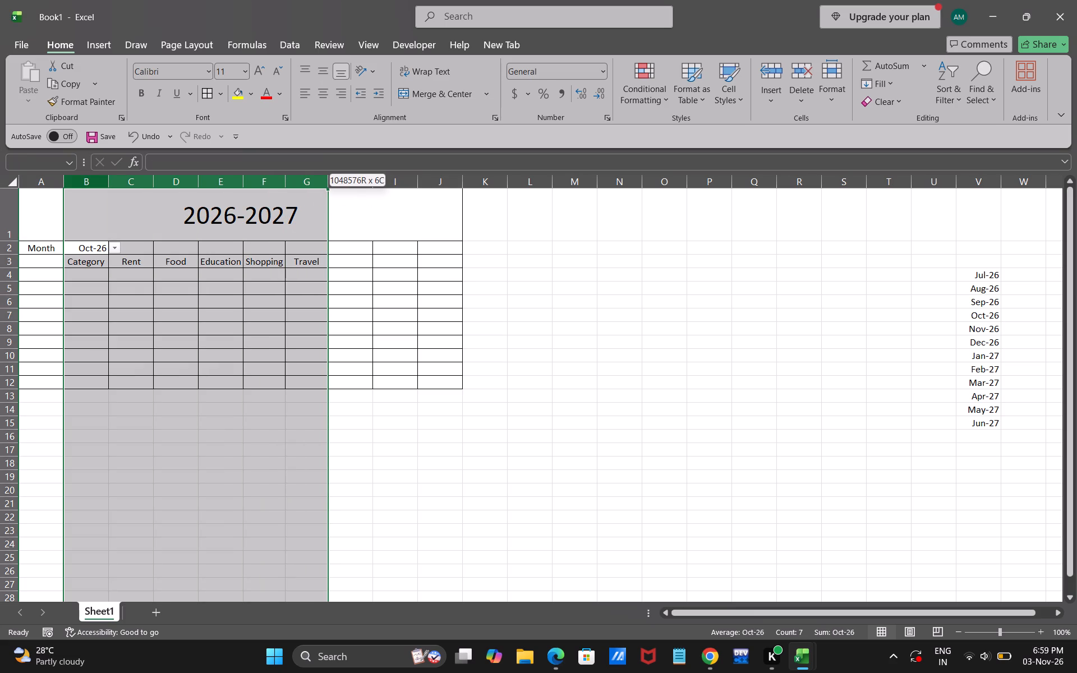
left_click_drag(327, 174, 378, 182)
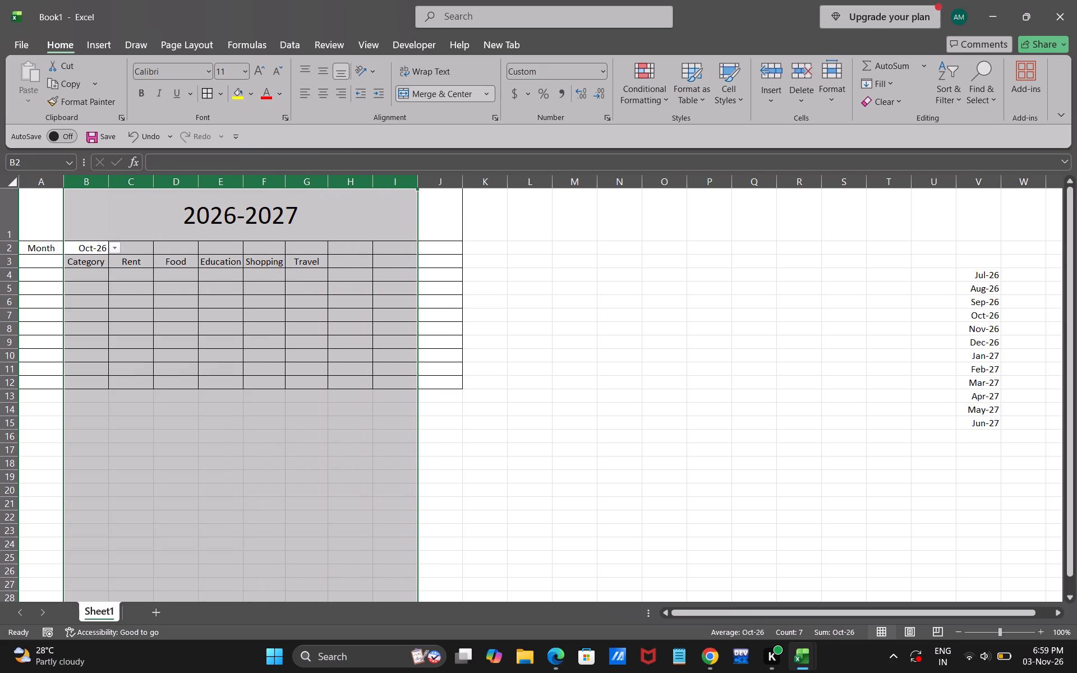
left_click_drag(417, 185, 409, 185)
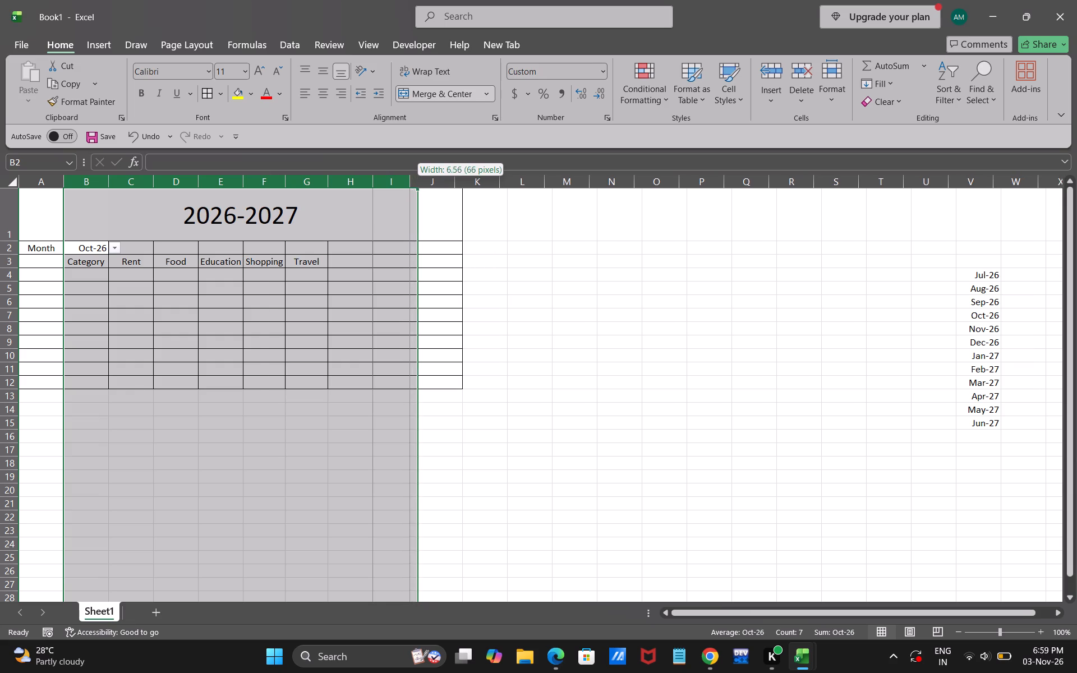
left_click_drag(409, 185, 412, 185)
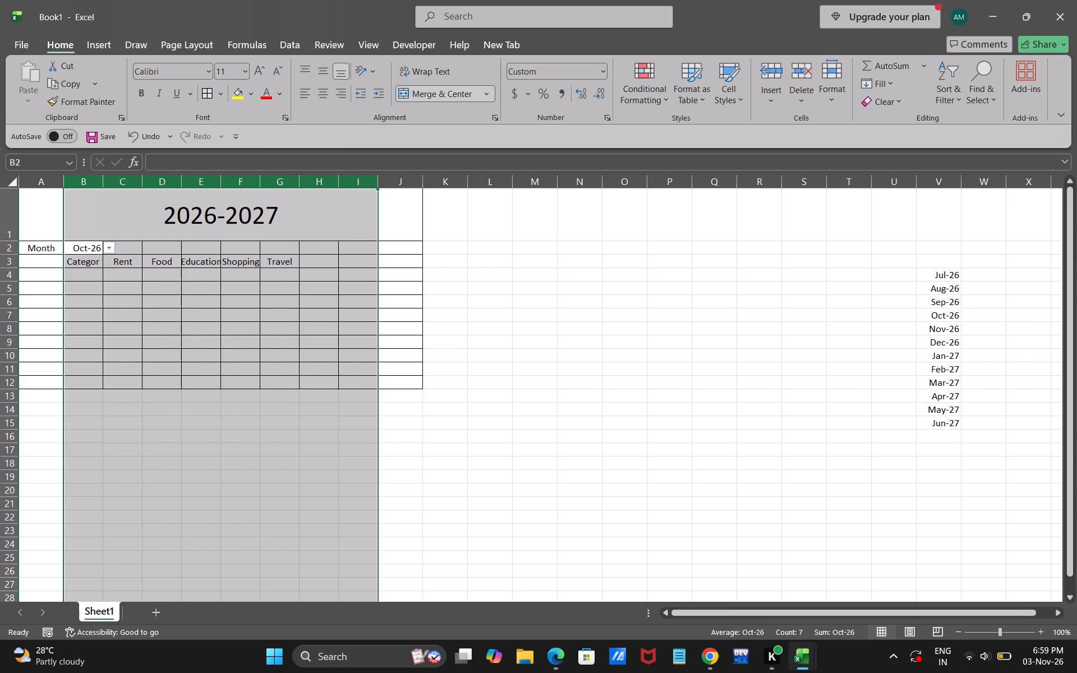
left_click_drag(378, 180, 395, 179)
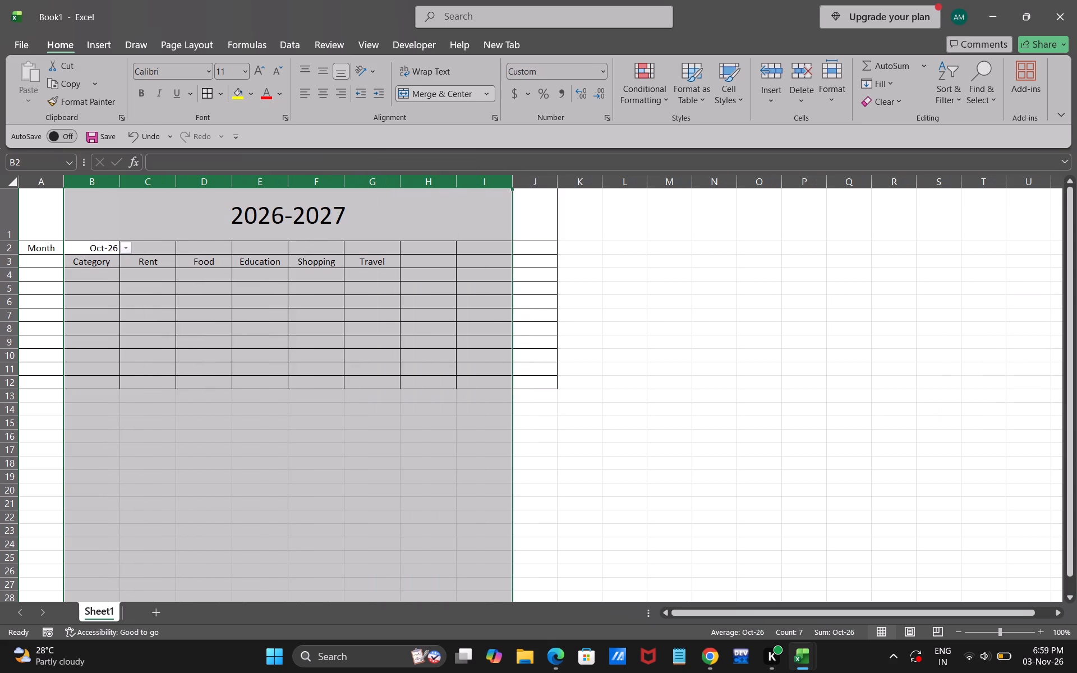
left_click(605, 408)
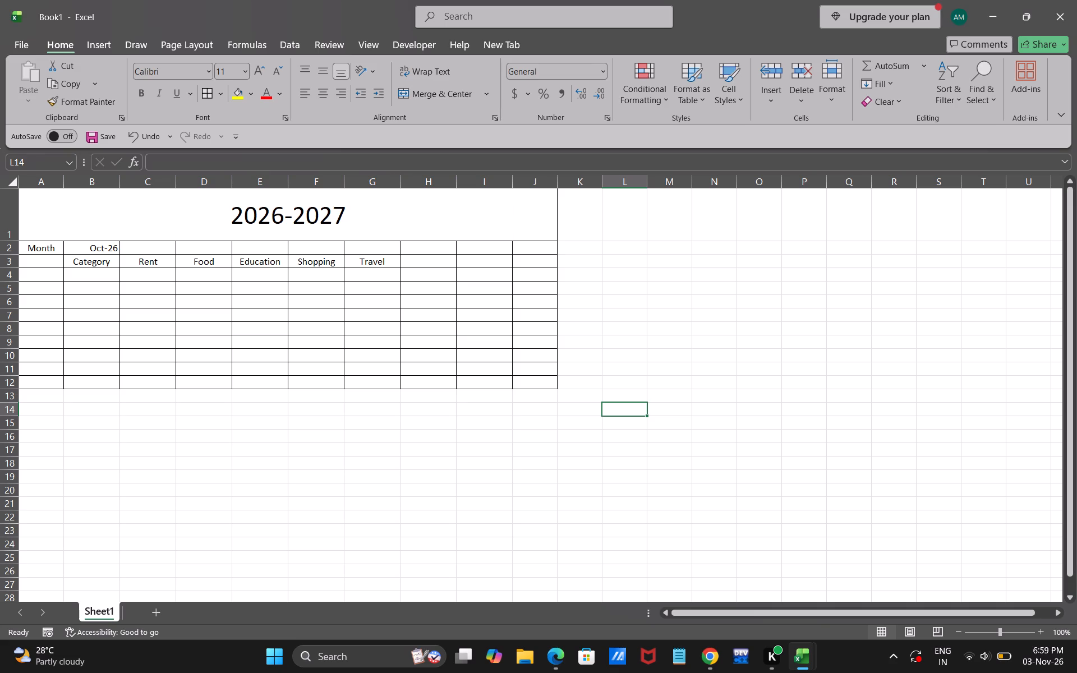
Center the Month label and its date in cells A2:B2 both horizontally and vertically.
left_click_drag(43, 248, 98, 251)
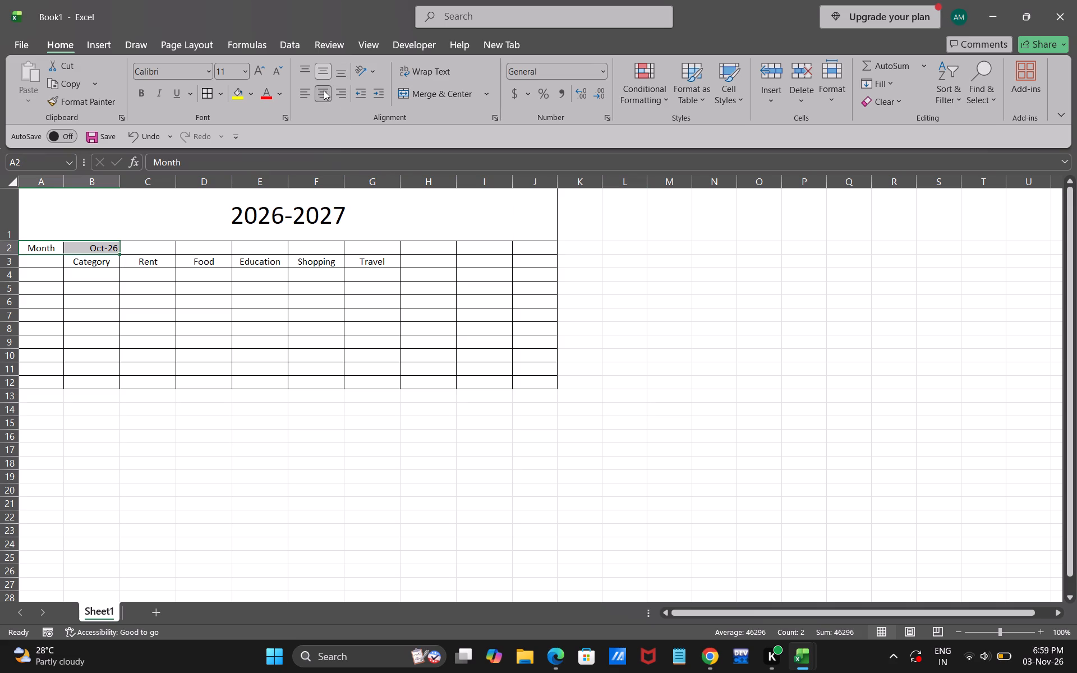
left_click(324, 90)
left_click(327, 73)
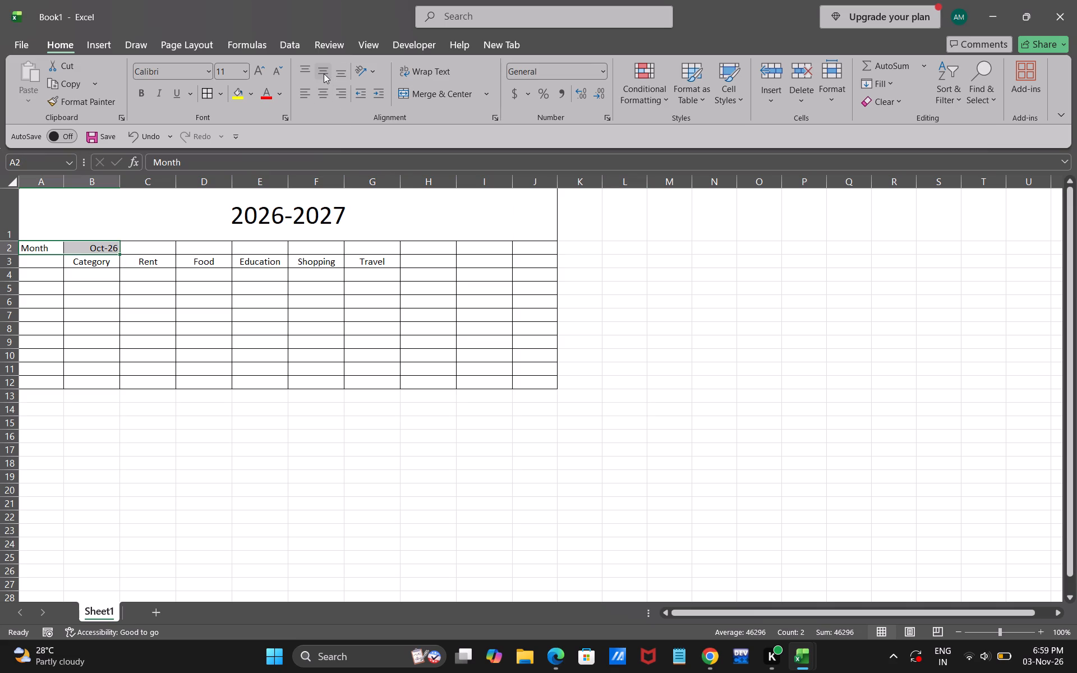
left_click(324, 73)
left_click(322, 92)
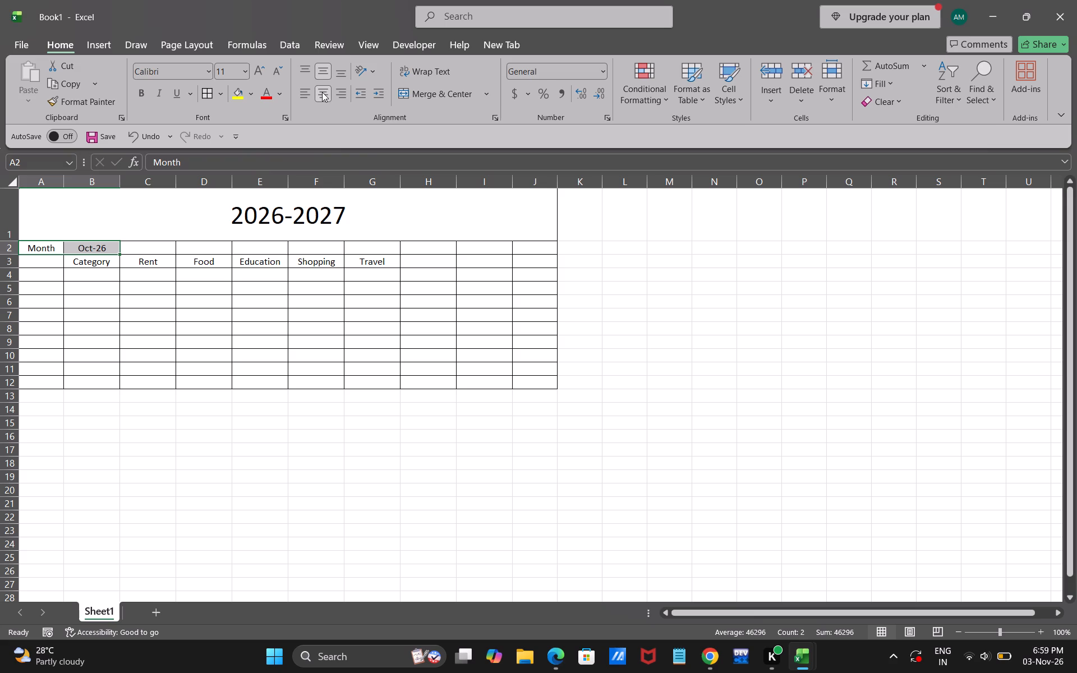
left_click(170, 288)
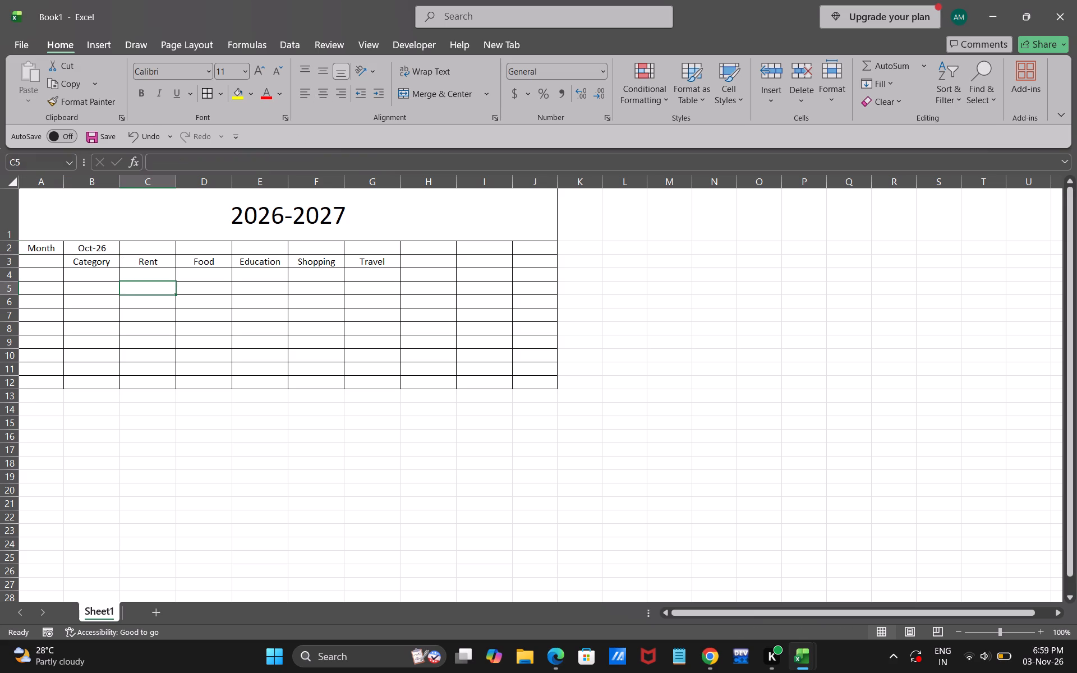
Fill the category heading row, cells A3:J3, with yellow.
left_click(13, 260)
left_click(61, 275)
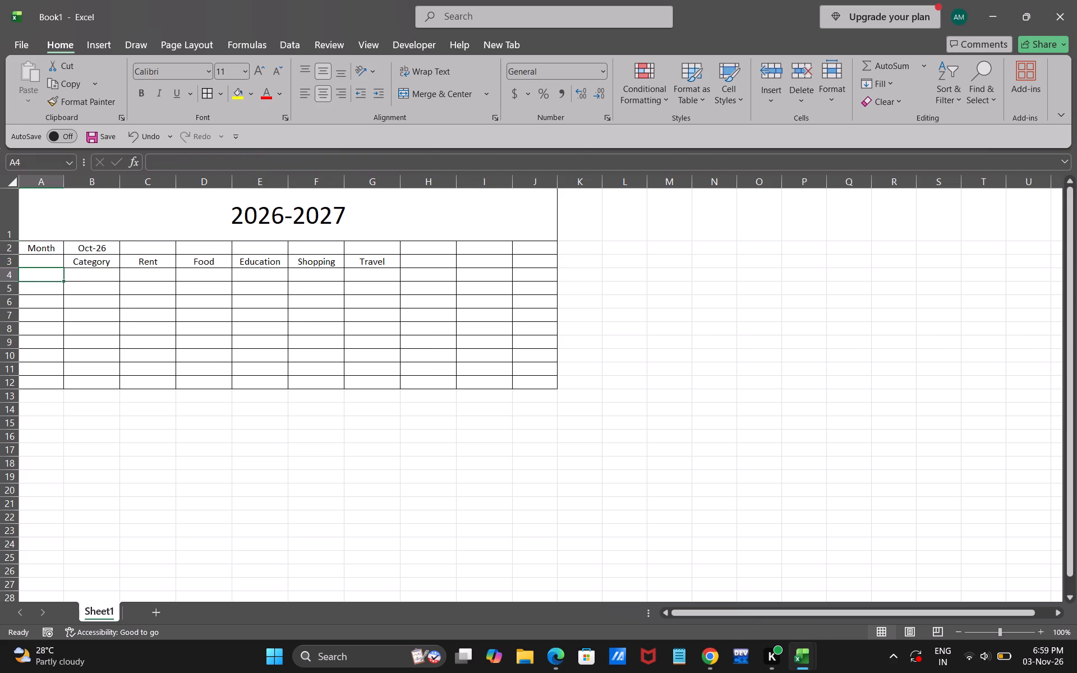
left_click_drag(45, 262, 523, 273)
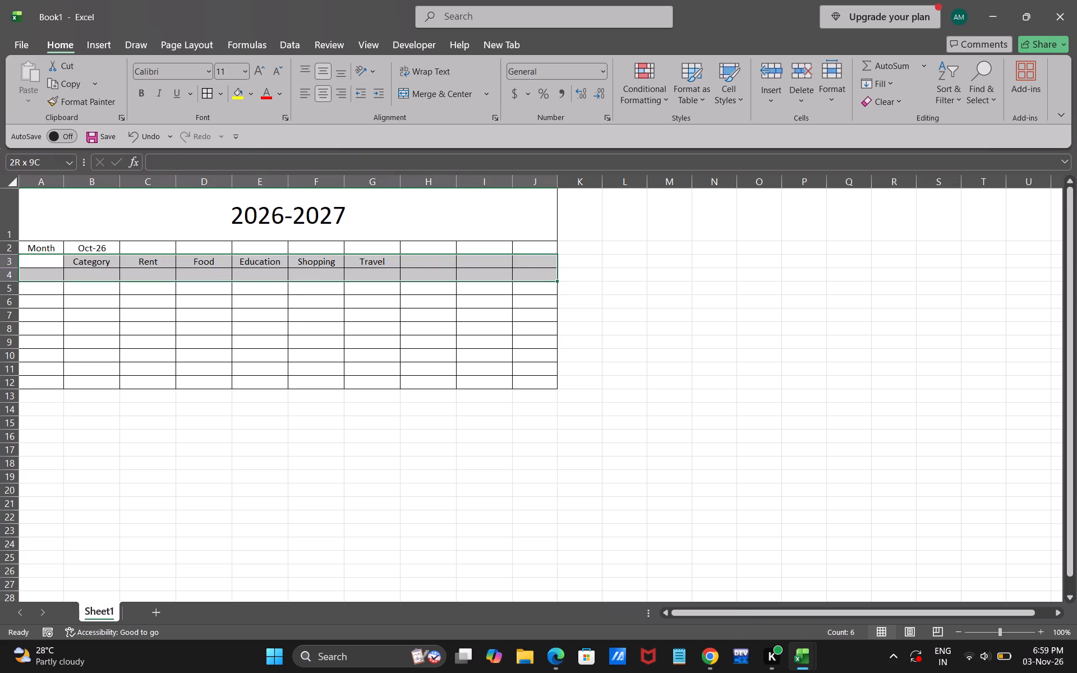
left_click_drag(523, 273, 522, 257)
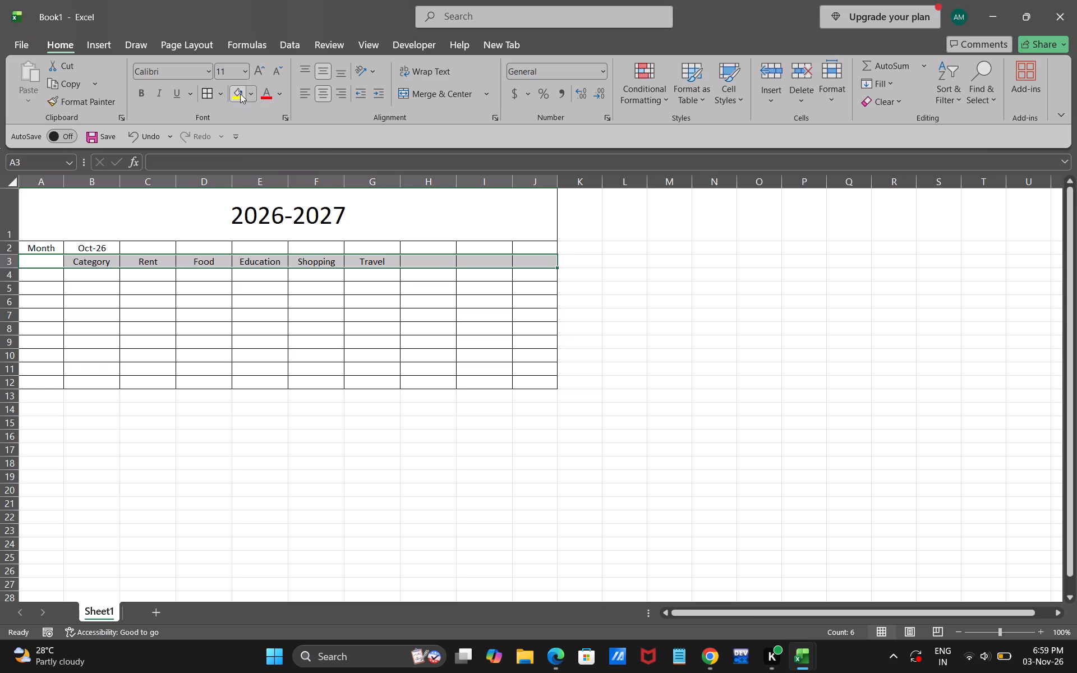
left_click(240, 94)
left_click(188, 308)
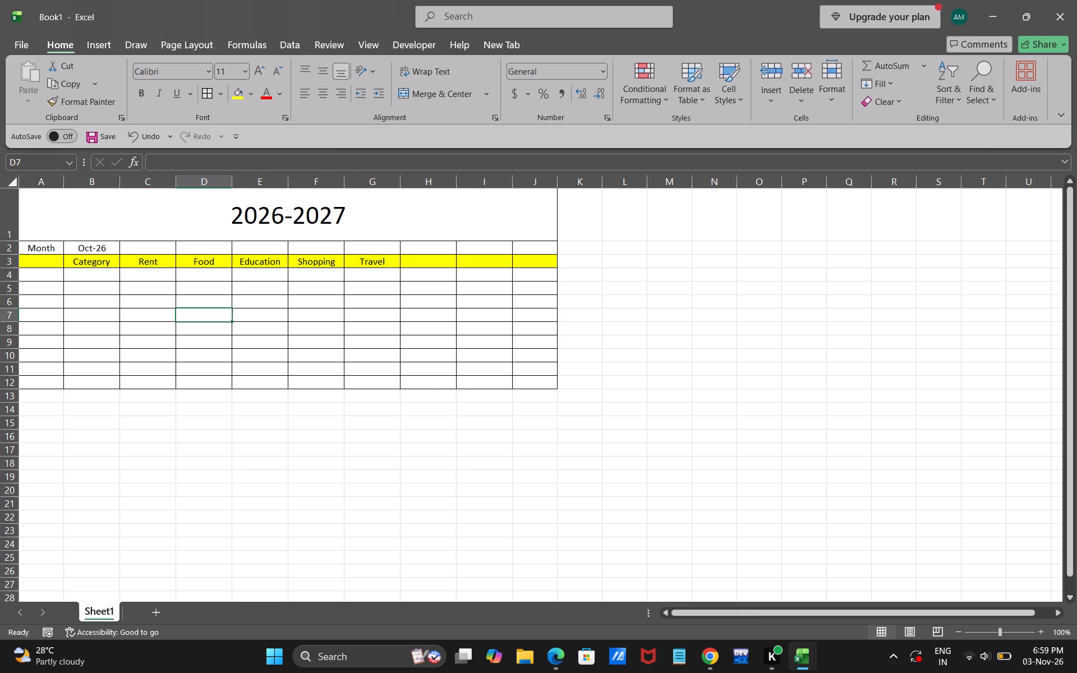
Fill the Month row, cells A2:J2, with a light green theme color.
left_click_drag(10, 250, 87, 251)
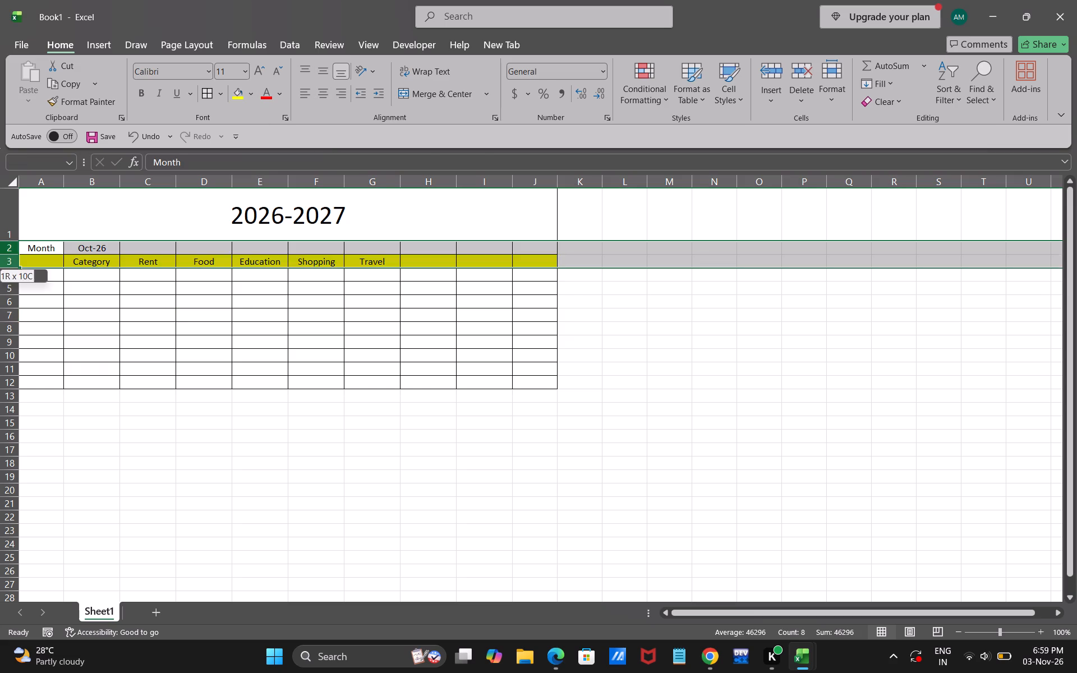
left_click_drag(87, 251, 545, 248)
left_click(545, 248)
left_click_drag(545, 248, 530, 269)
left_click_drag(530, 269, 538, 242)
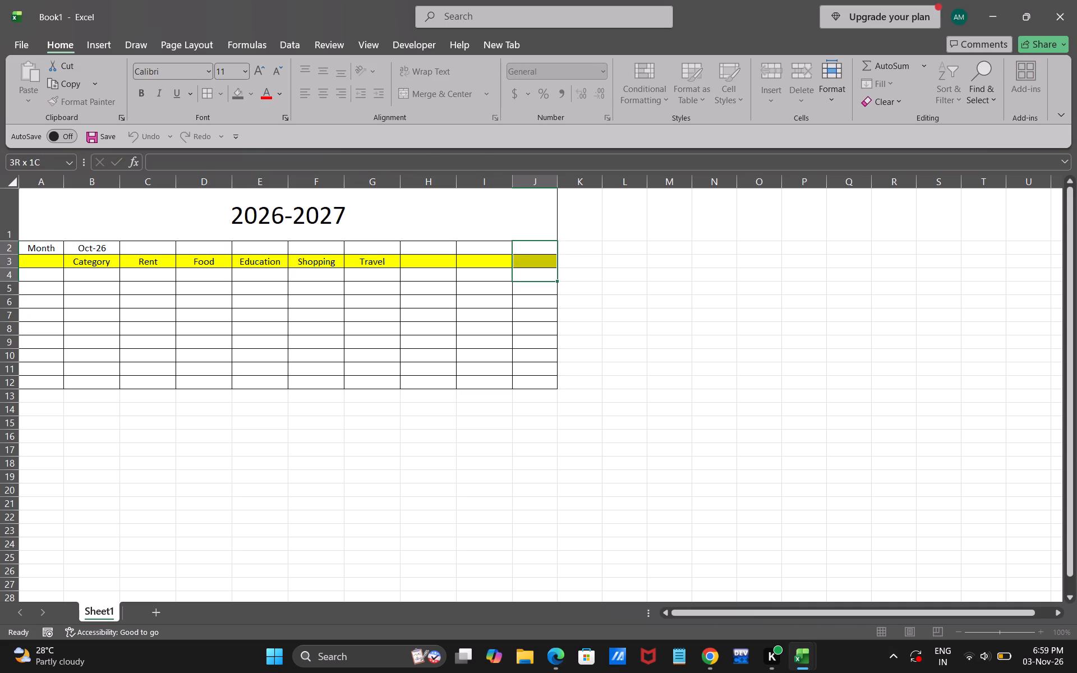
left_click_drag(538, 242, 537, 247)
left_click(537, 247)
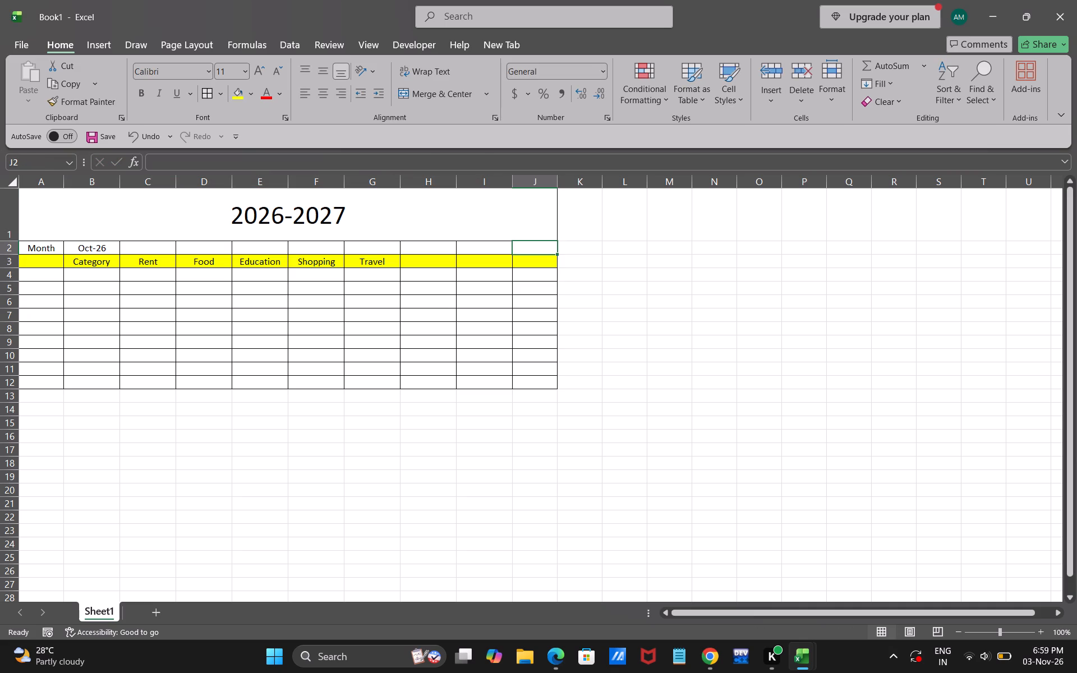
left_click(40, 250, "shift")
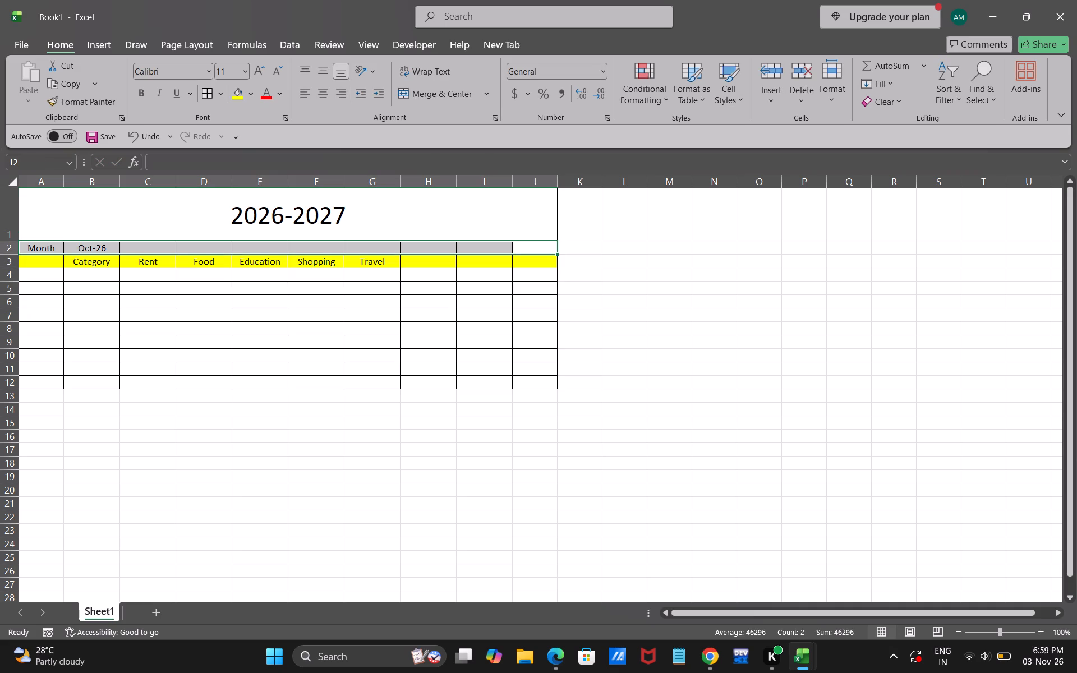
left_click(252, 87)
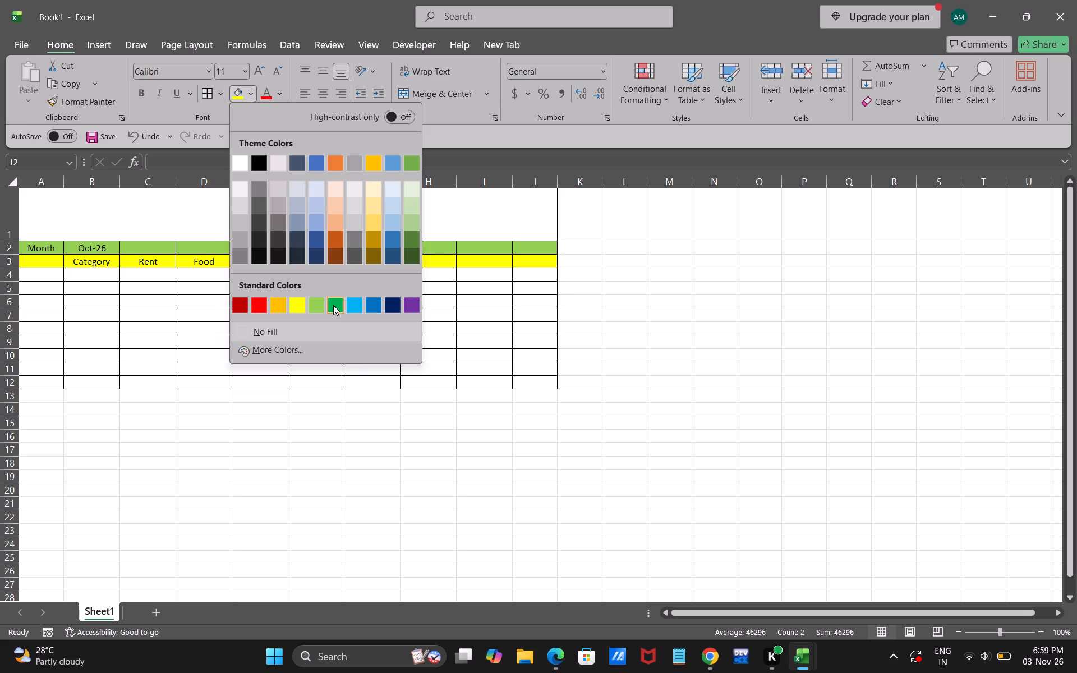
left_click(415, 226)
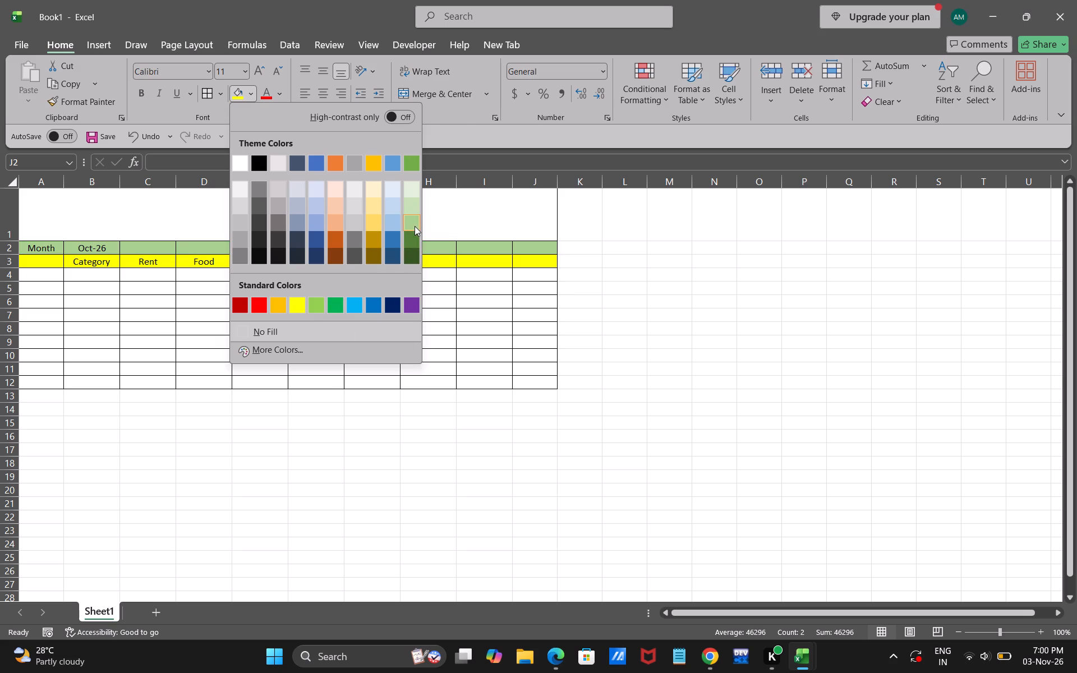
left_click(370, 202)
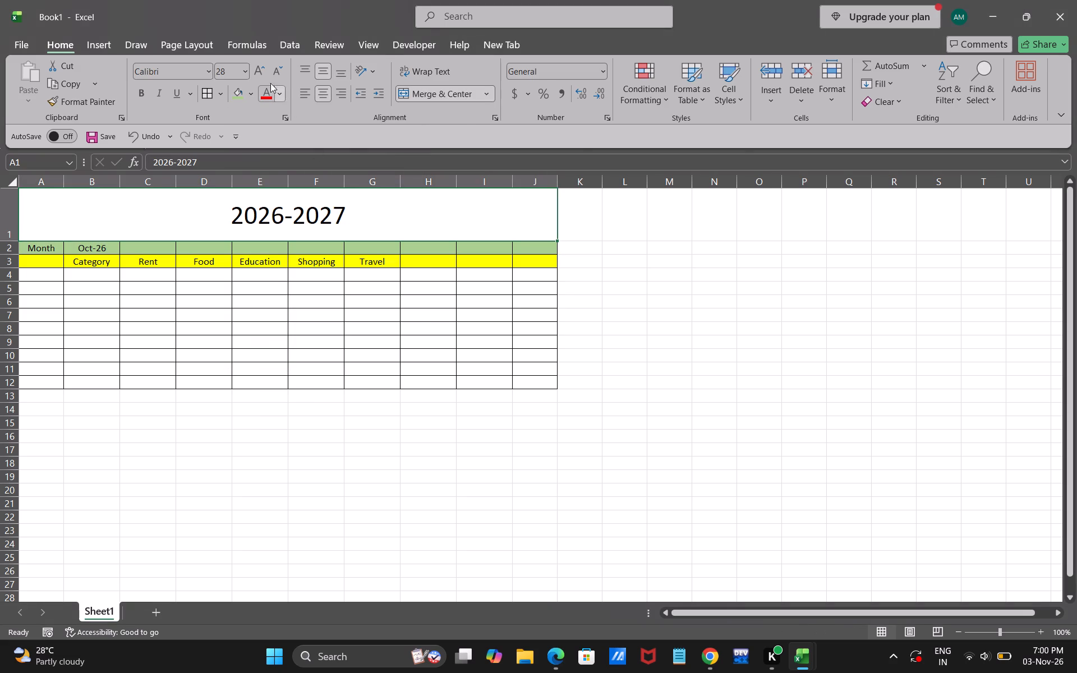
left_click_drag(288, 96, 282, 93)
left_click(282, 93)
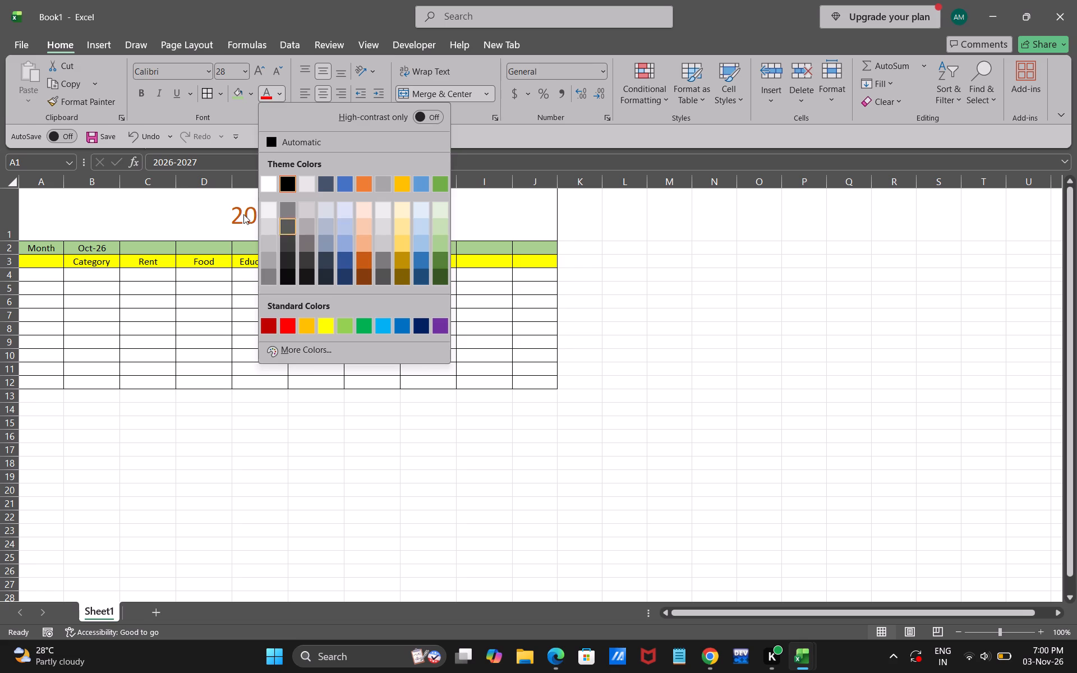
Fill the merged 2026-2027 title cell with a light gold theme color.
left_click_drag(183, 221, 252, 90)
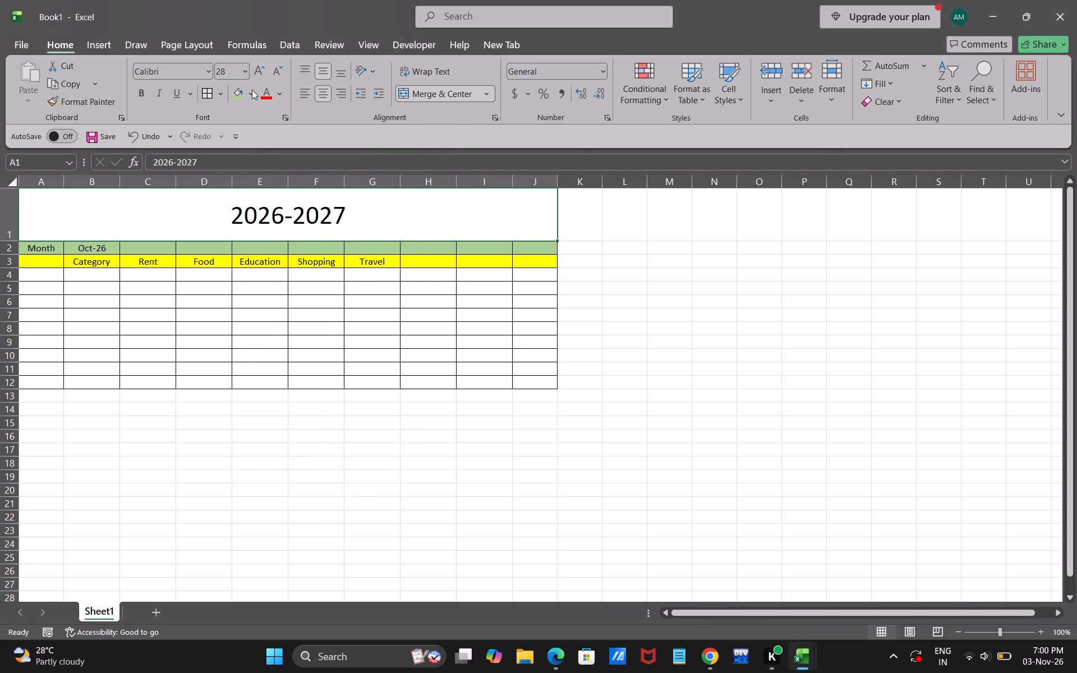
left_click(252, 90)
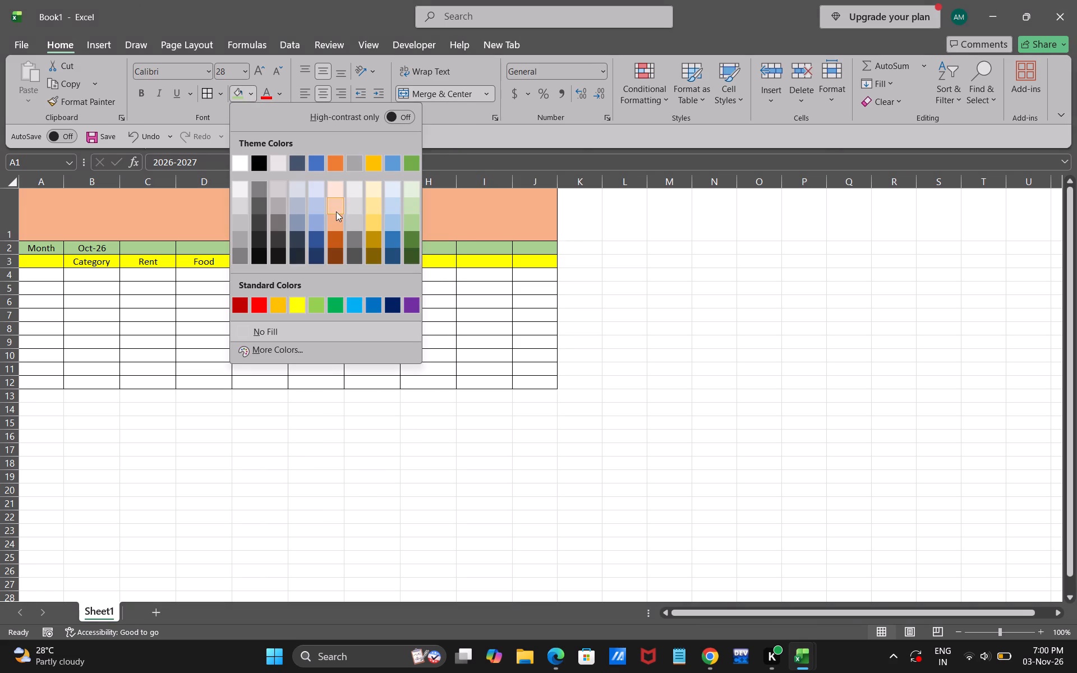
left_click(370, 210)
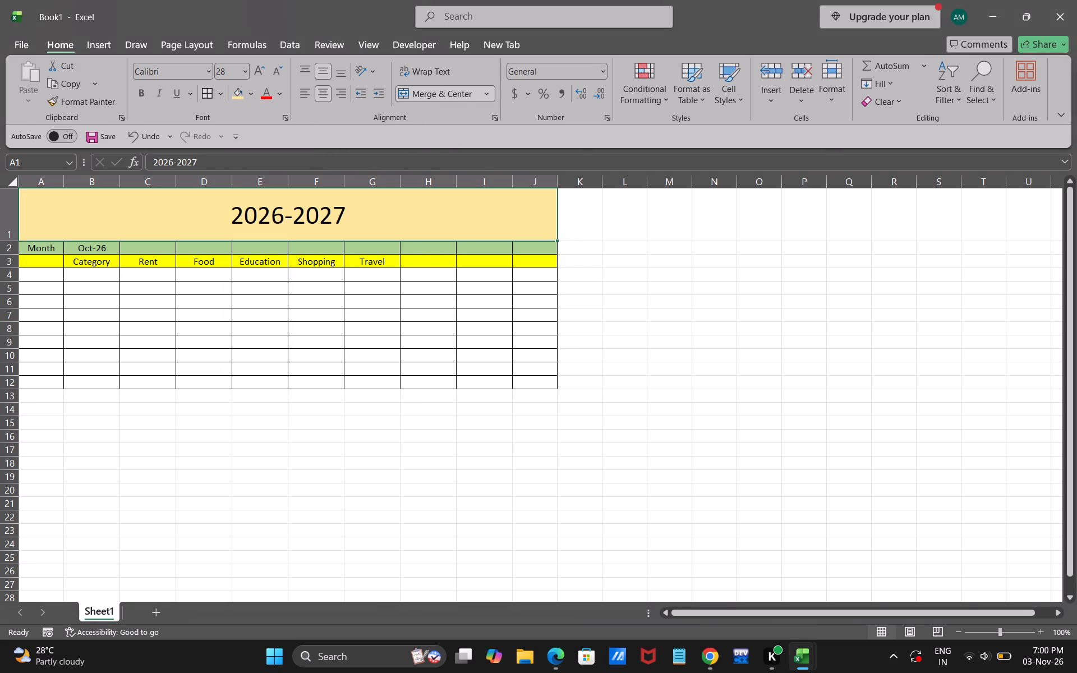
left_click(287, 305)
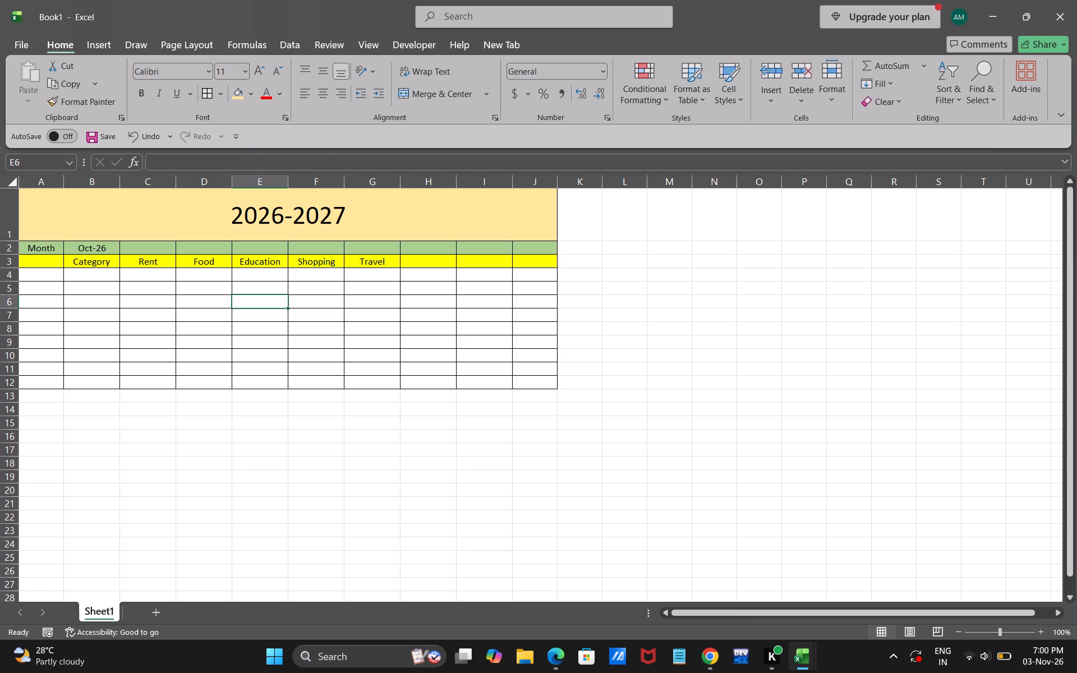
Change the month in cell B2 to Nov-26 using its list of months.
scroll(80, 266, "left", 1)
scroll(80, 266, "right", 1)
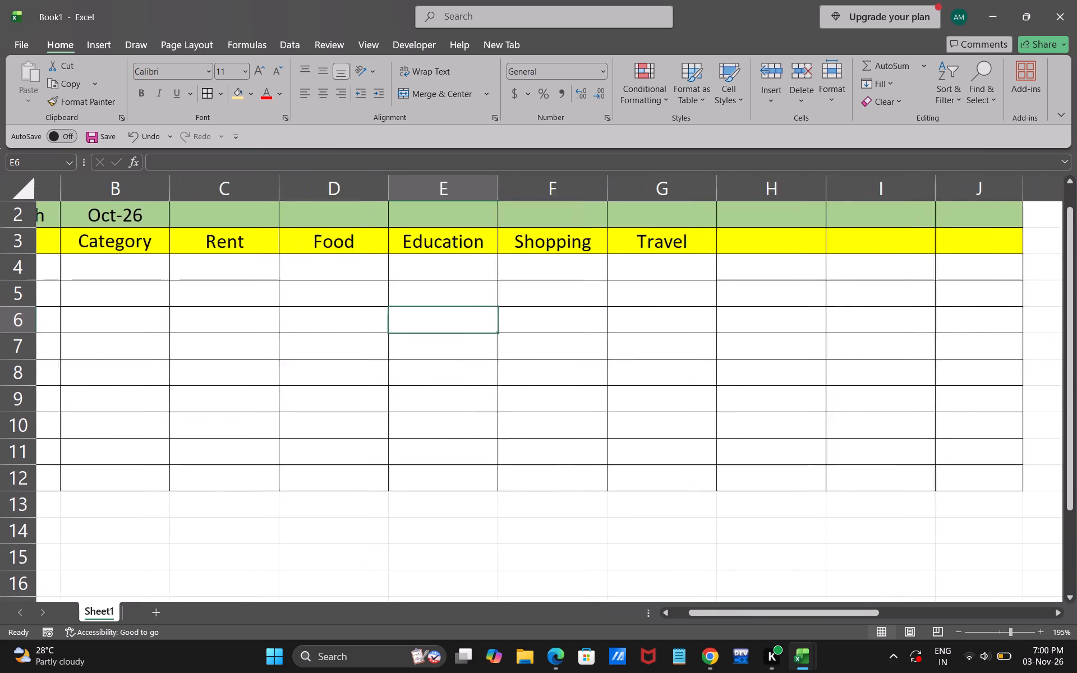
scroll(80, 266, "right", 1)
scroll(85, 276, "up", 1)
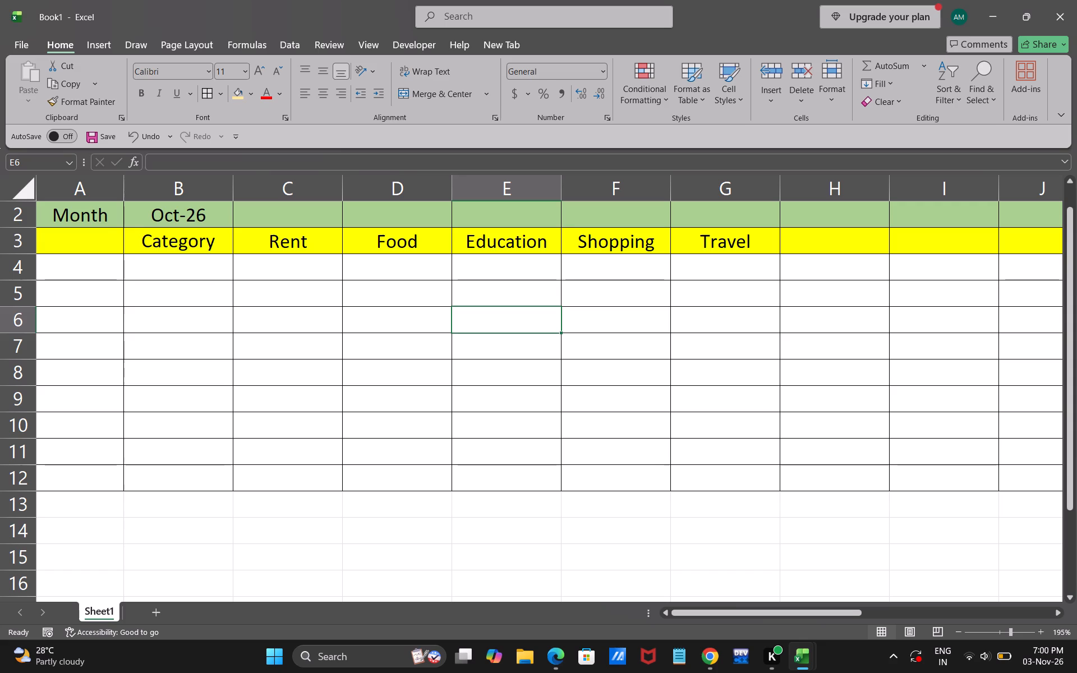
left_click(191, 214)
left_click(241, 224)
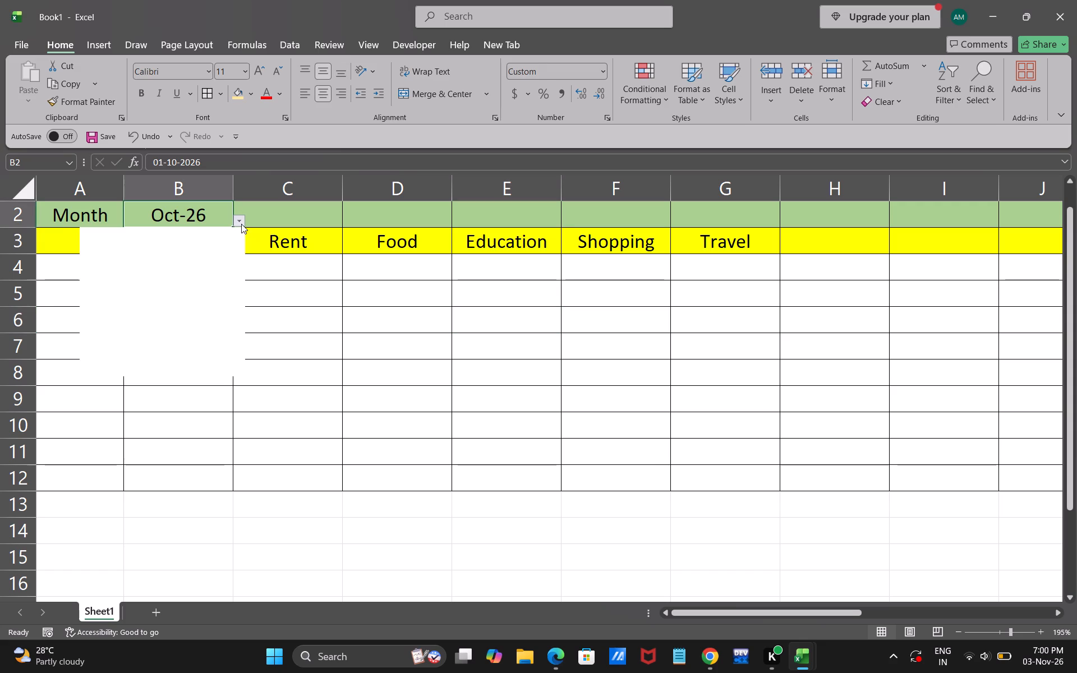
left_click(126, 256)
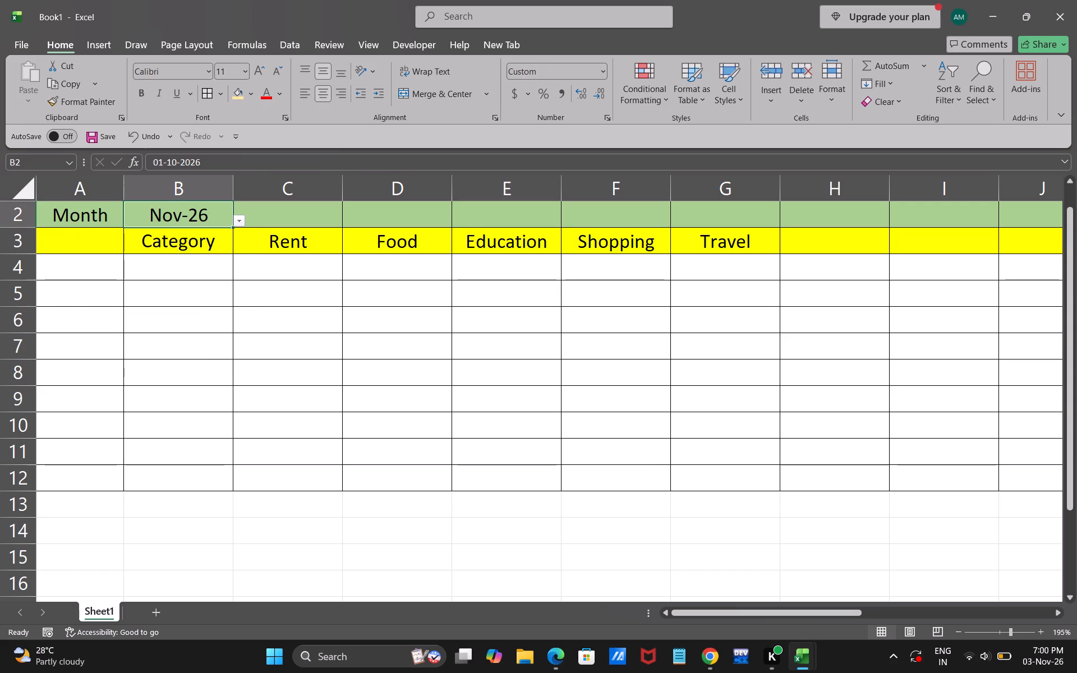
Enter the column heading "SR.No." in cell A3.
scroll(483, 291, "left", 1)
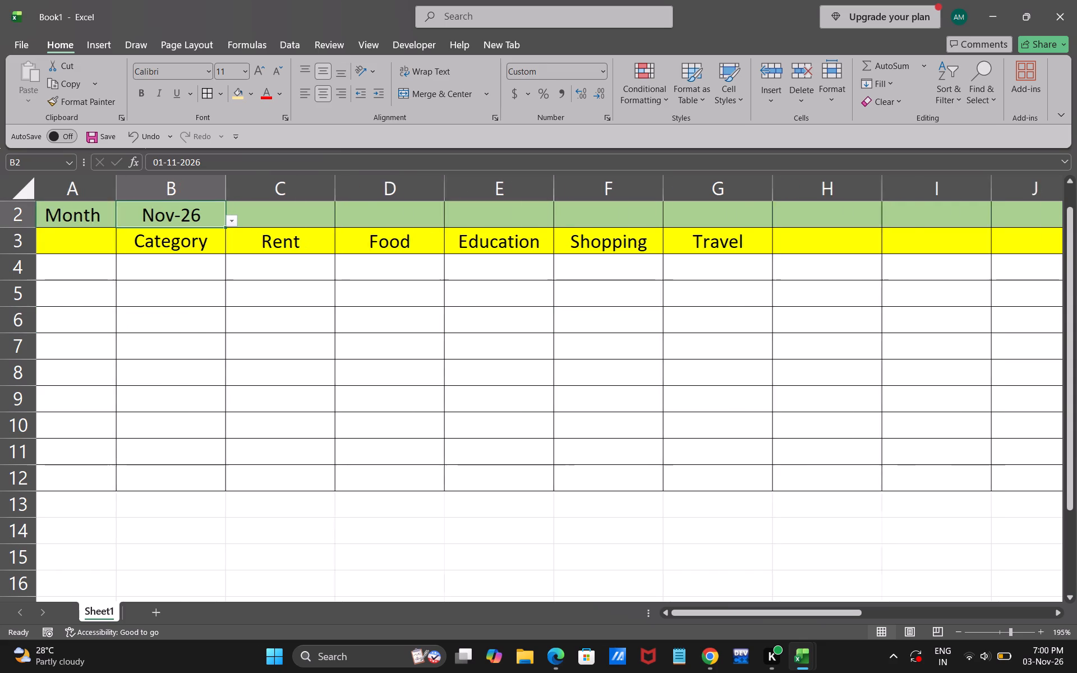
scroll(483, 291, "left", 1)
scroll(483, 291, "right", 1)
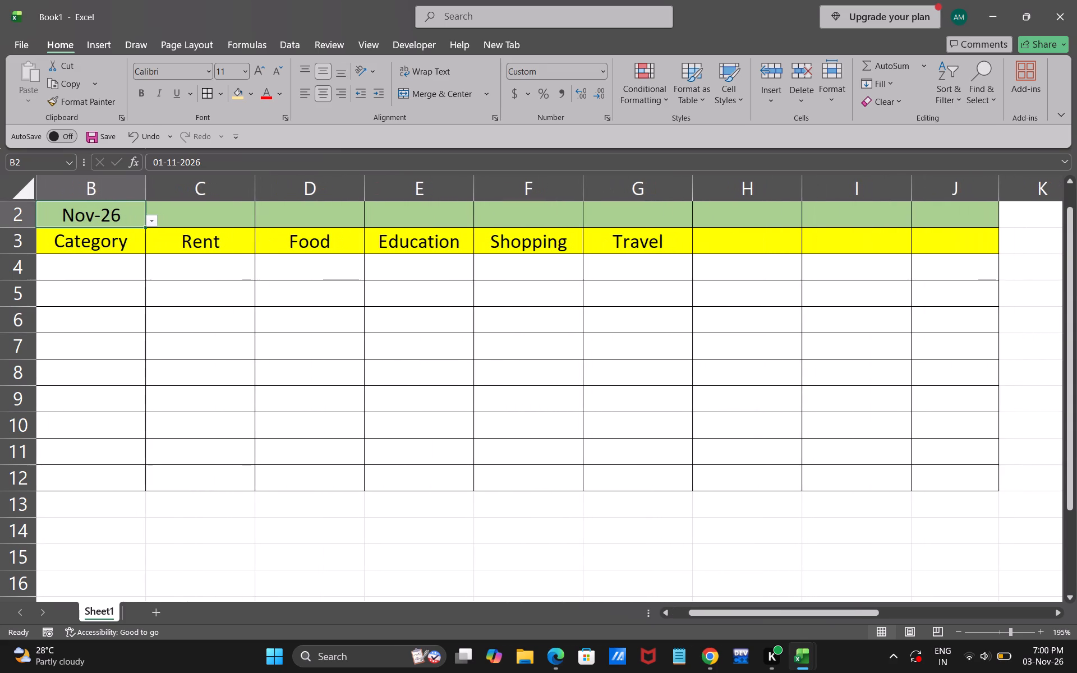
scroll(378, 408, "up", 1)
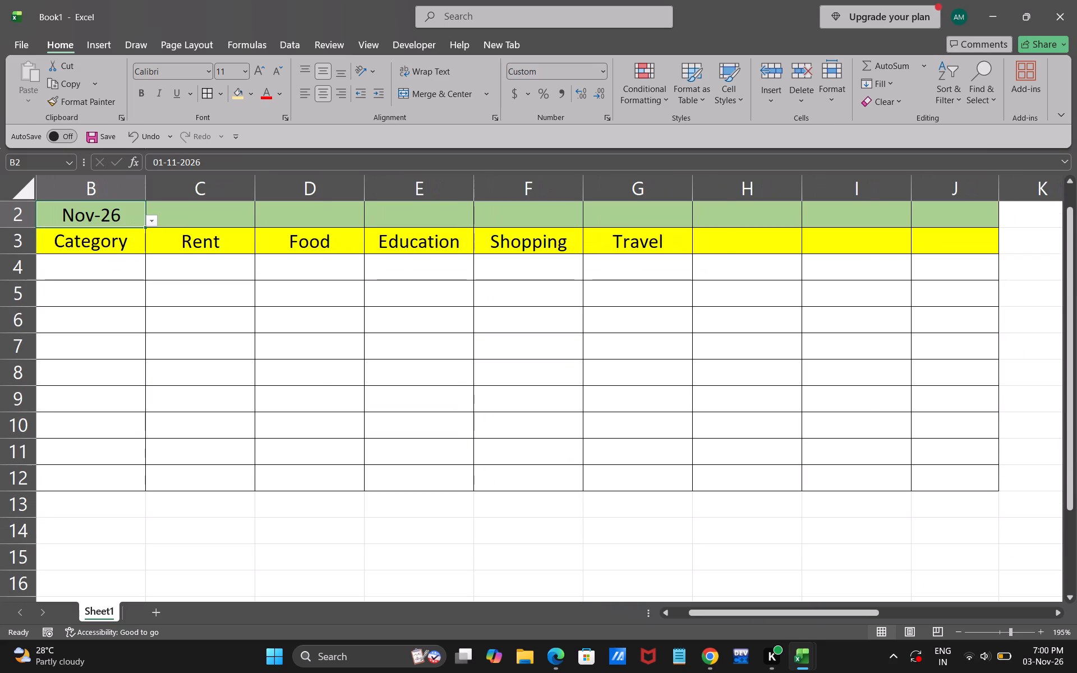
scroll(143, 426, "right", 3)
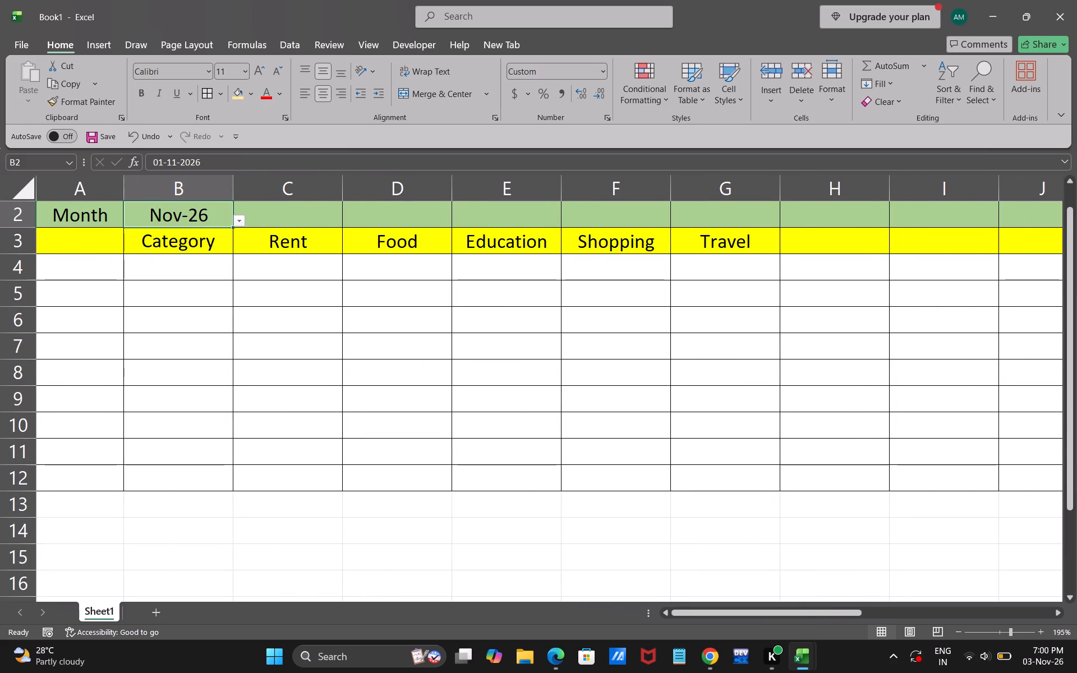
left_click(62, 270)
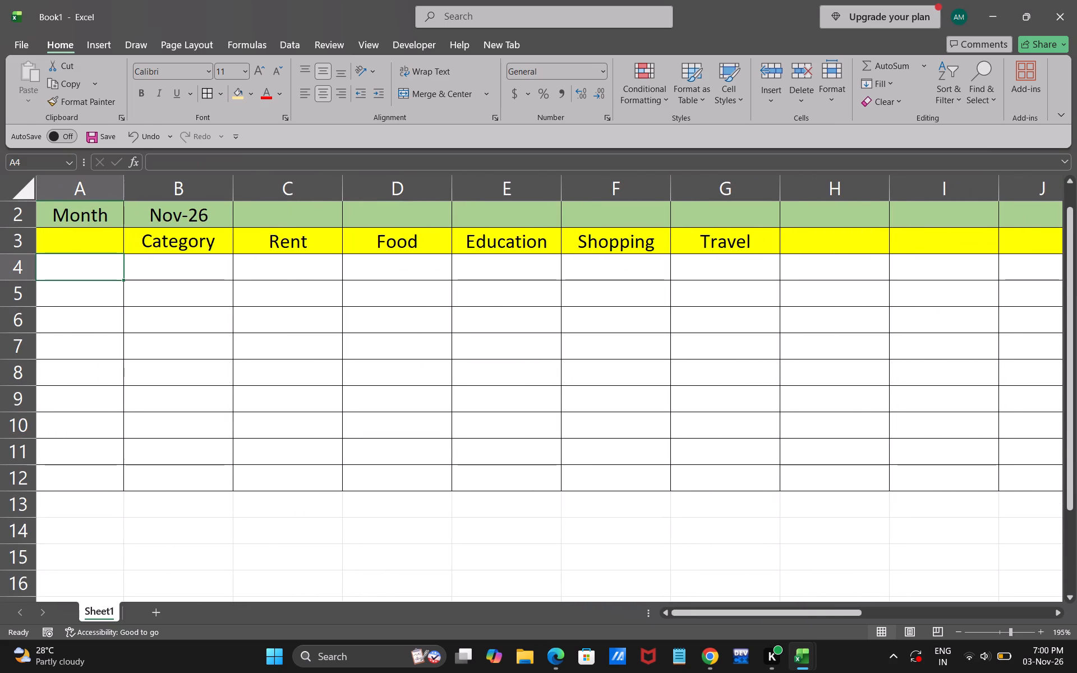
left_click(80, 242)
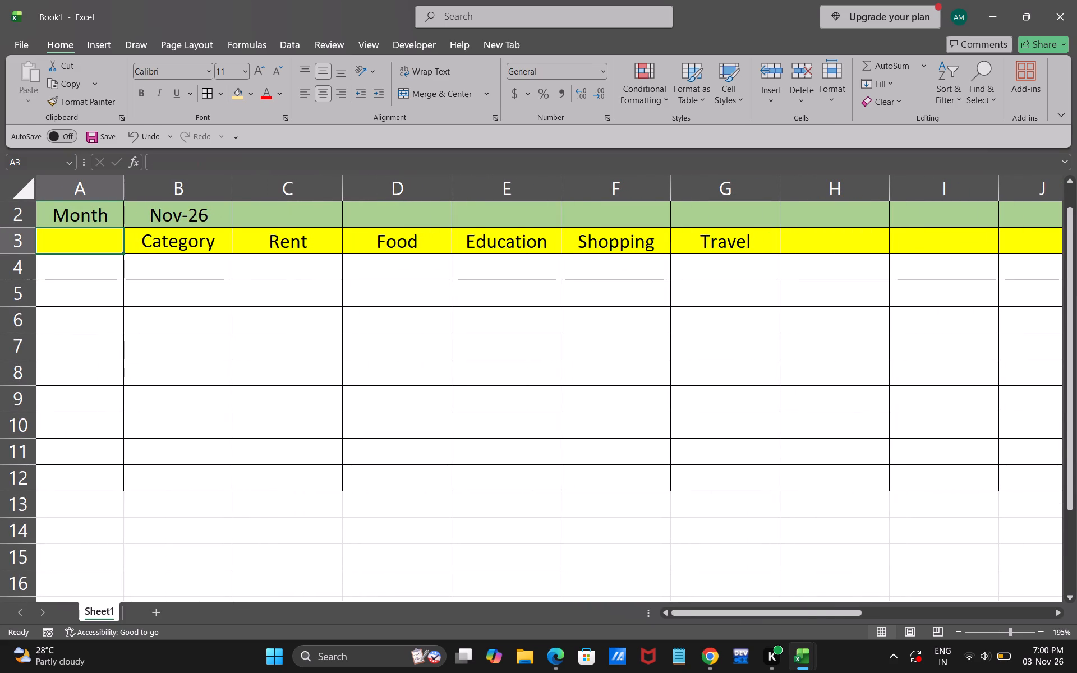
type("SR")
key("period")
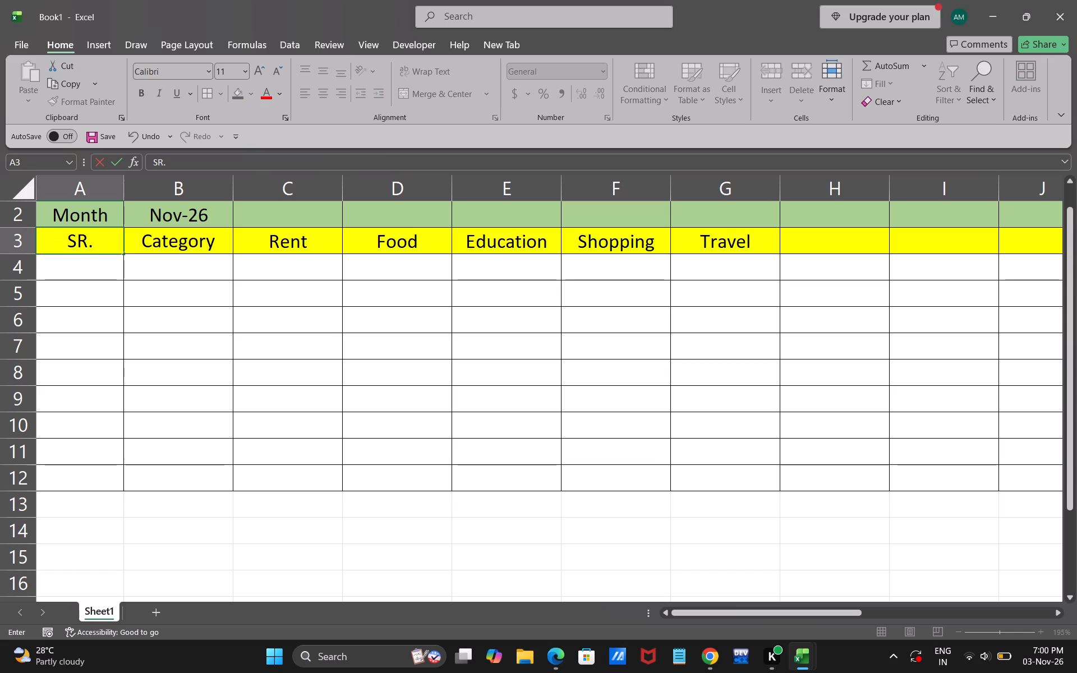
type("No")
key("period")
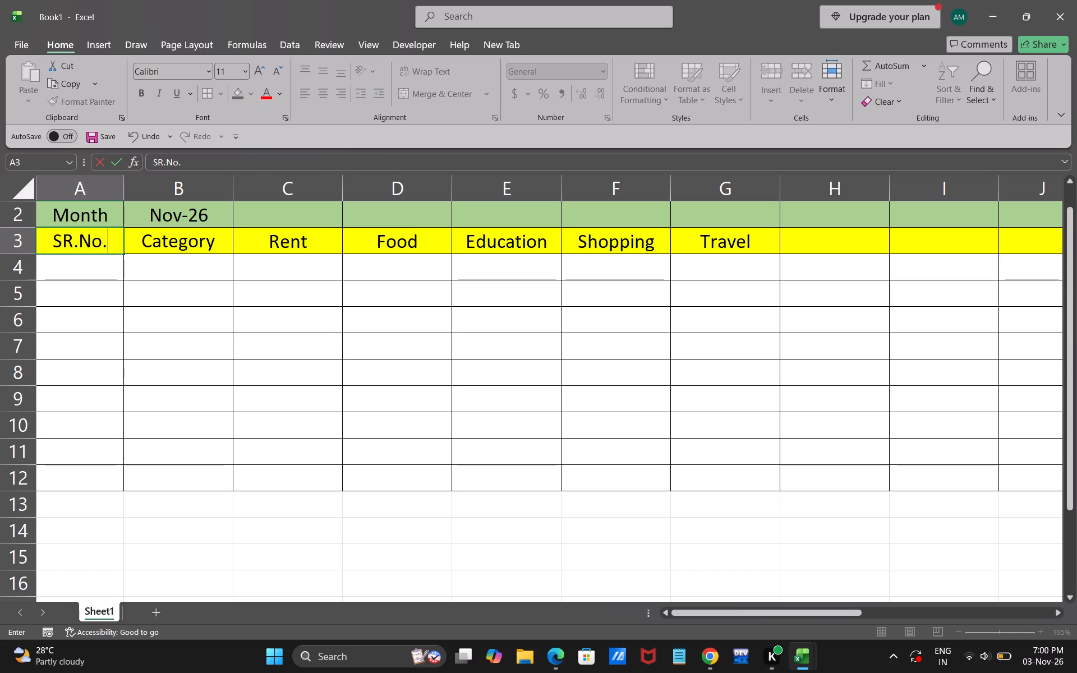
Enter the first serial number, 1, in cell A4.
left_click(91, 271)
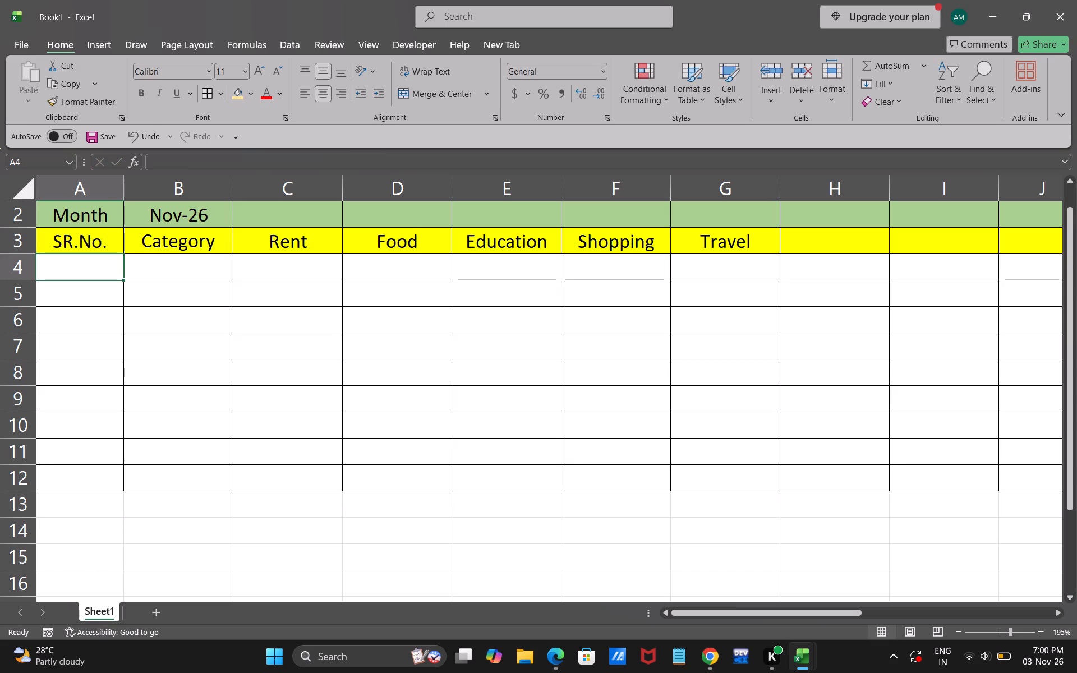
key("1")
key("Left")
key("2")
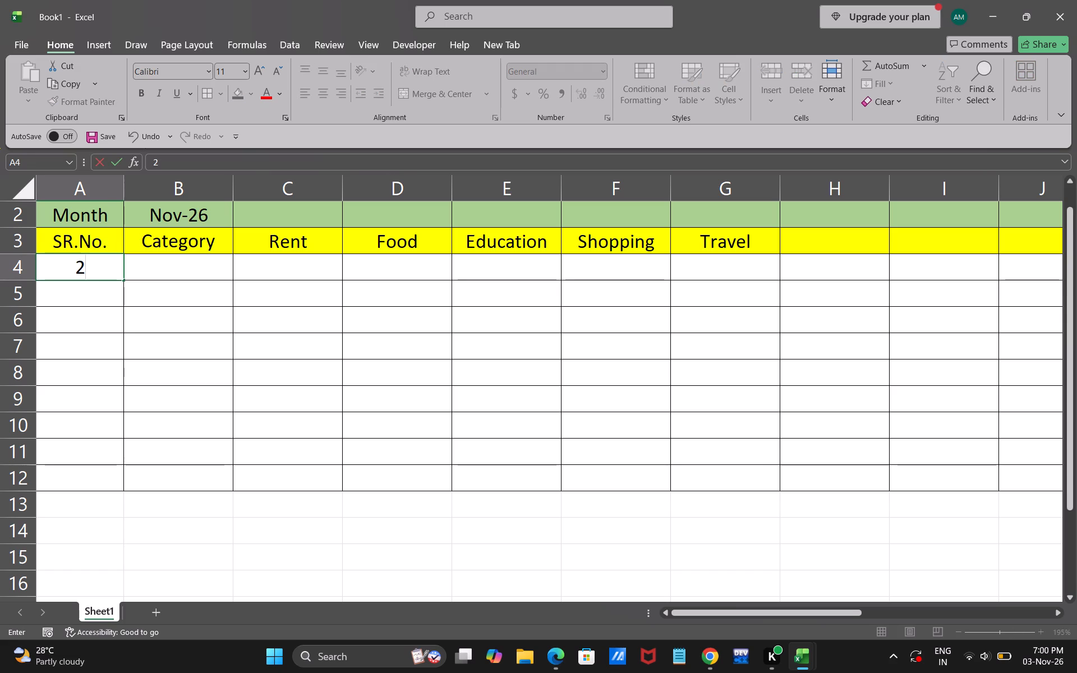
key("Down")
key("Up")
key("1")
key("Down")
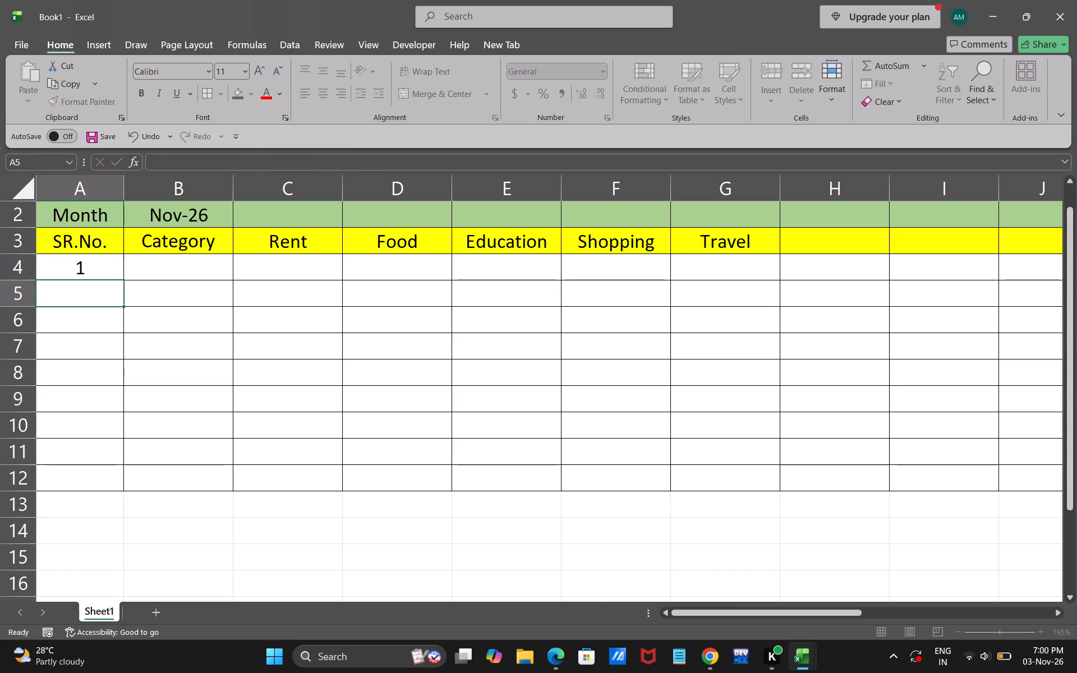
Fill cell A4 down into A5 to carry its centered formatting, and enter the serial number 2 in A5.
key("2")
left_click(91, 271)
left_click_drag(91, 271, 99, 278)
left_click(98, 291)
left_click_drag(104, 275, 108, 278)
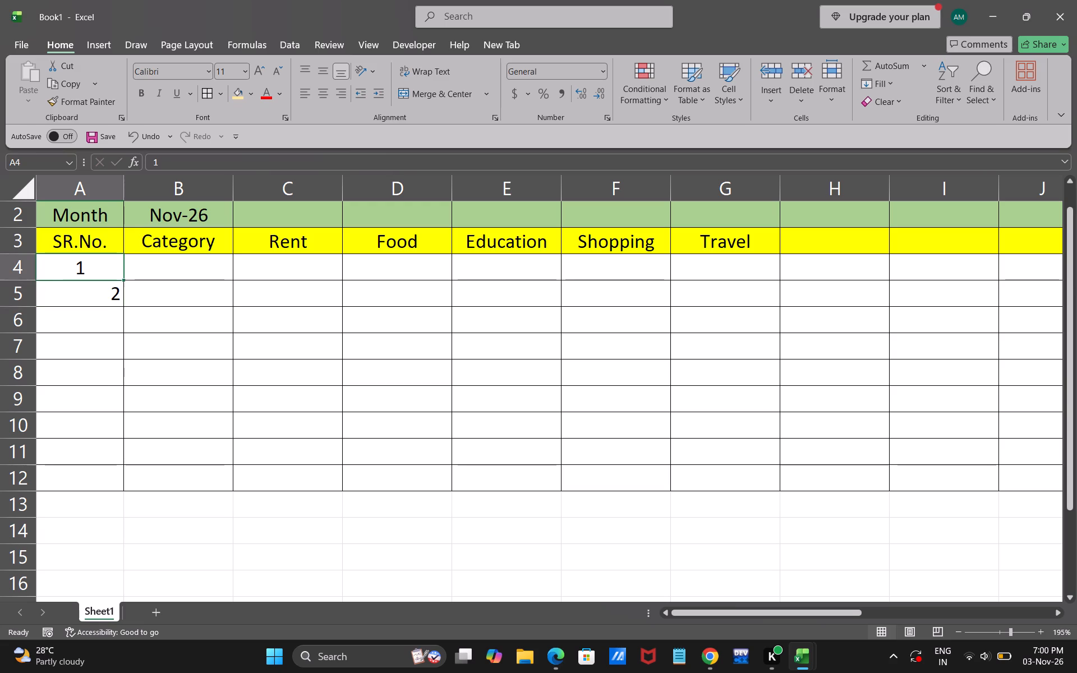
left_click_drag(108, 278, 125, 282)
left_click(118, 278)
left_click_drag(123, 281, 120, 296)
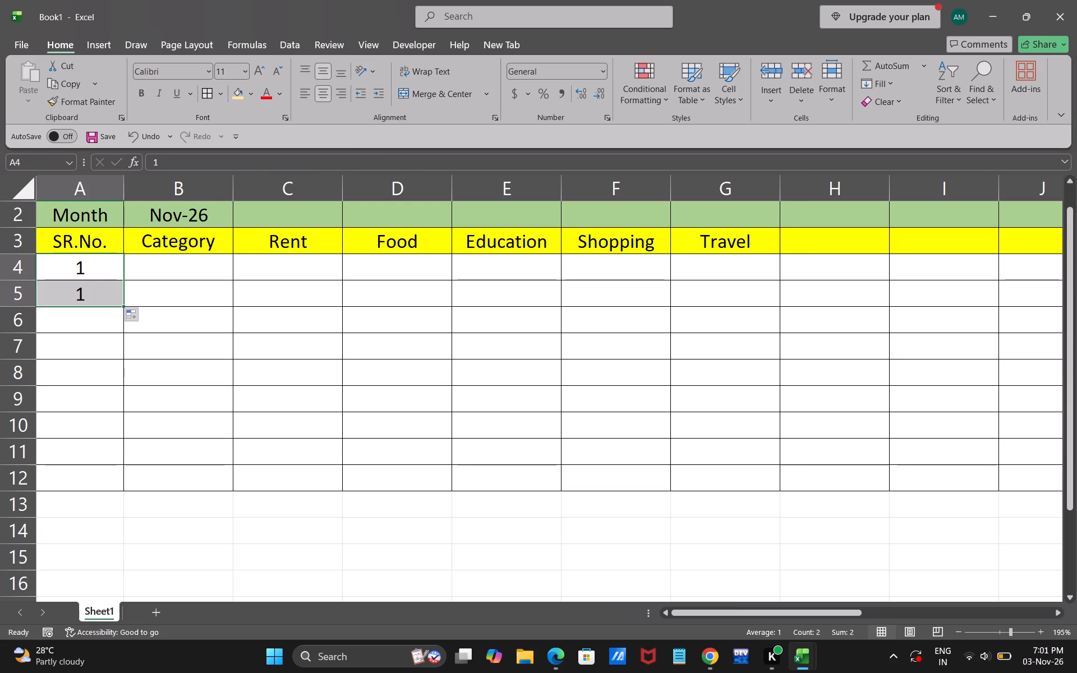
left_click(86, 287)
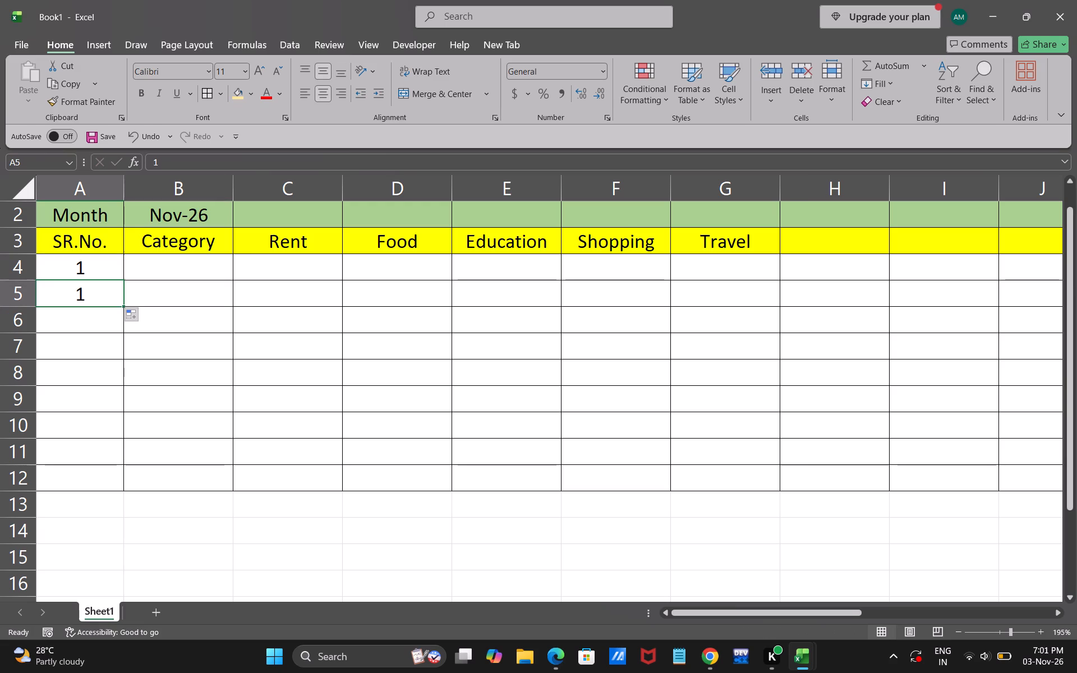
key("2")
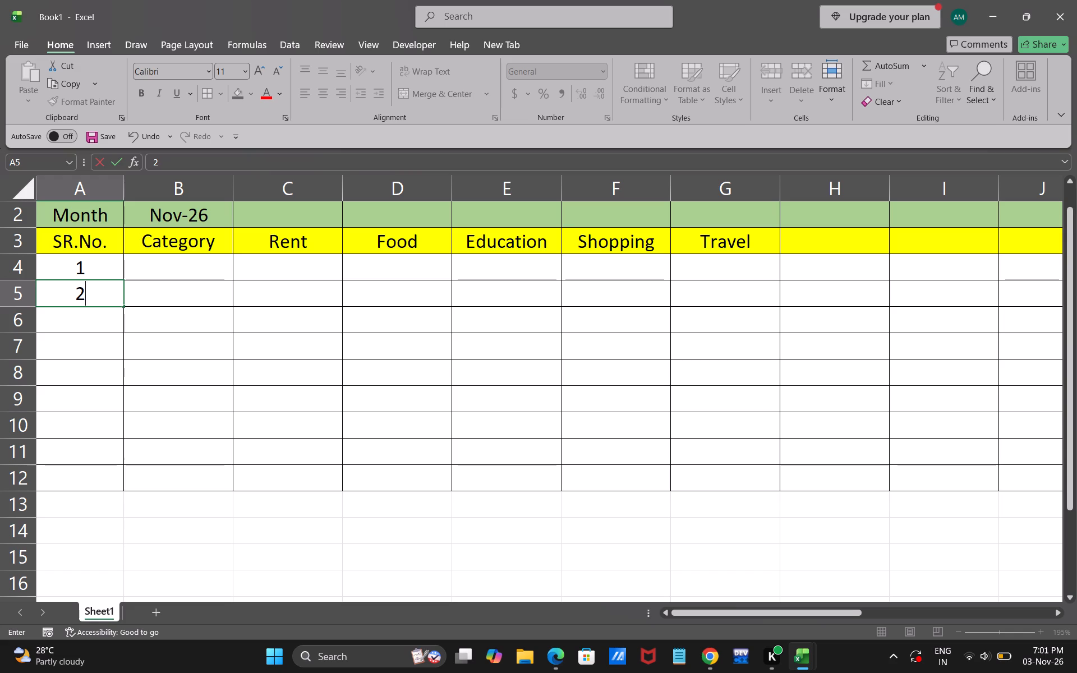
Extend the serial number series from cells A4:A5 down to 10 in cell A13.
left_click(107, 263)
left_click_drag(109, 271, 110, 293)
left_click_drag(123, 305, 123, 409)
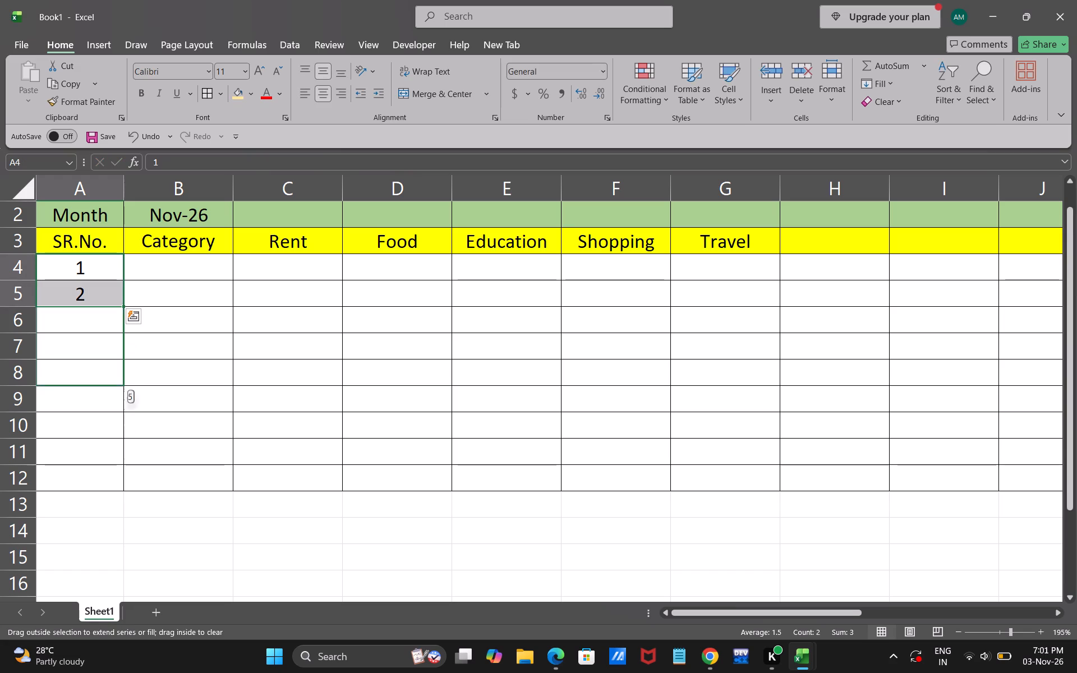
left_click_drag(123, 409, 119, 509)
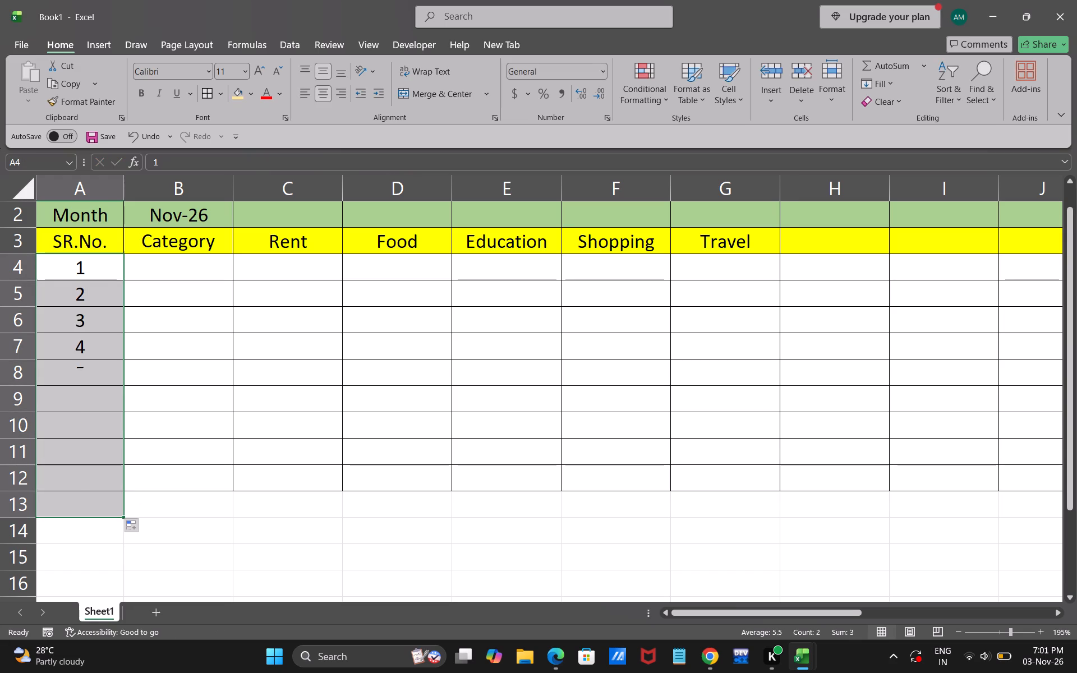
scroll(163, 479, "down", 1)
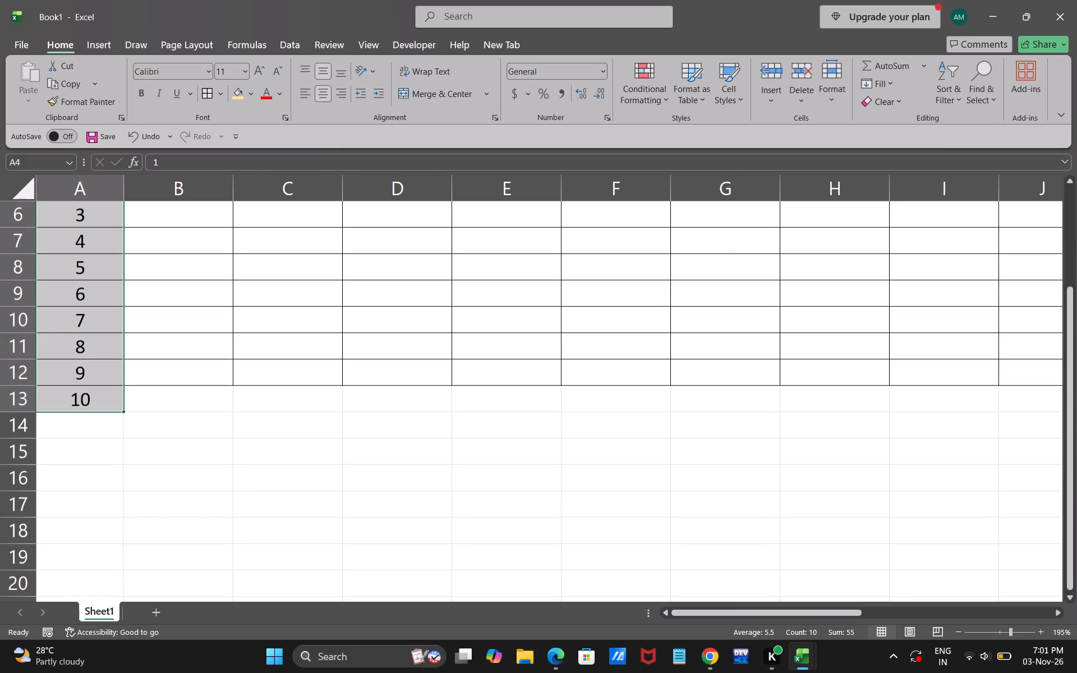
Apply all borders to cells A14 through I14 below the serial number rows.
left_click(67, 432)
left_click_drag(67, 432, 122, 430)
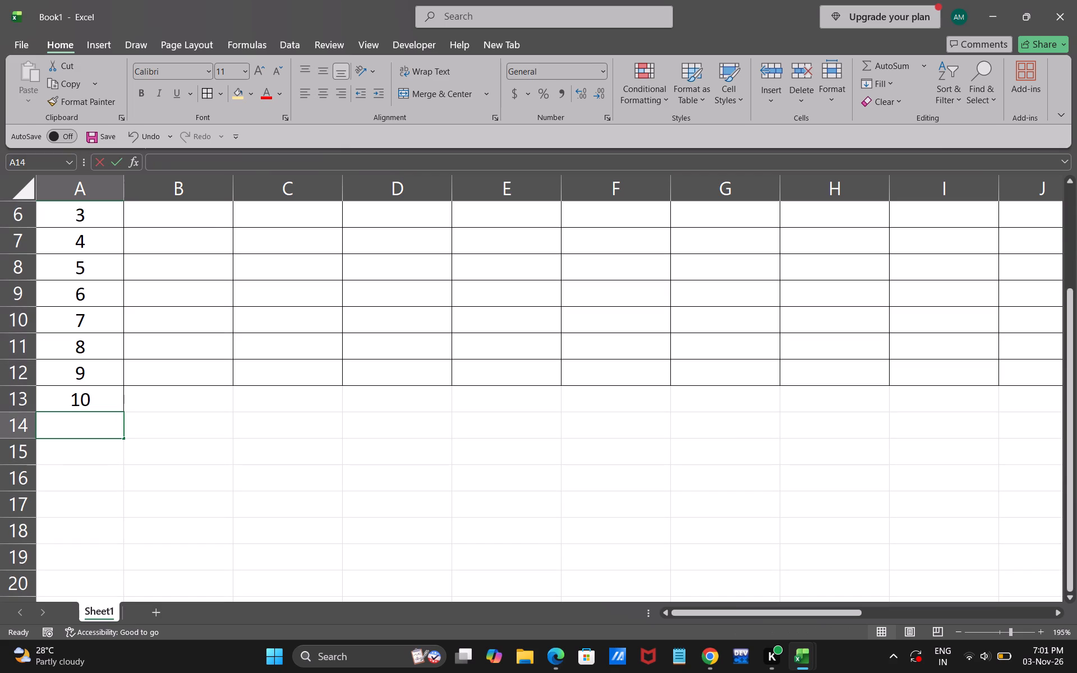
left_click_drag(122, 430, 102, 428)
left_click(133, 465)
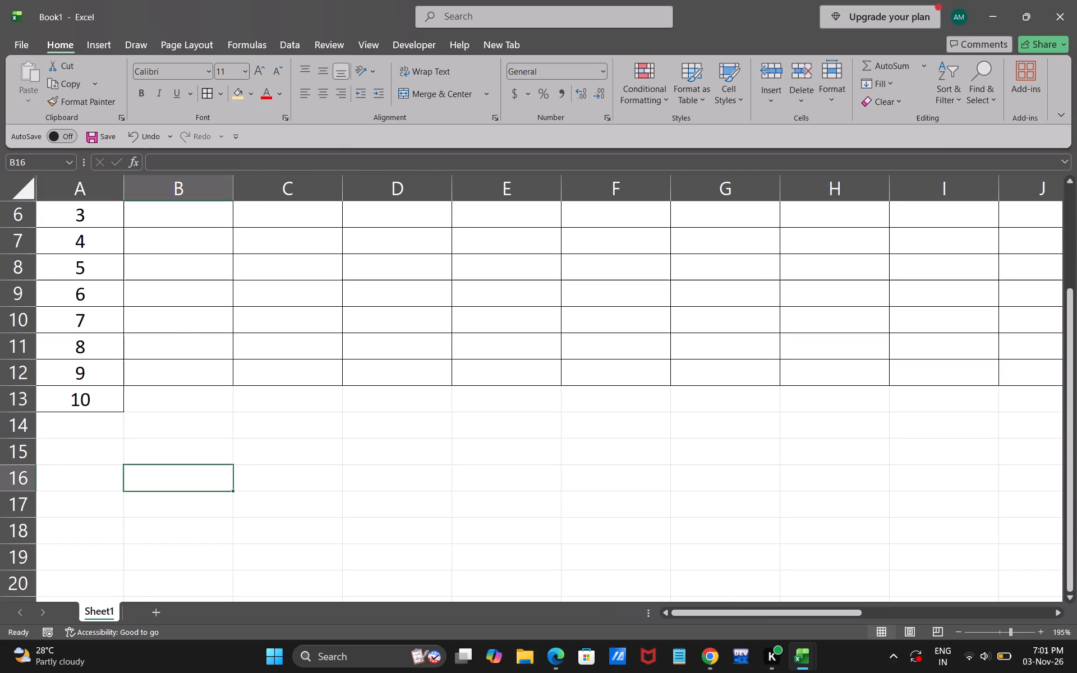
left_click_drag(90, 431, 941, 454)
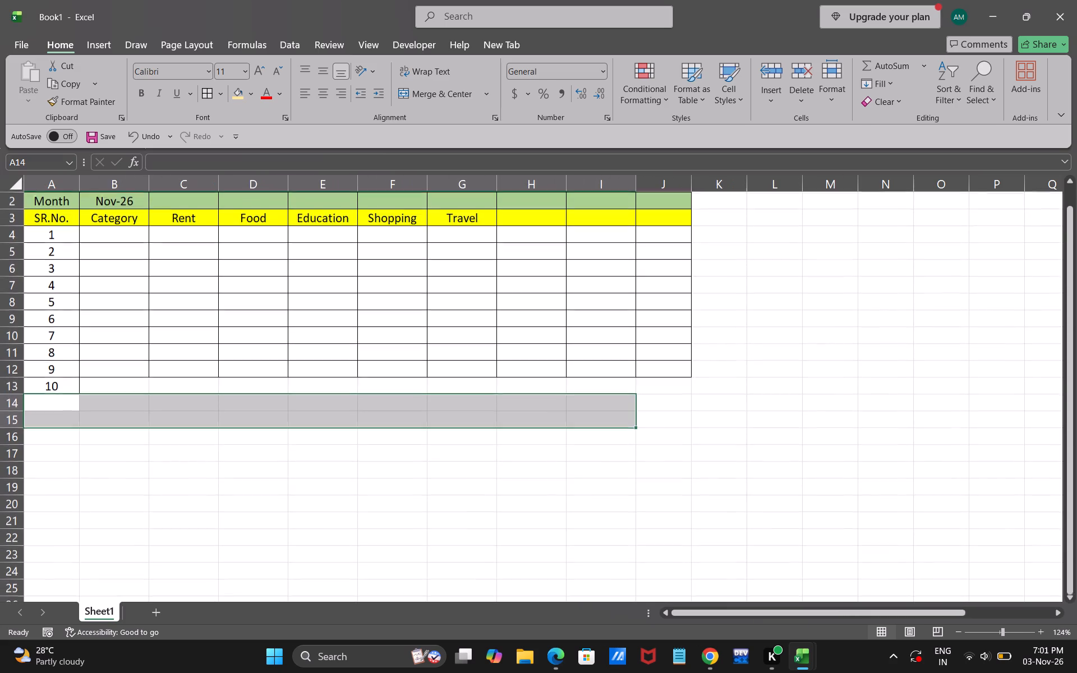
left_click_drag(59, 398, 48, 409)
left_click_drag(48, 409, 82, 410)
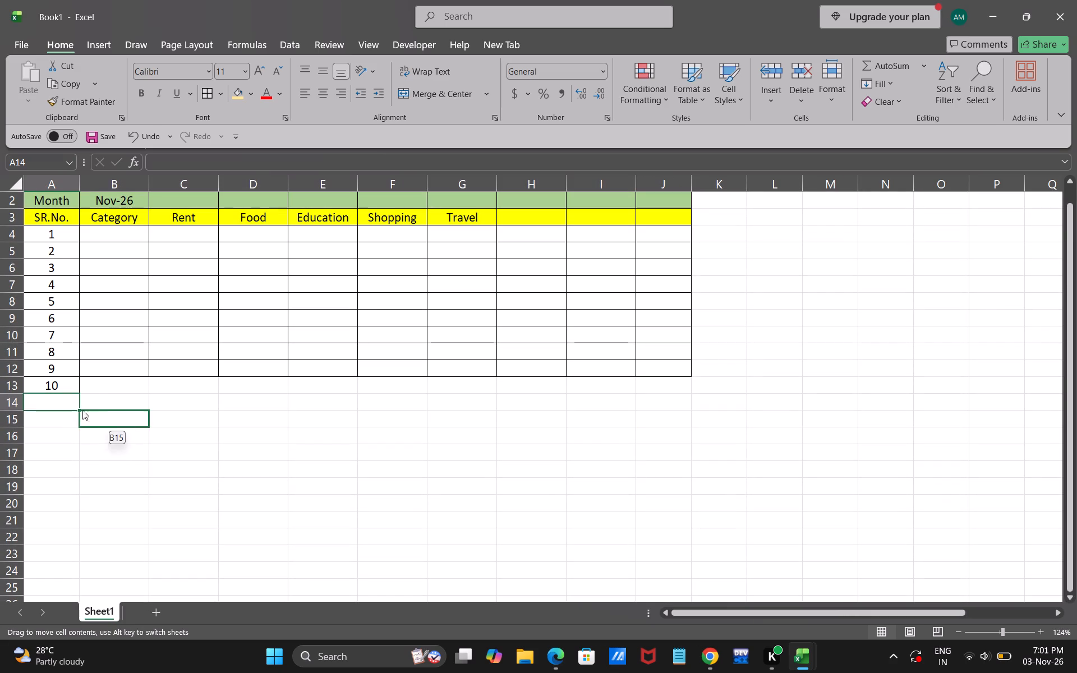
left_click_drag(82, 410, 55, 402)
left_click_drag(55, 402, 562, 357)
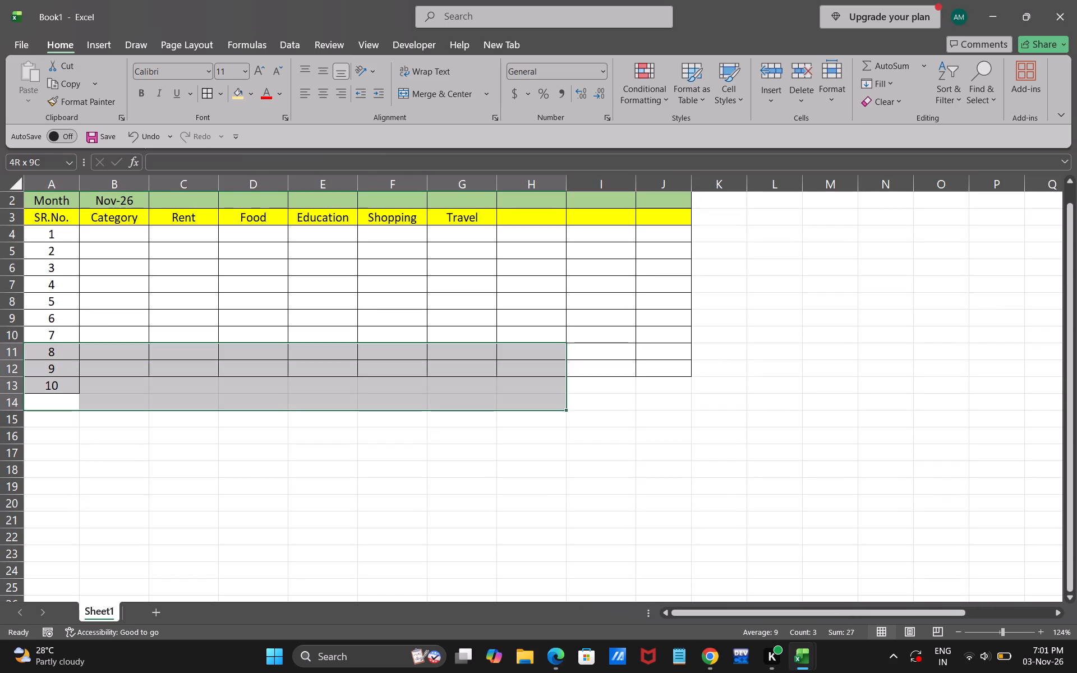
left_click_drag(562, 357, 583, 397)
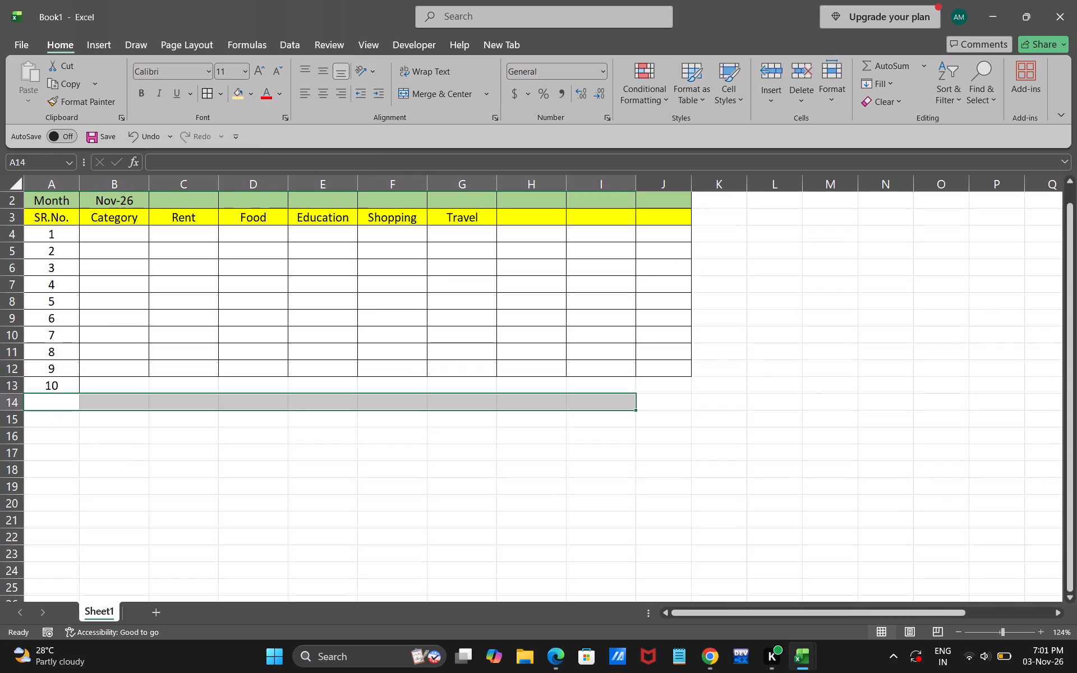
left_click(207, 93)
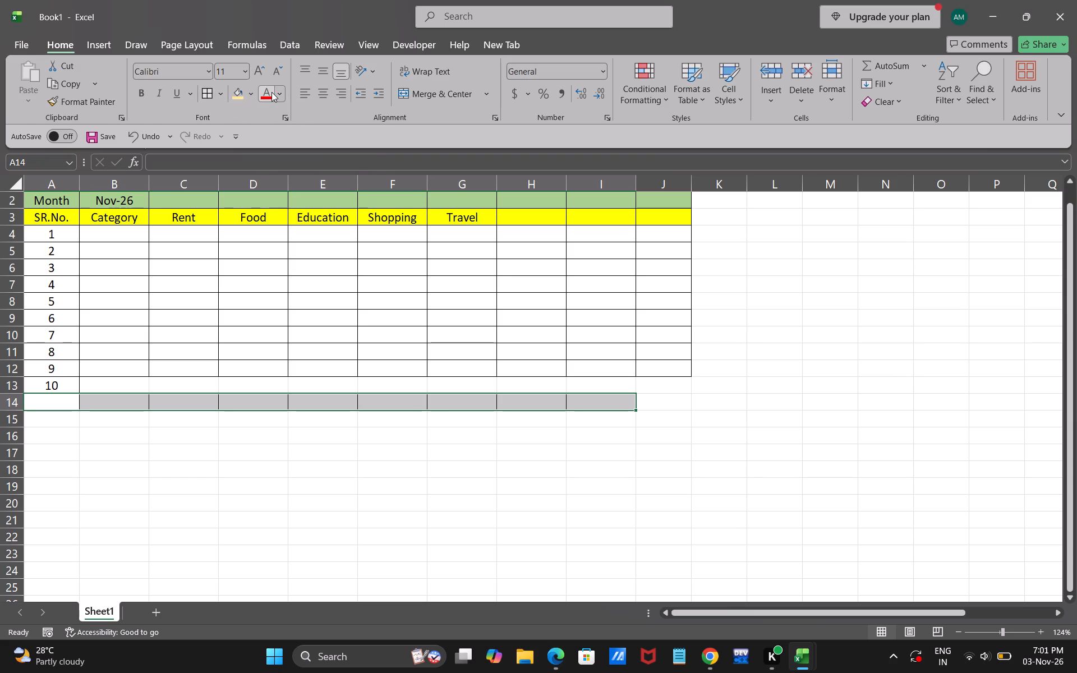
Fill cells A14 through I14 with the standard red color.
left_click(252, 91)
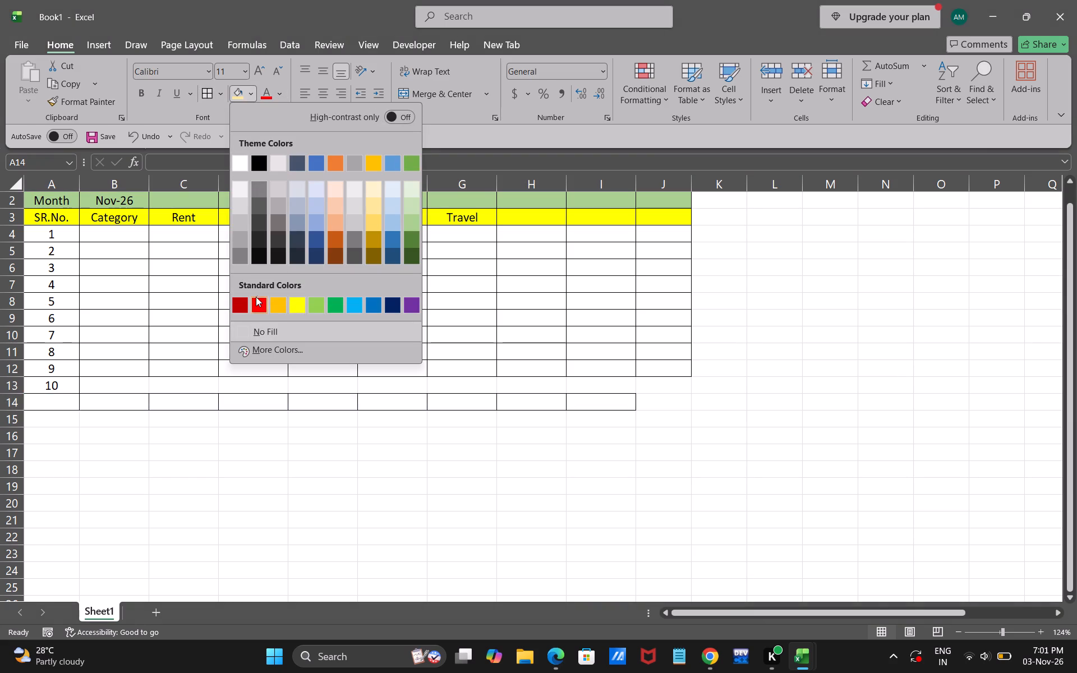
left_click(257, 296)
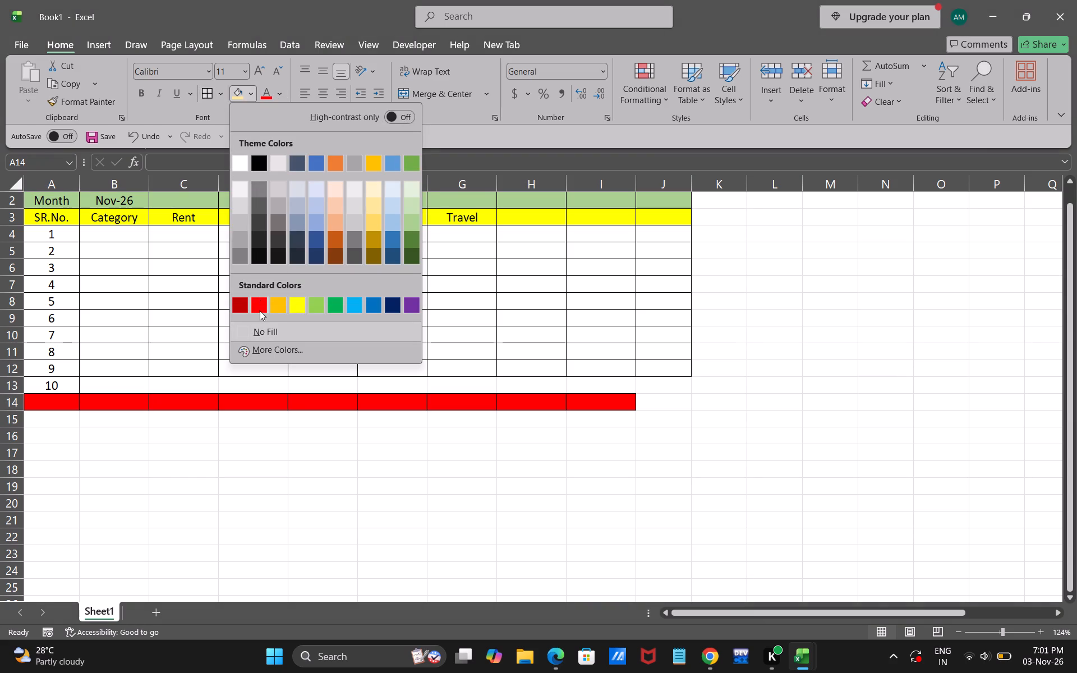
left_click(260, 311)
Apply all borders to cells B12 through I13 so row 13 joins the grid.
left_click_drag(108, 386, 238, 380)
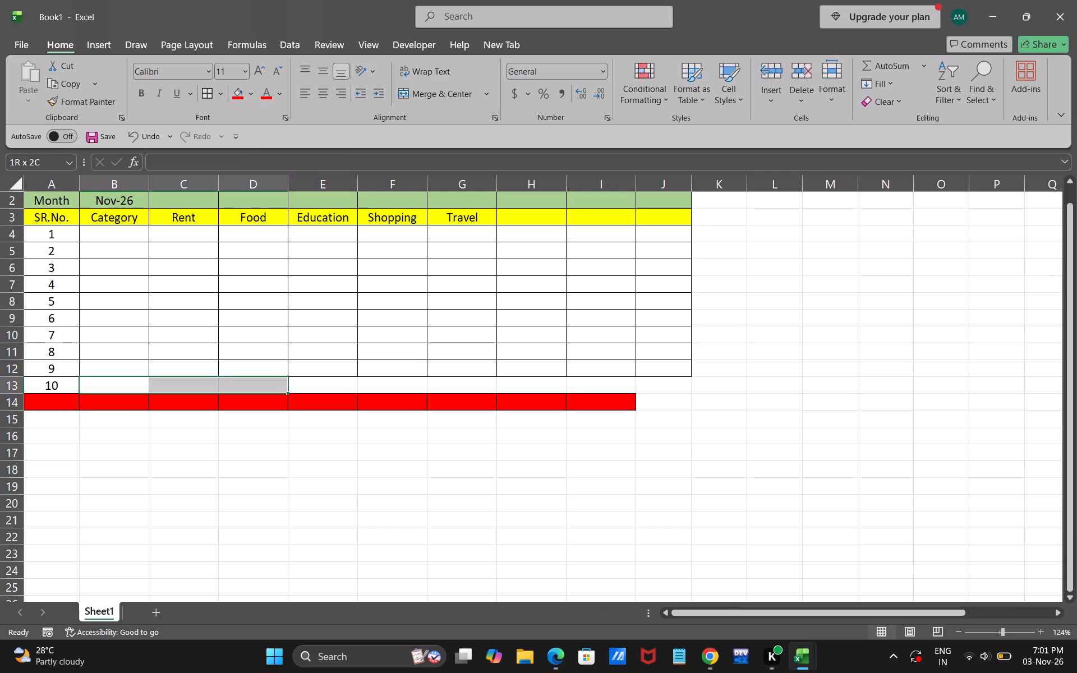
left_click_drag(238, 380, 595, 374)
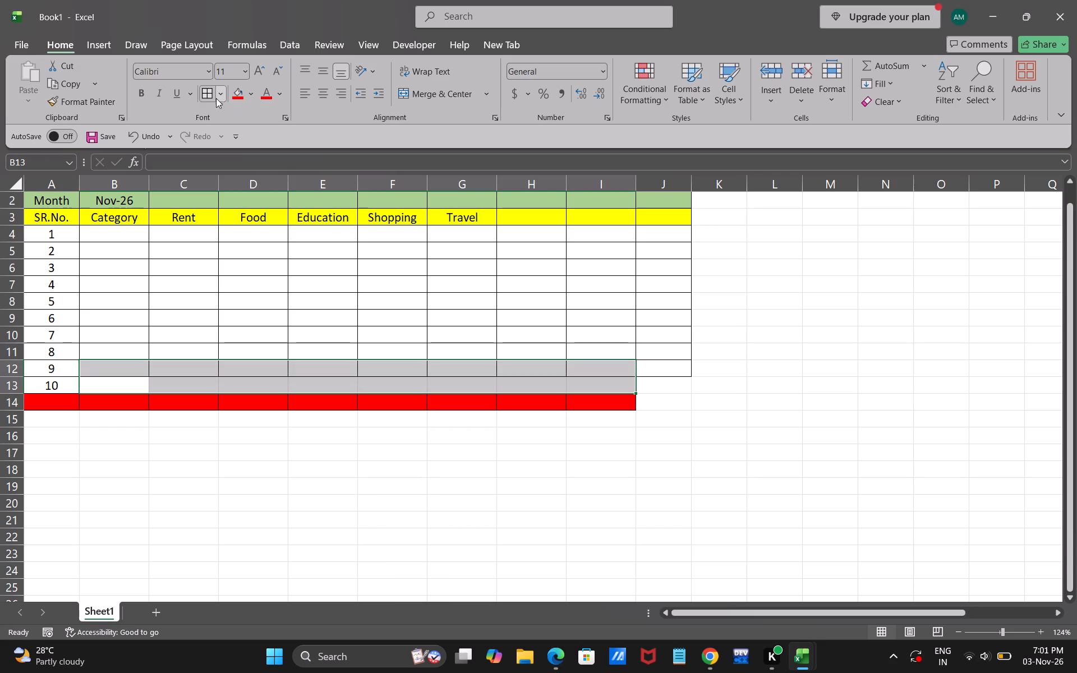
left_click(210, 92)
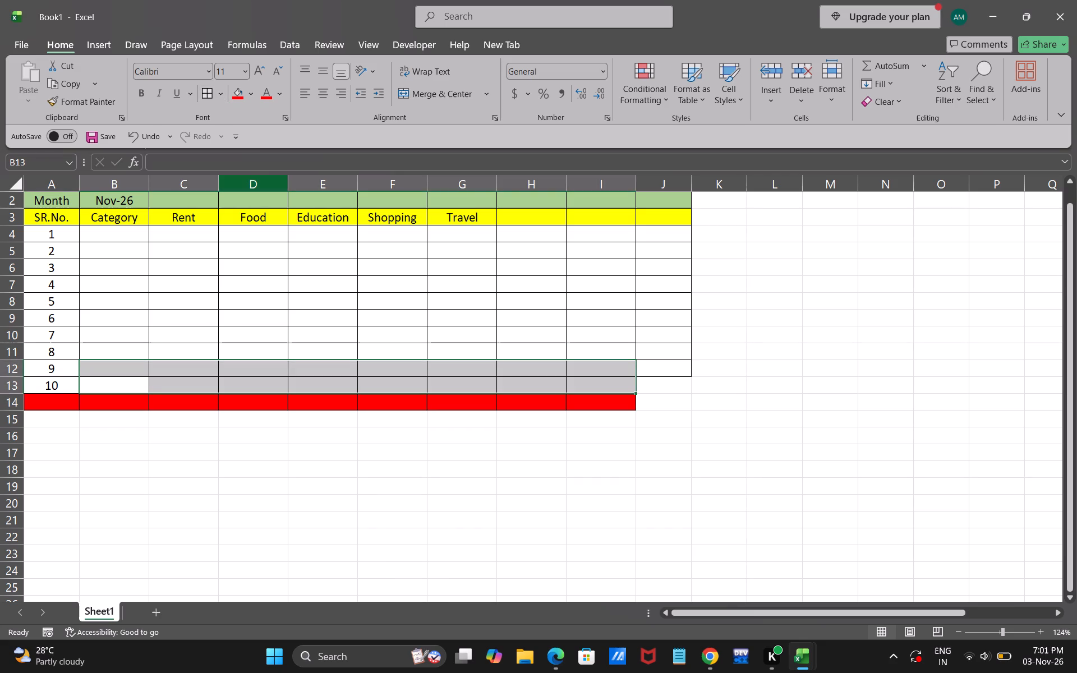
left_click(347, 429)
Merge and center cells B14 through G14 in the red row and enter the label "Total".
left_click_drag(108, 402, 438, 413)
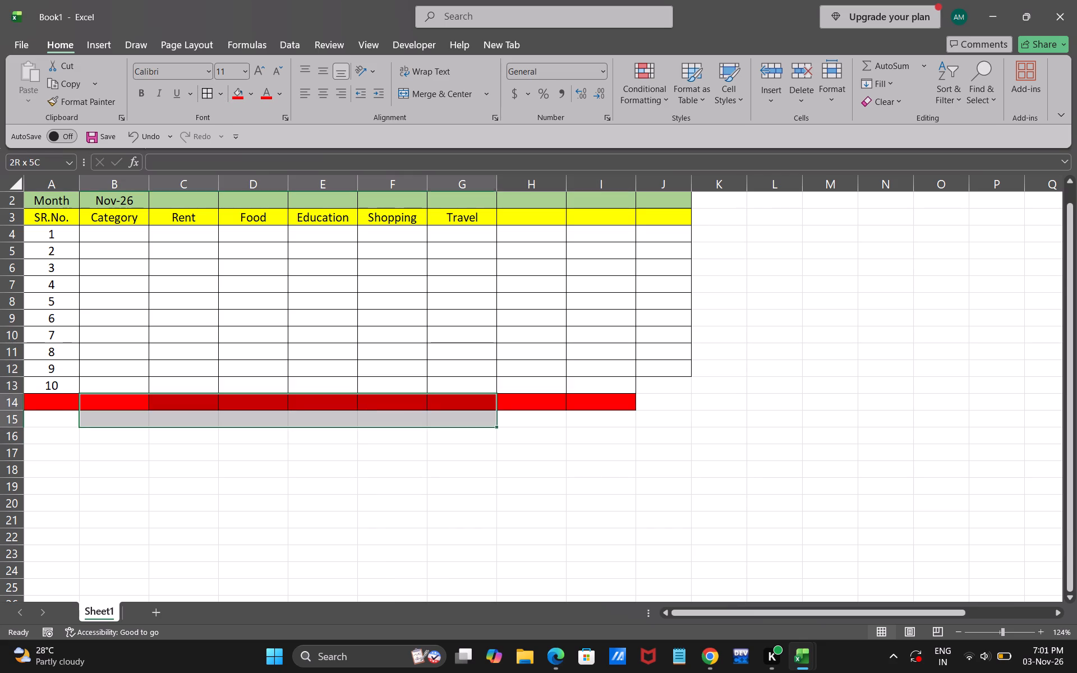
left_click_drag(438, 413, 470, 403)
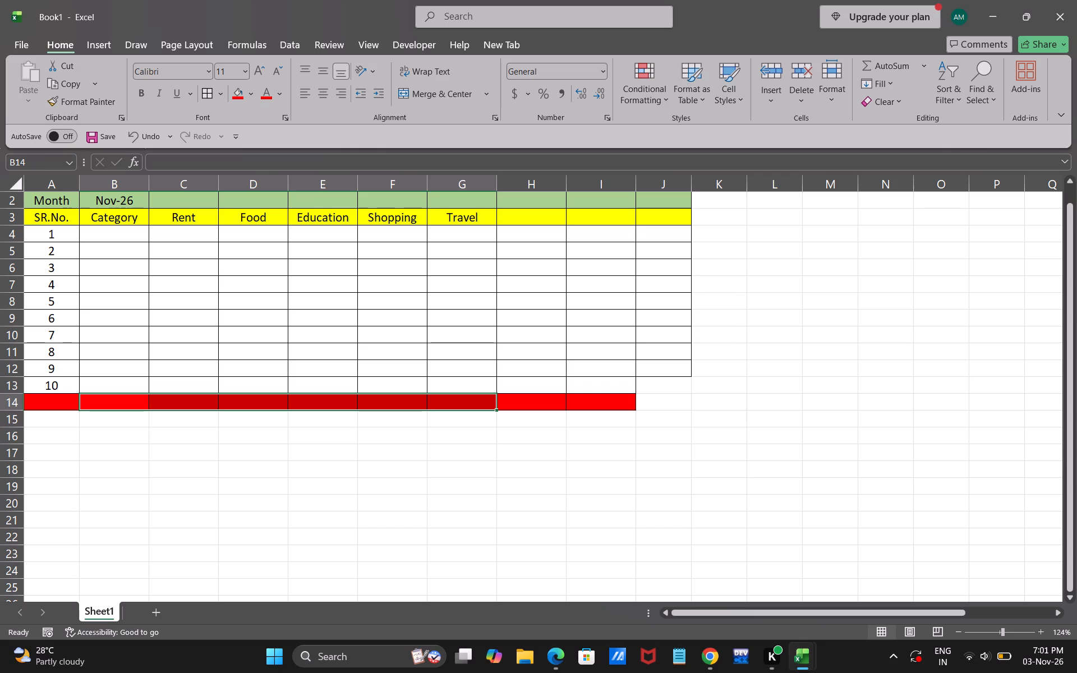
left_click(423, 92)
key("shift+t")
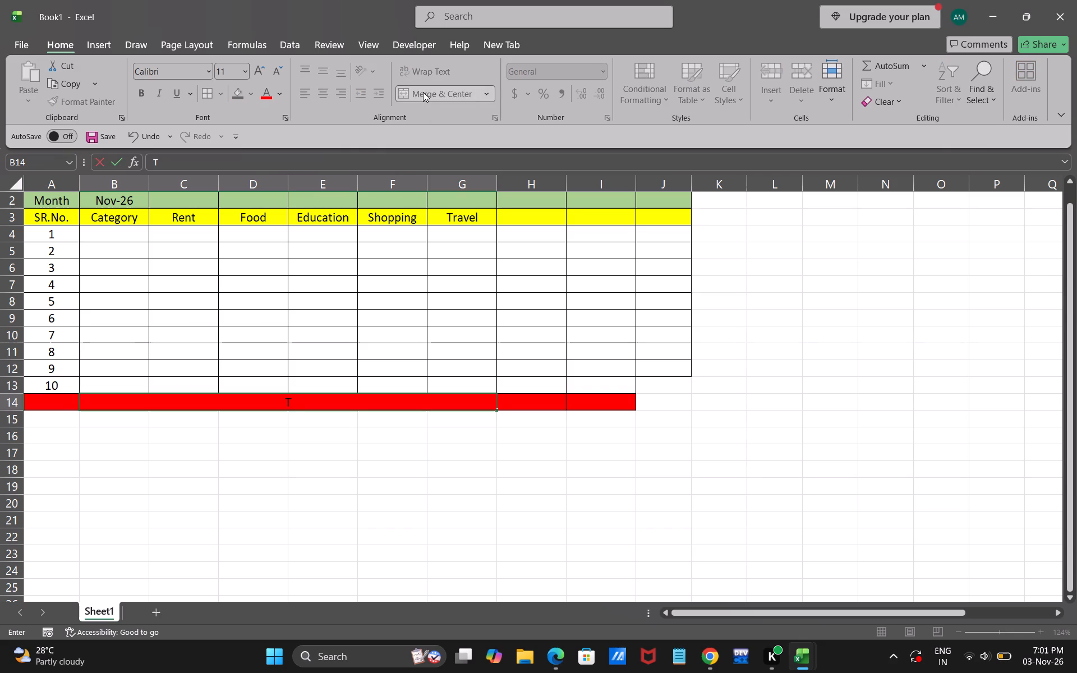
type("otal")
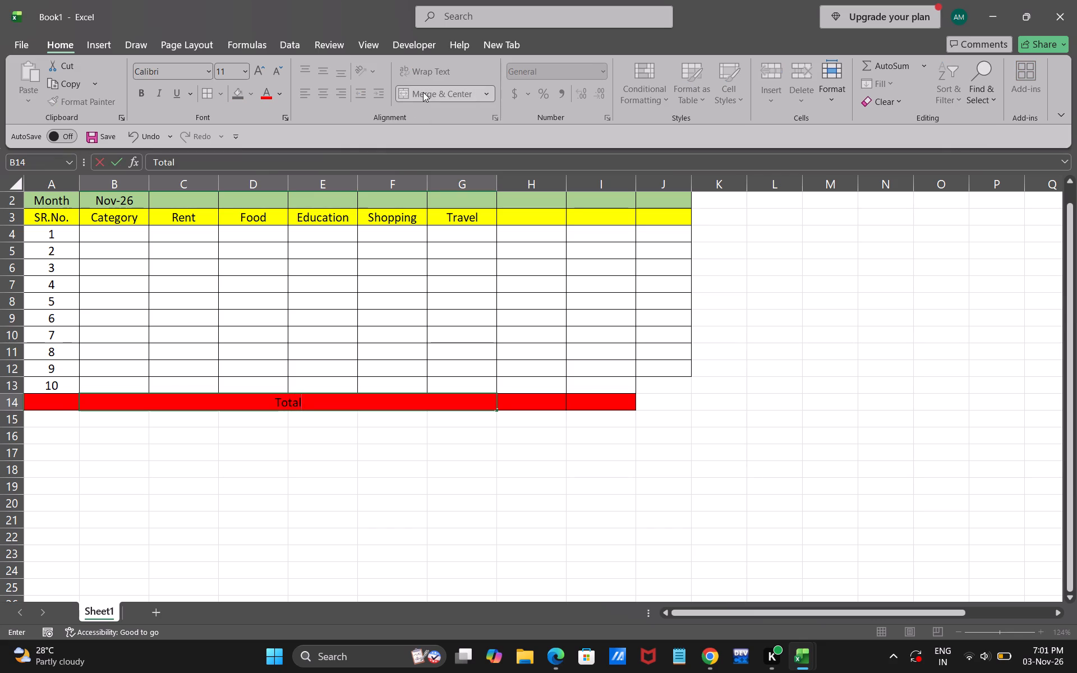
left_click(246, 458)
Make the "Total" label in row 14 white and bold.
left_click(283, 402)
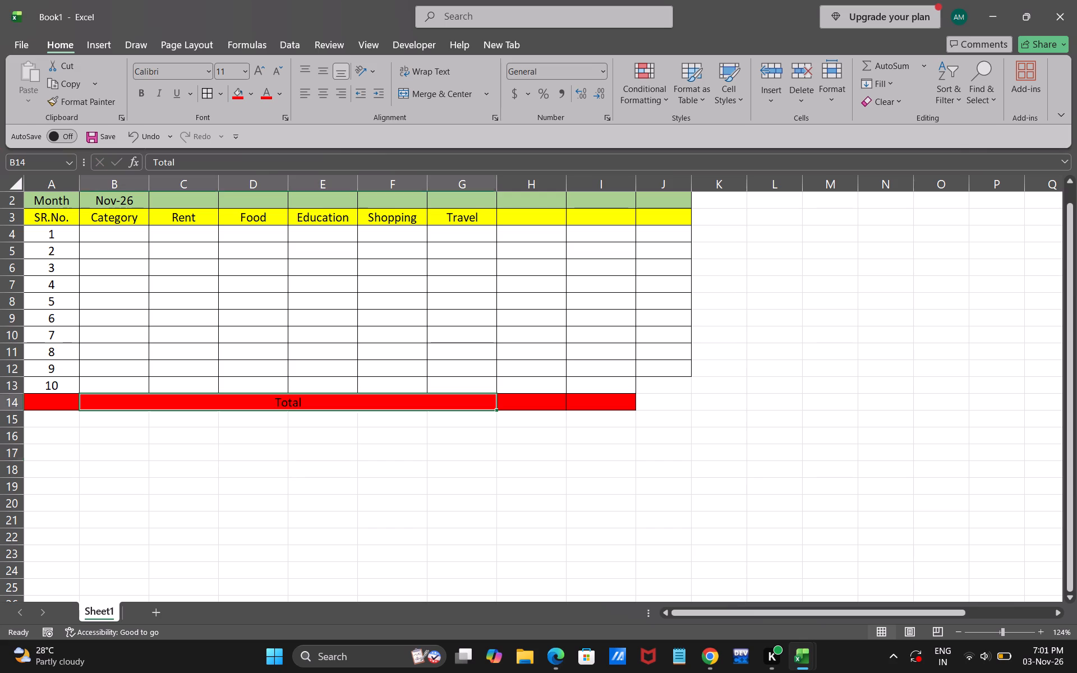
left_click(279, 95)
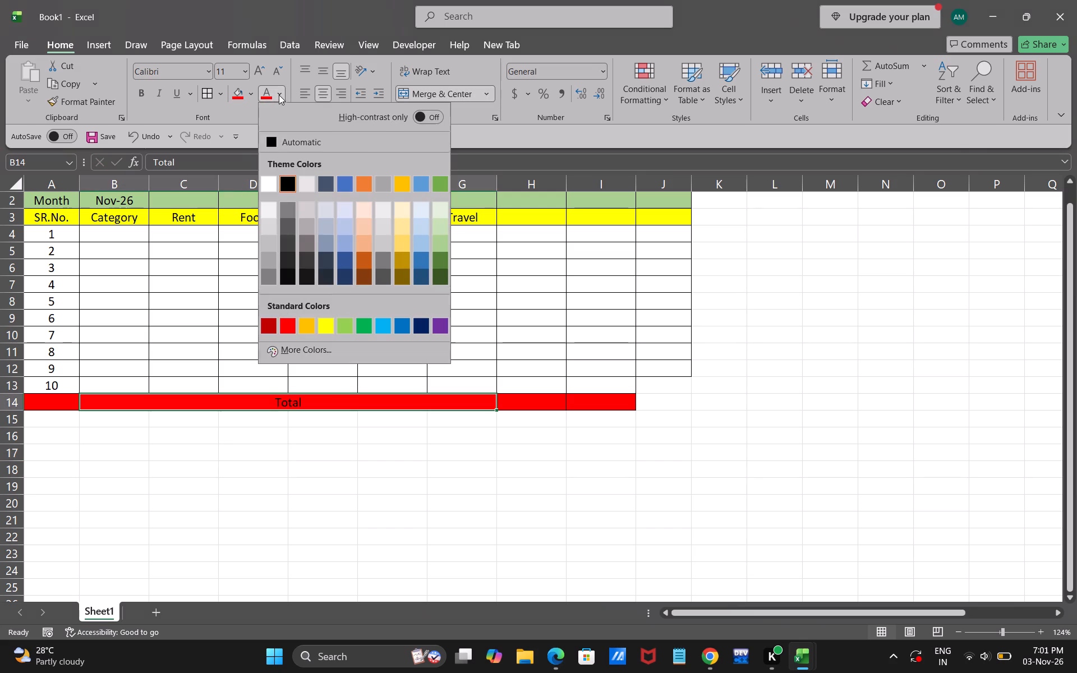
left_click(271, 184)
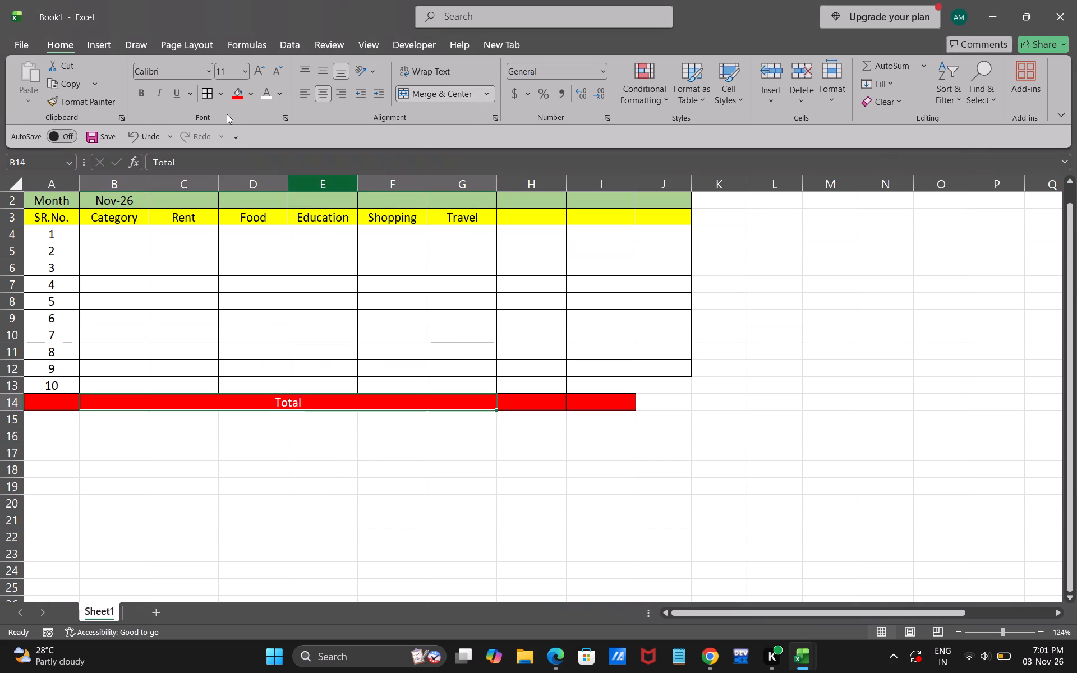
left_click(139, 92)
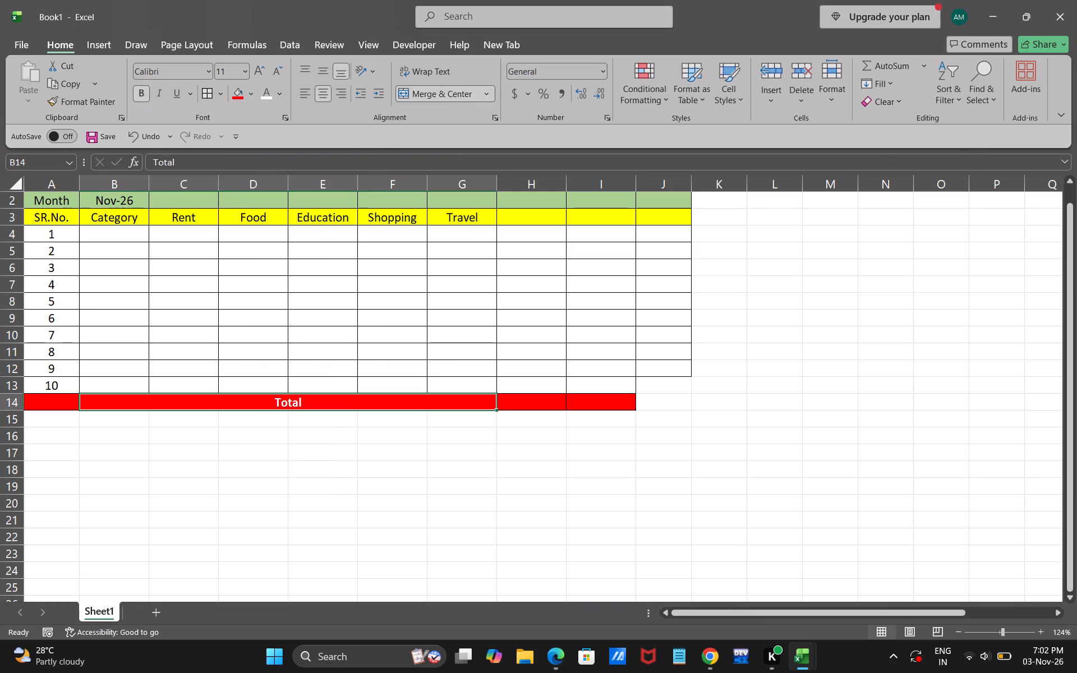
left_click(182, 509)
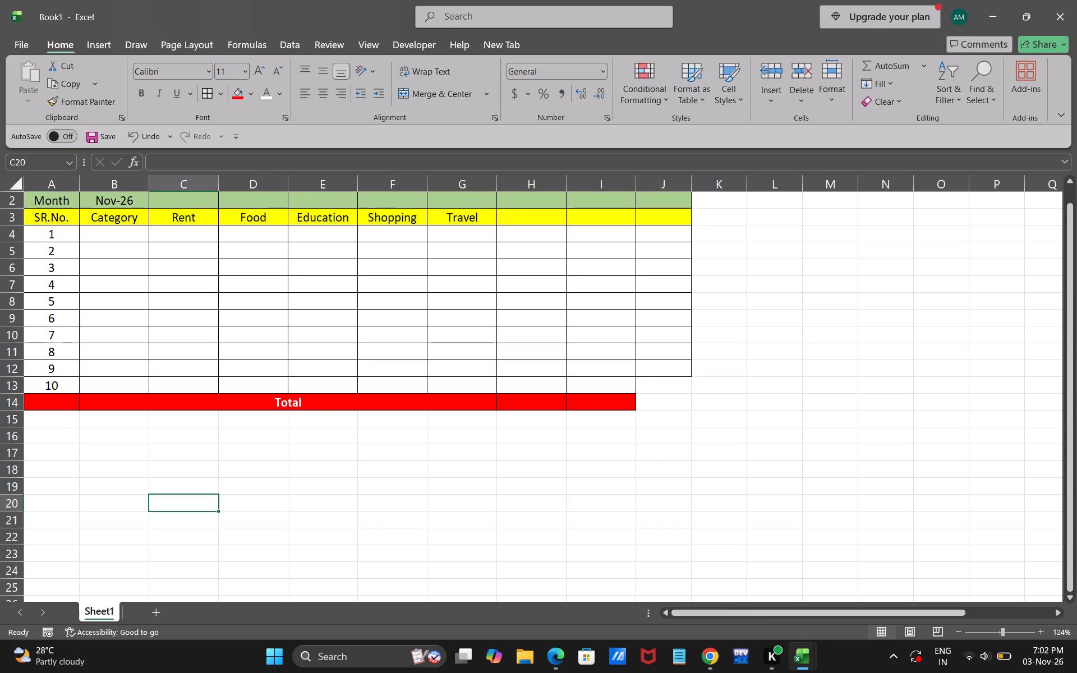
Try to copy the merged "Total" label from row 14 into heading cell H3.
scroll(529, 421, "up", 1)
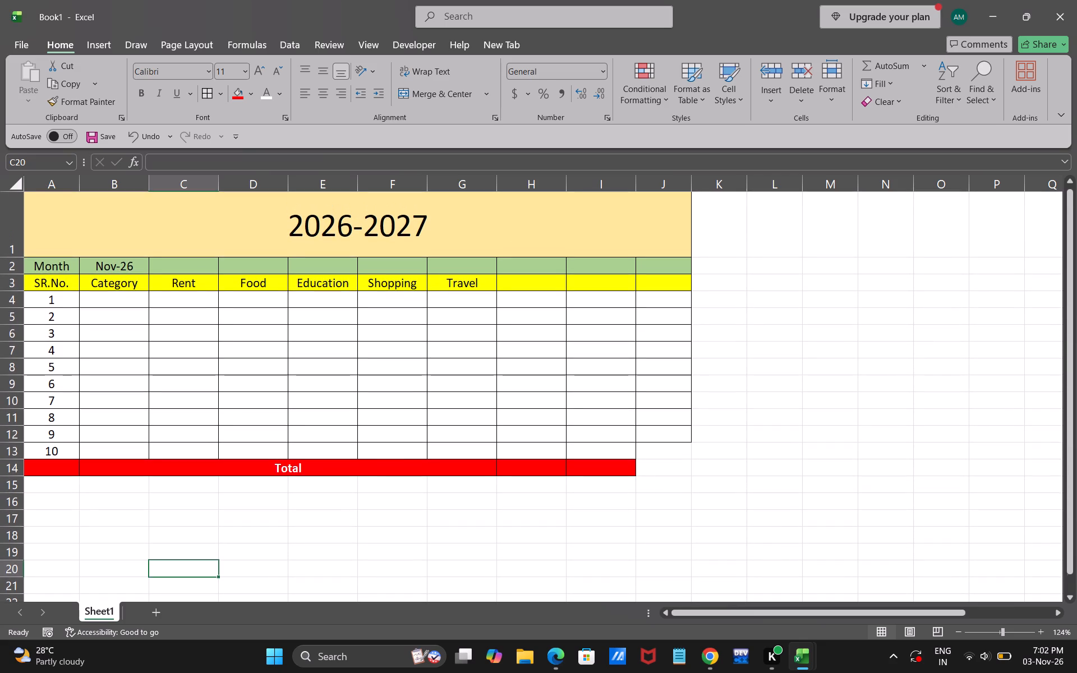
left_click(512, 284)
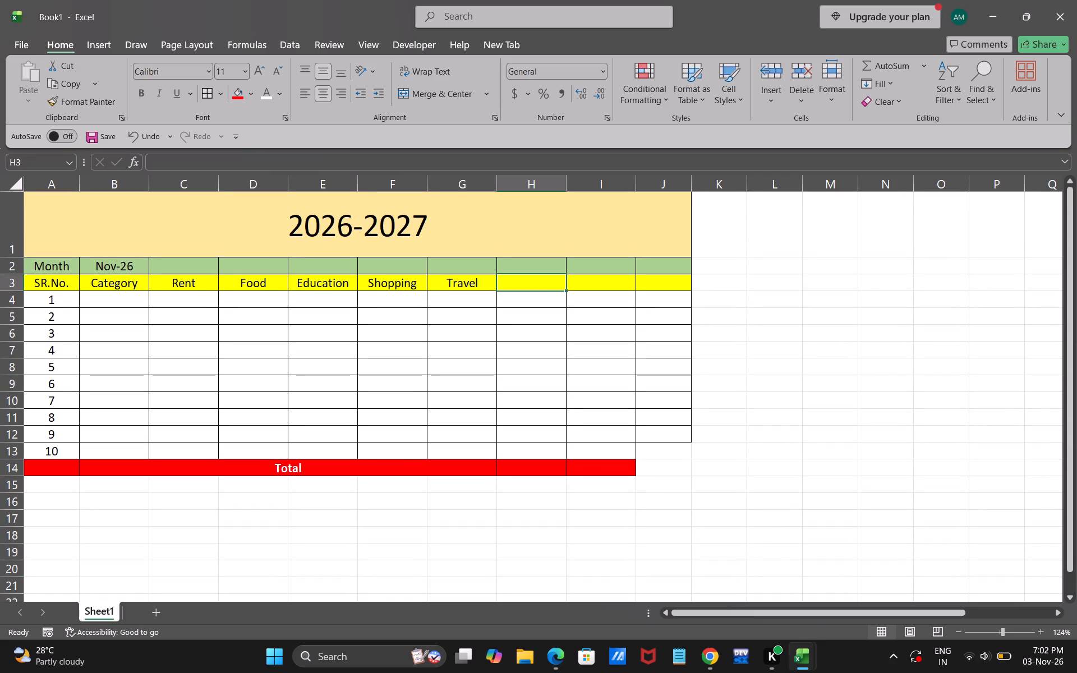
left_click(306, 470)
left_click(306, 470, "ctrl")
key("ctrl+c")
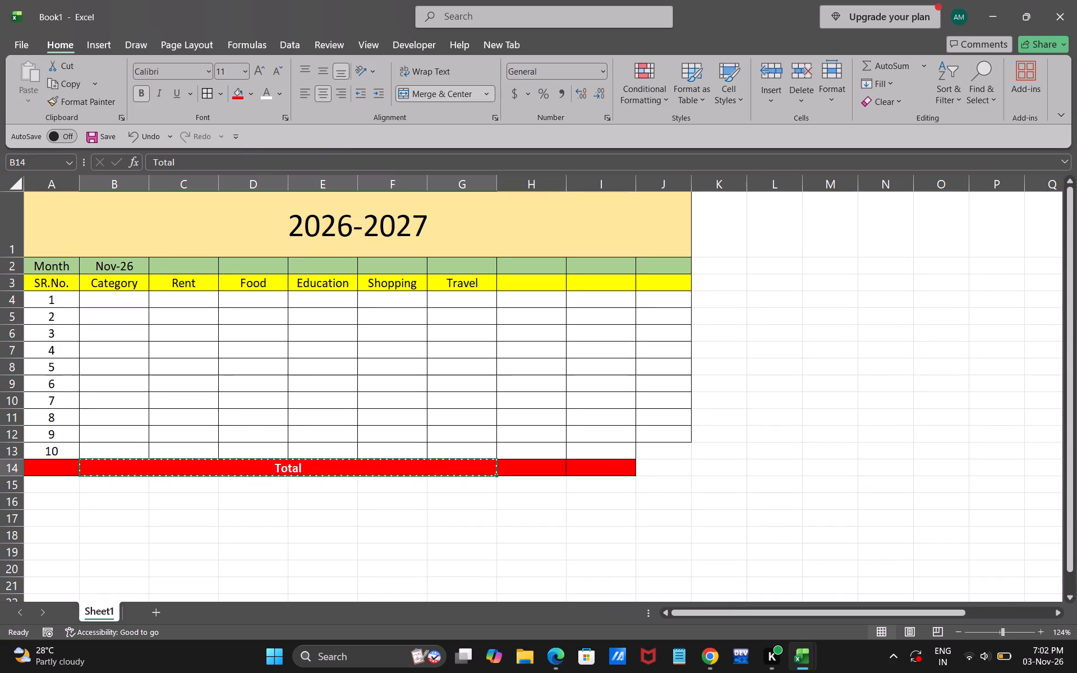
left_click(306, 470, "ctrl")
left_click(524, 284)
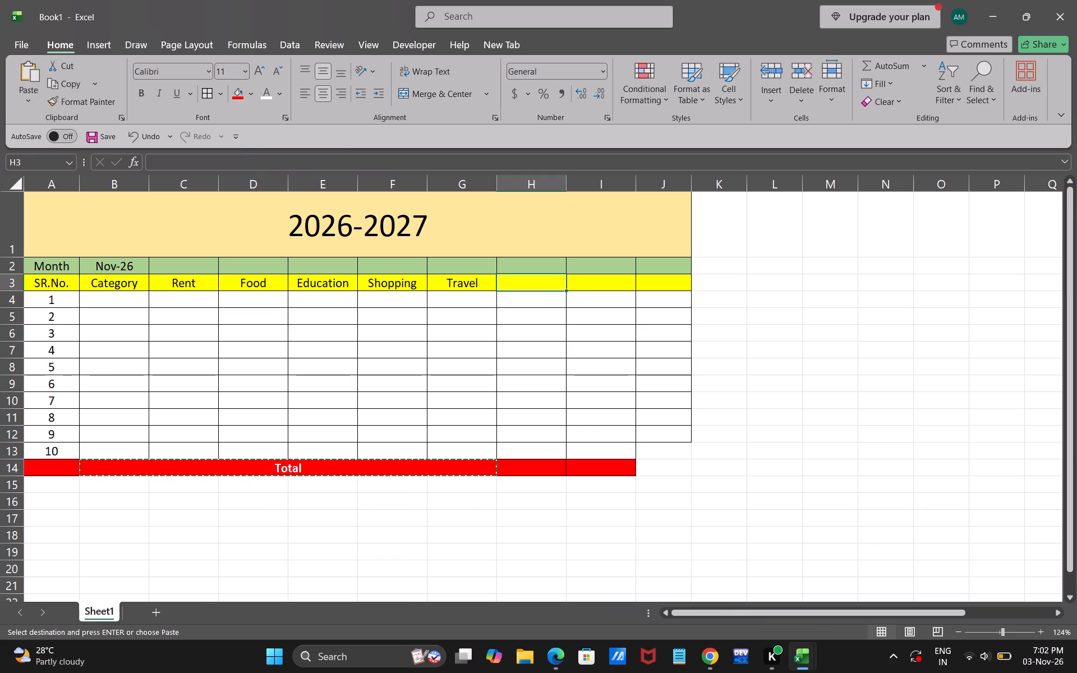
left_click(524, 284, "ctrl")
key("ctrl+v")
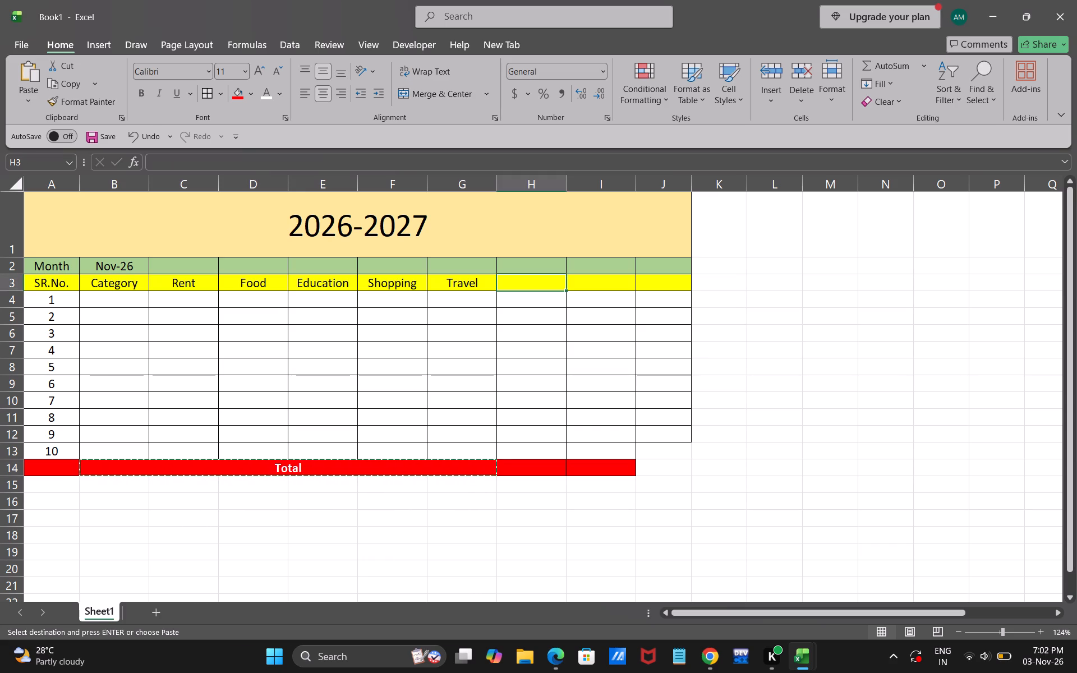
Fill heading cell H3, next to Travel, with red and set its font color to white.
left_click(279, 93)
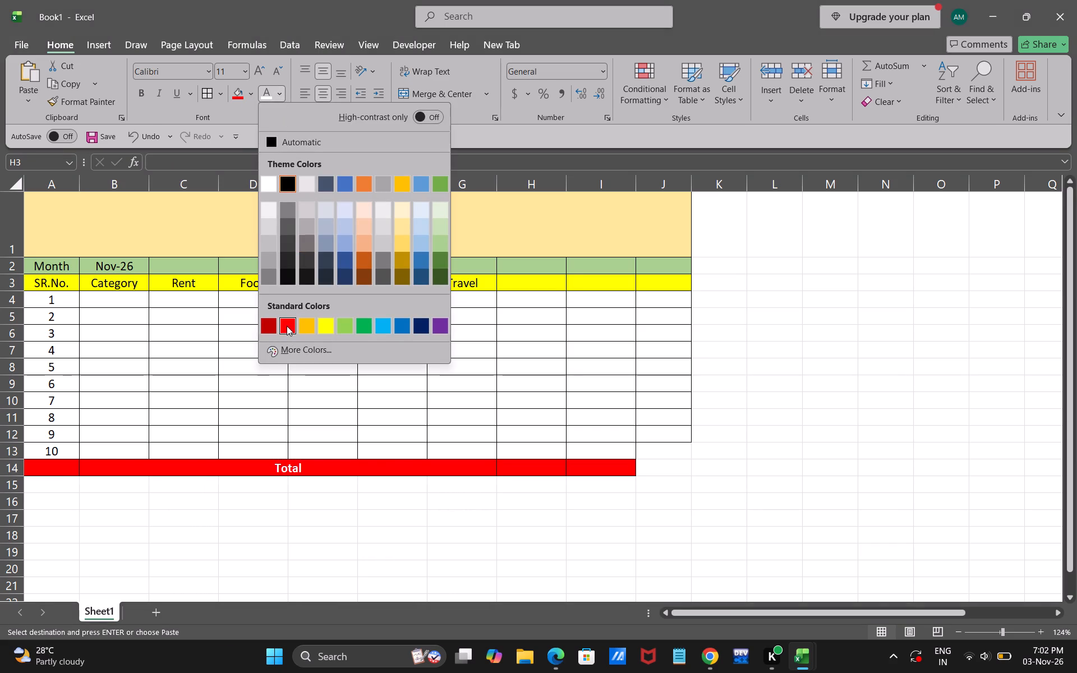
left_click(232, 96)
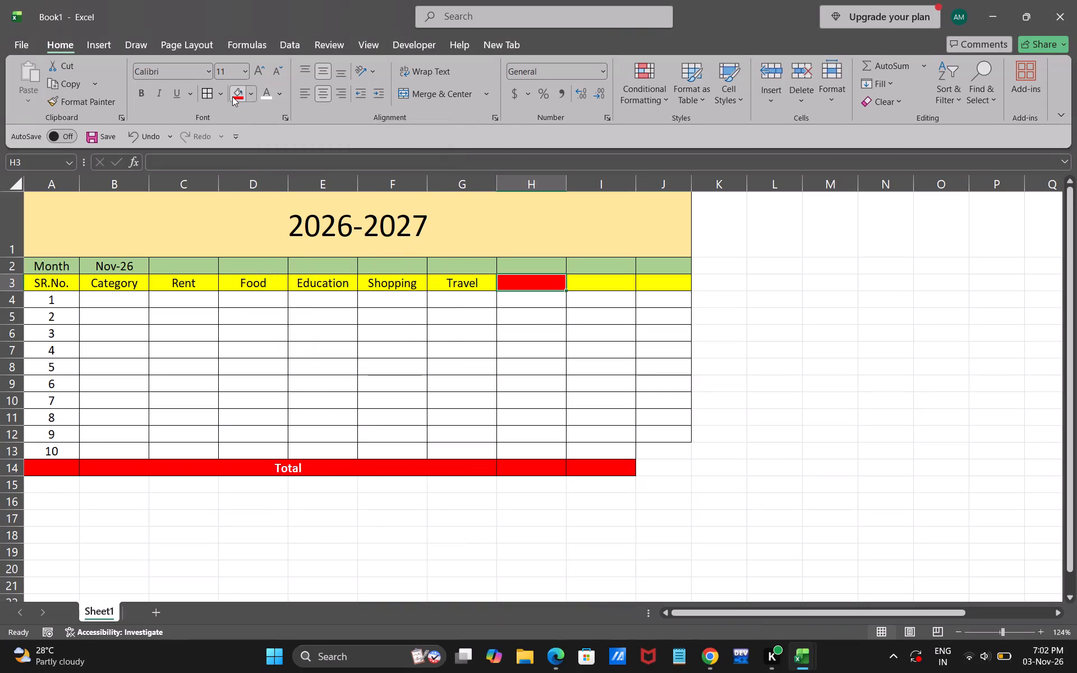
left_click(273, 94)
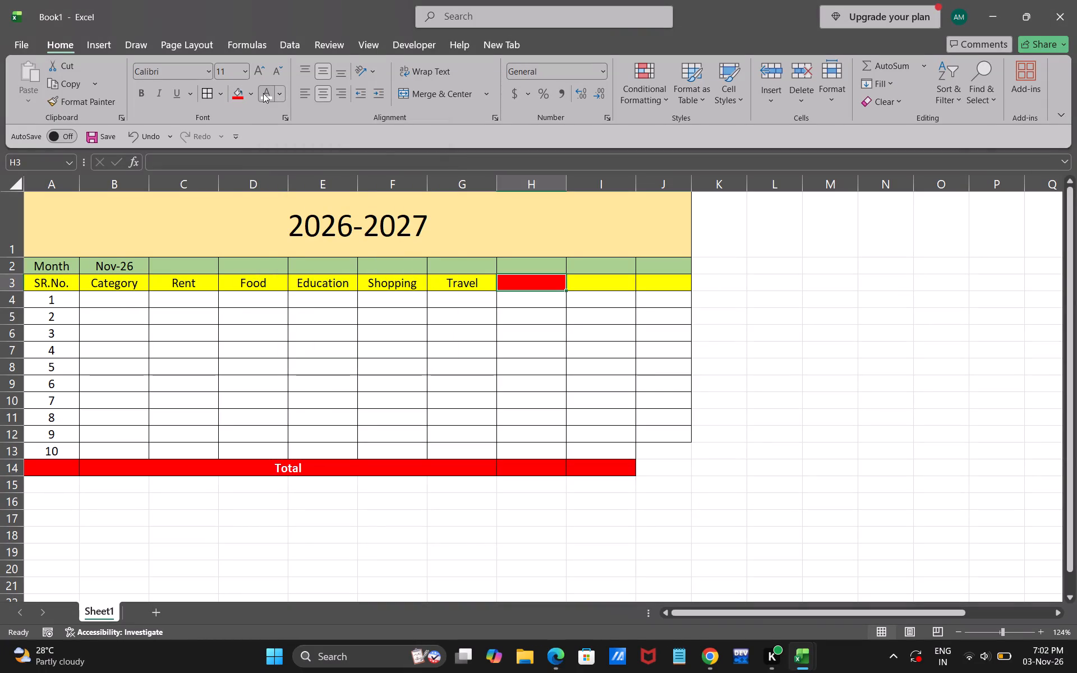
left_click(263, 93)
left_click(558, 378)
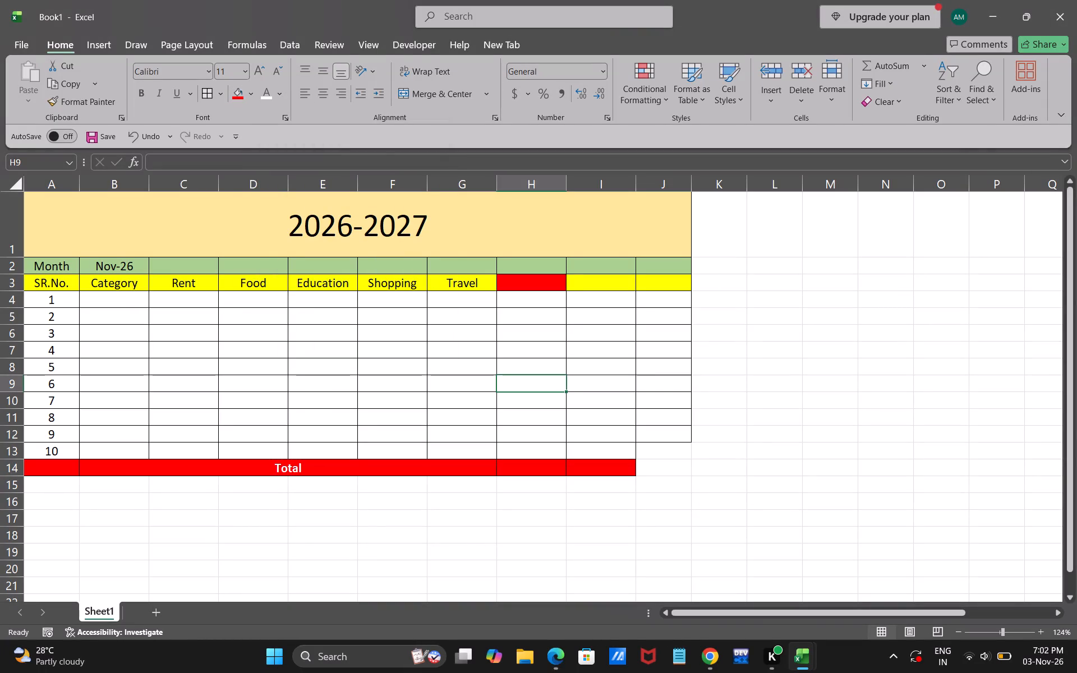
Enter the heading "Total" in red cell H3 and make it bold.
double_click(523, 280)
triple_click(523, 280)
triple_click(523, 280)
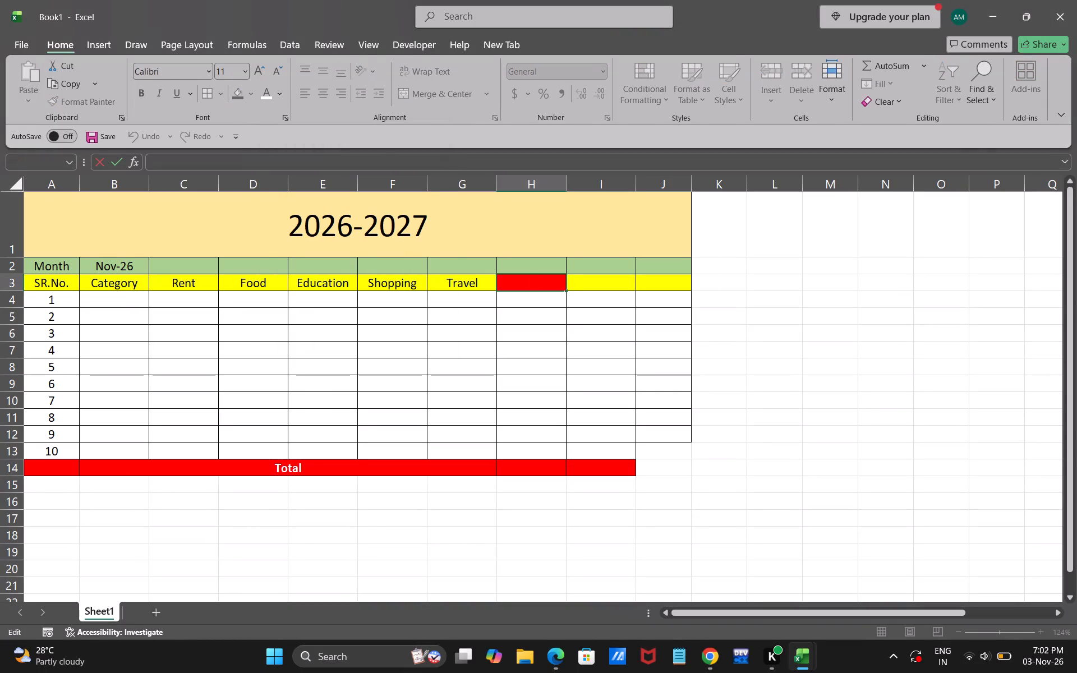
left_click(266, 98)
left_click(456, 365)
double_click(534, 282)
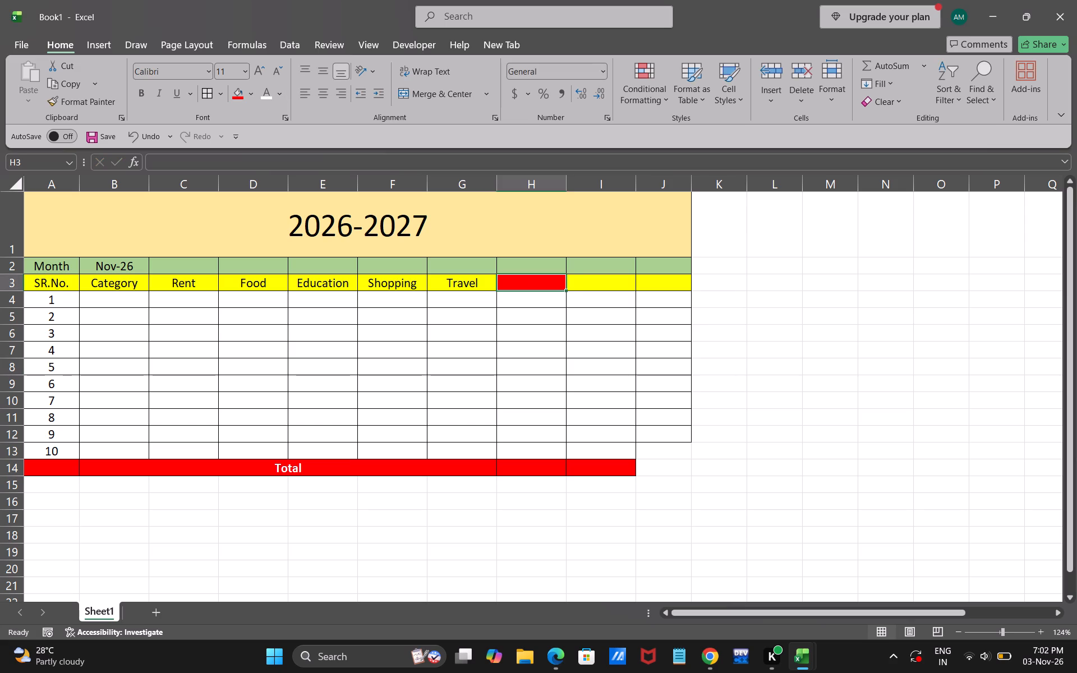
key("shift+t")
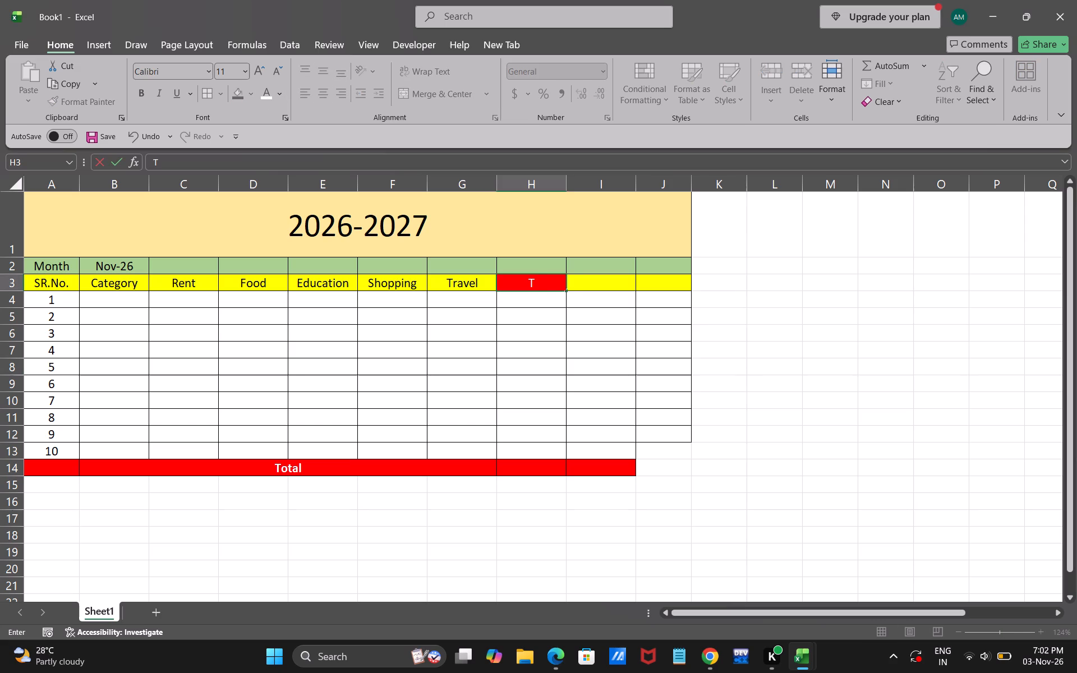
type("otal")
key("Return")
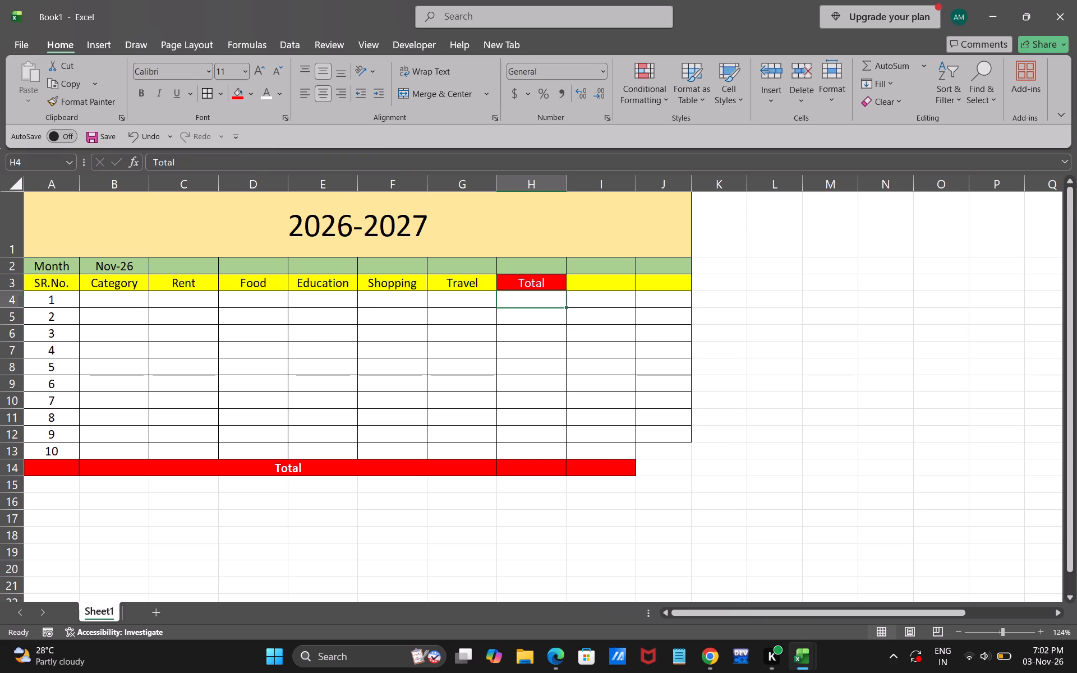
left_click(534, 282)
left_click(136, 94)
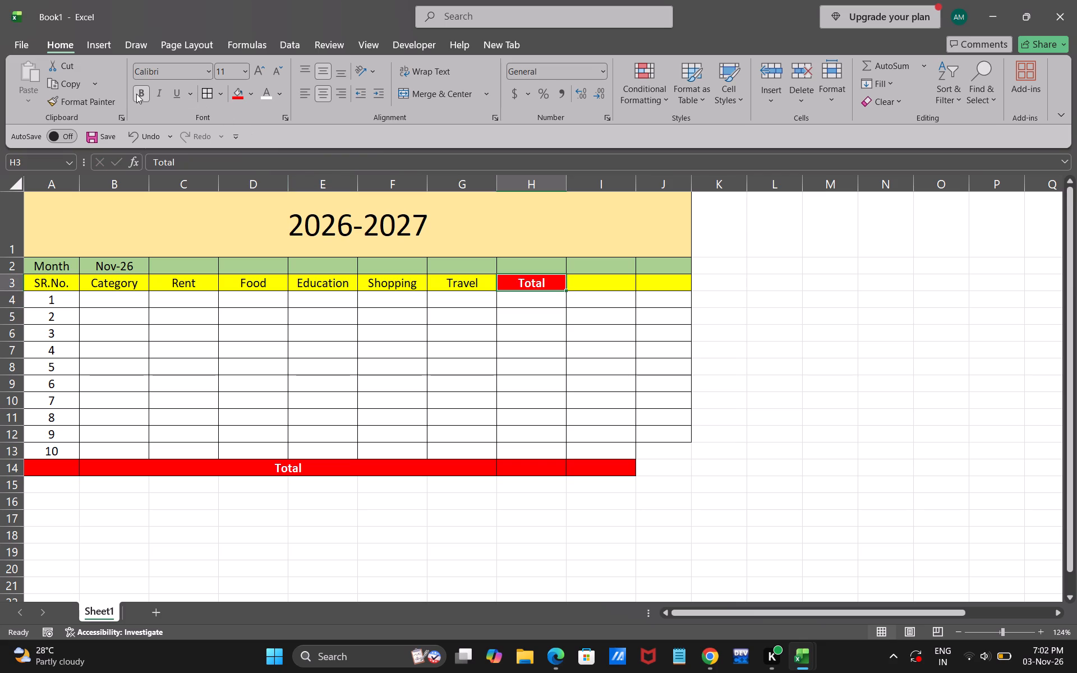
left_click(520, 443)
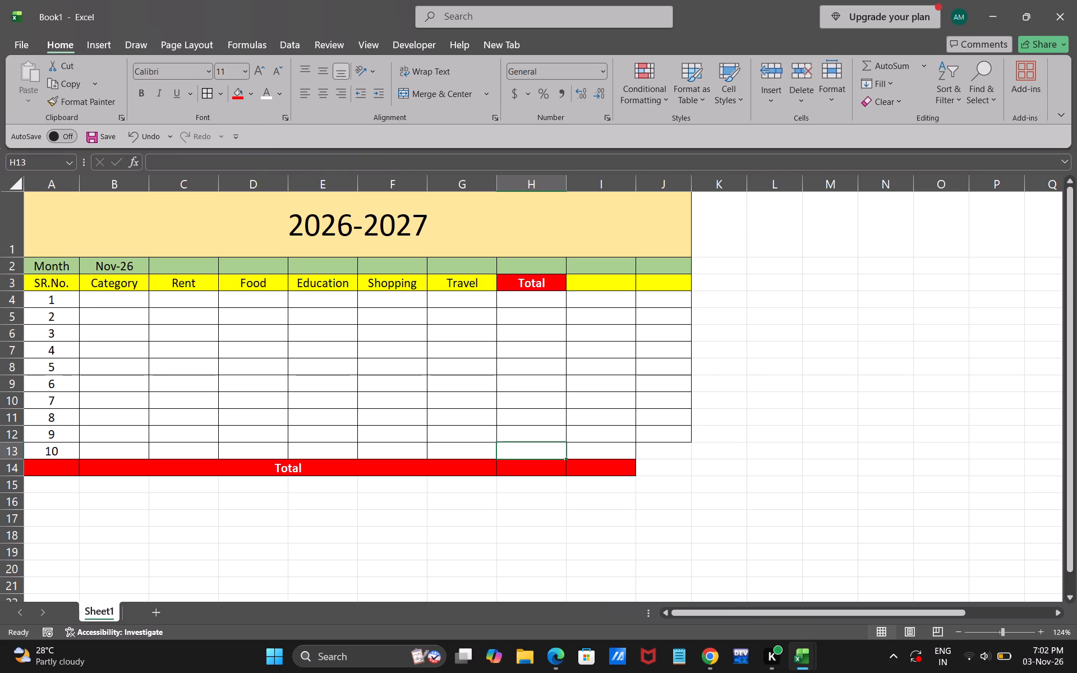
Change the fill of cell I14 to white so the red Total row stops at column H.
left_click(595, 475)
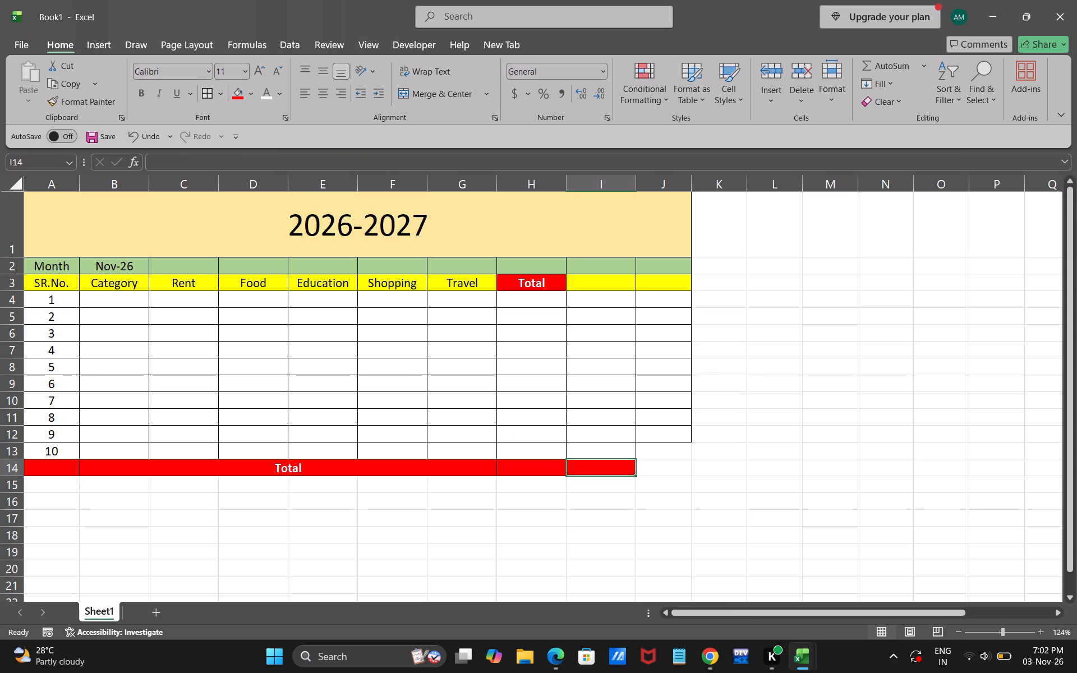
left_click(253, 87)
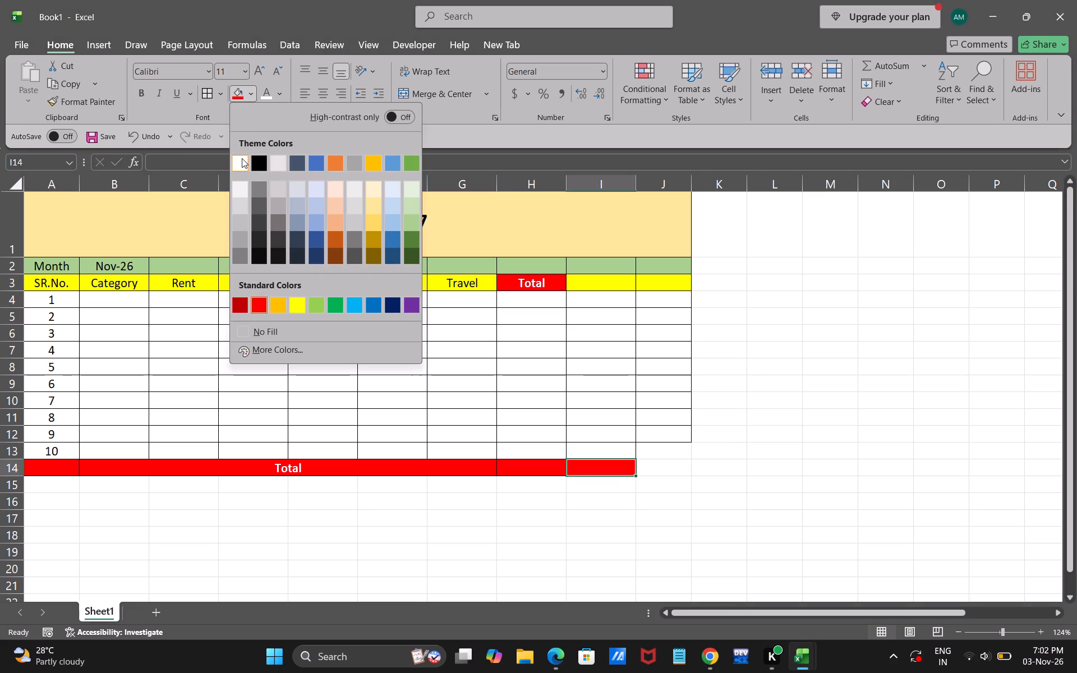
left_click(242, 158)
left_click(683, 421)
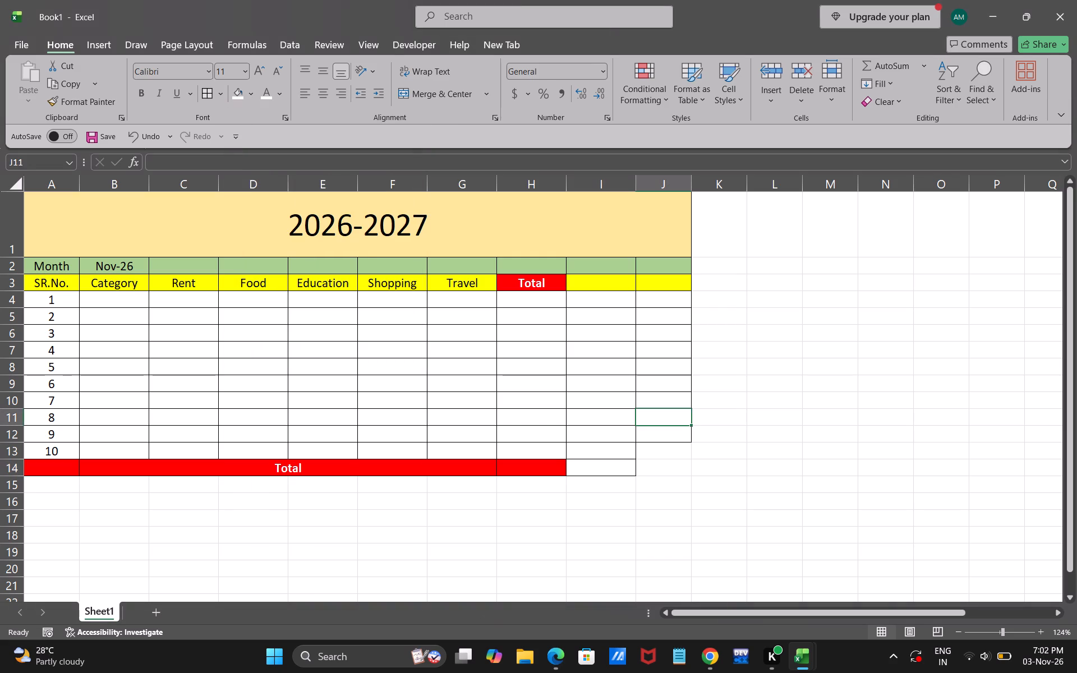
left_click(827, 473)
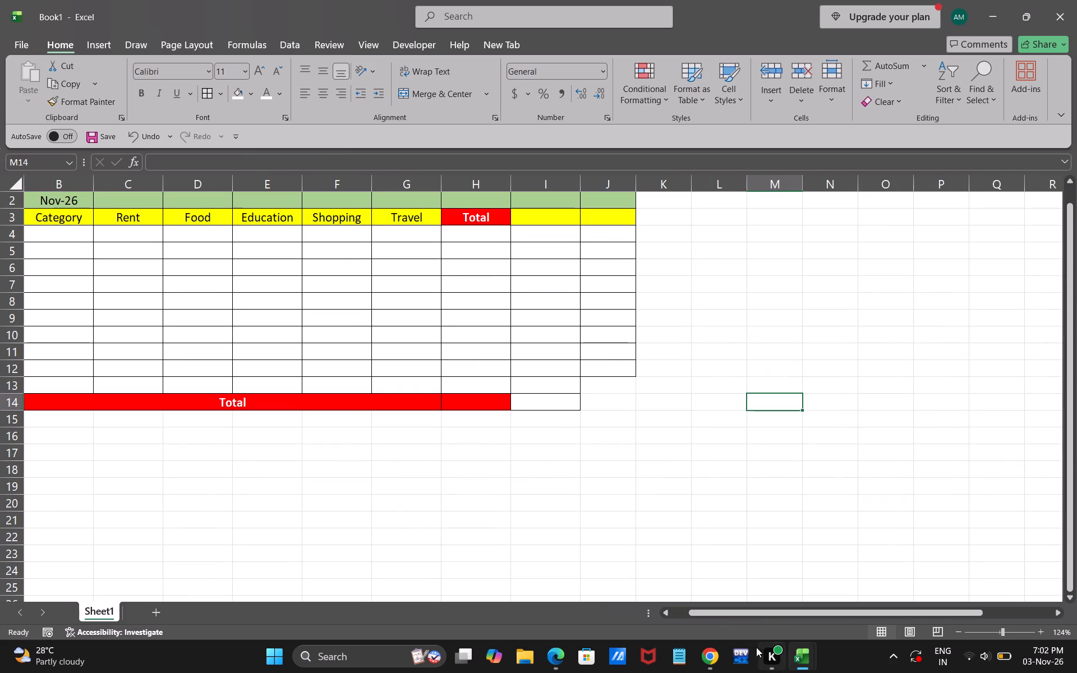
Switch to the Canva Monthly Budget sheet in Chrome and examine its layout and the color of its total row.
left_click(701, 652)
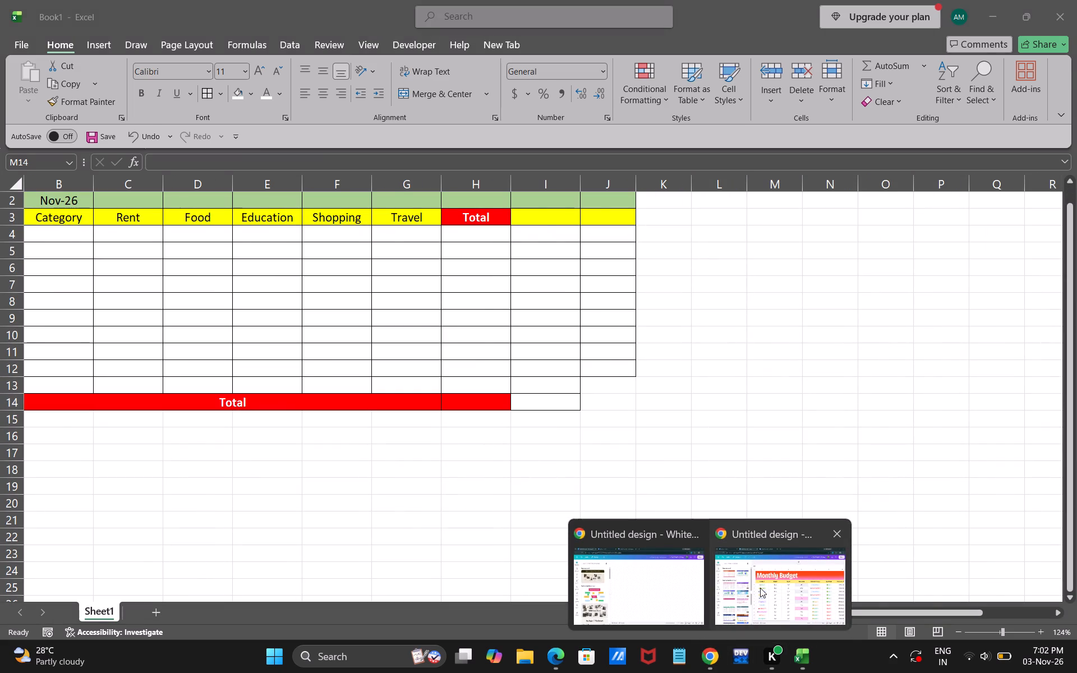
scroll(756, 462, "left", 5)
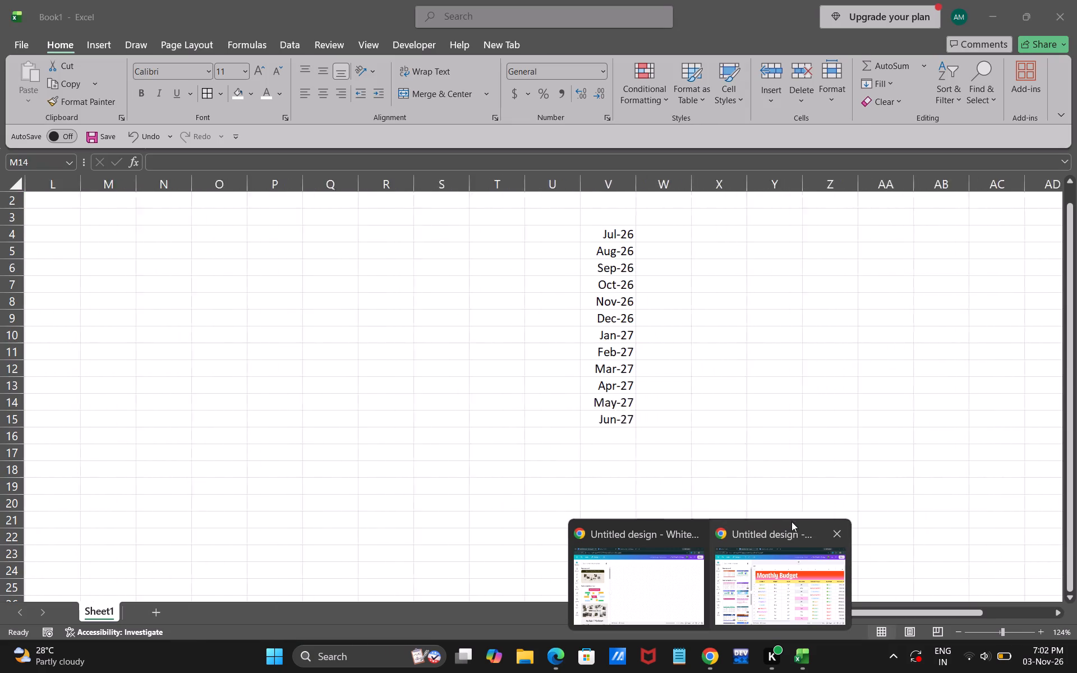
left_click(790, 555)
scroll(737, 430, "left", 4)
scroll(737, 430, "down", 3)
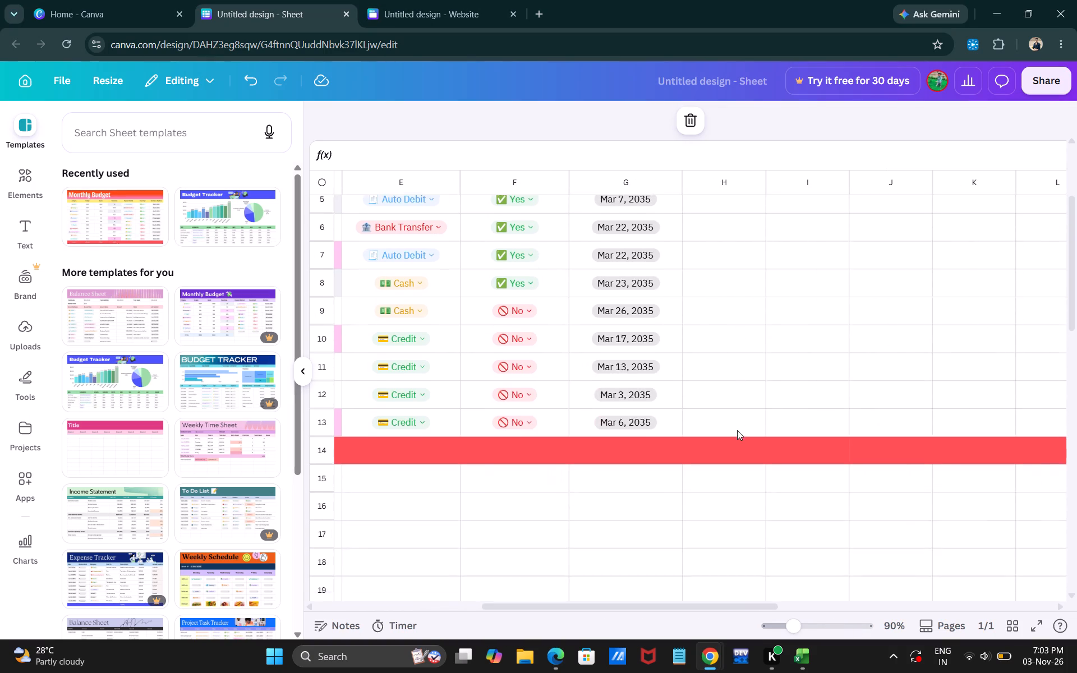
scroll(737, 430, "right", 2)
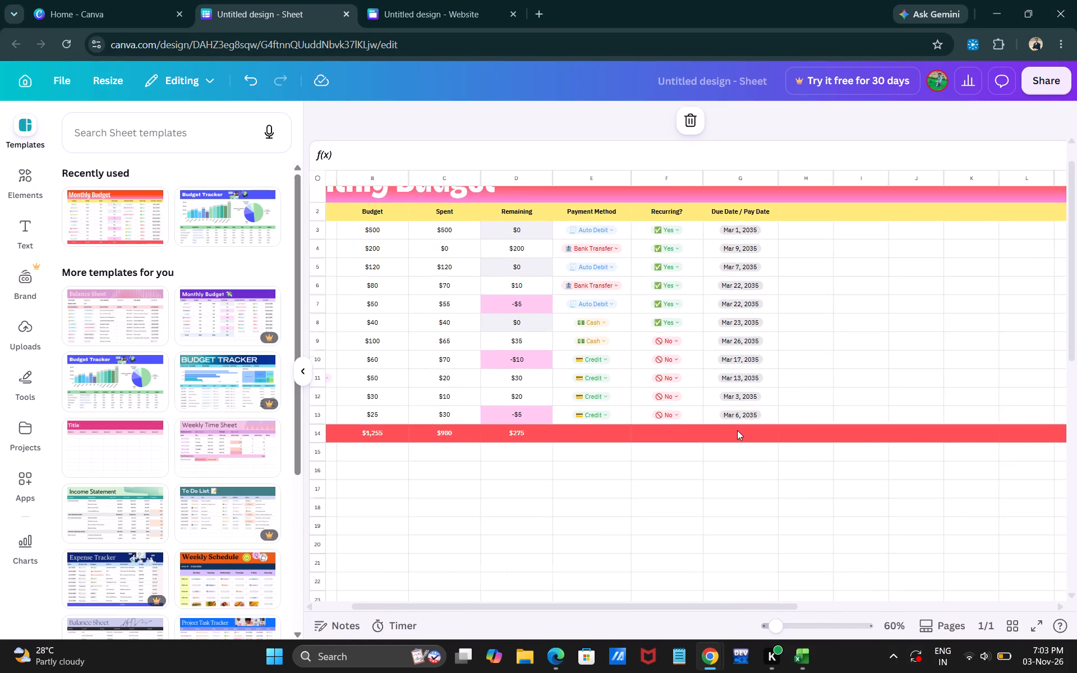
scroll(737, 430, "right", 2)
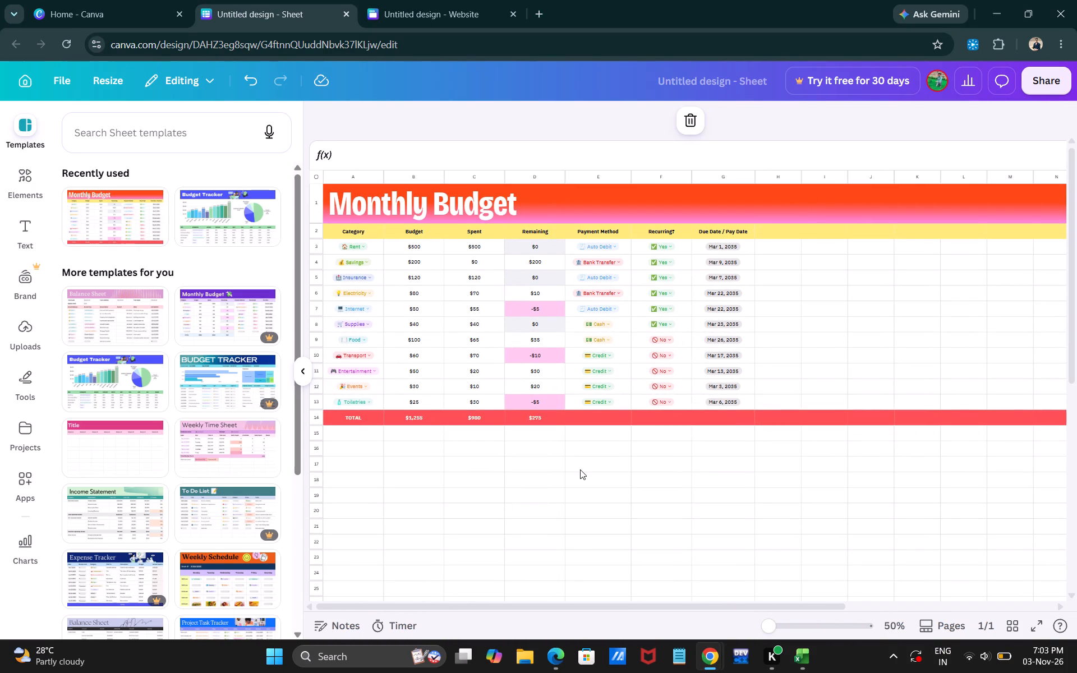
Switch back to the Book1 workbook in Excel and change the fill of Total row A14:H14 to a lighter coral red.
left_click(800, 661)
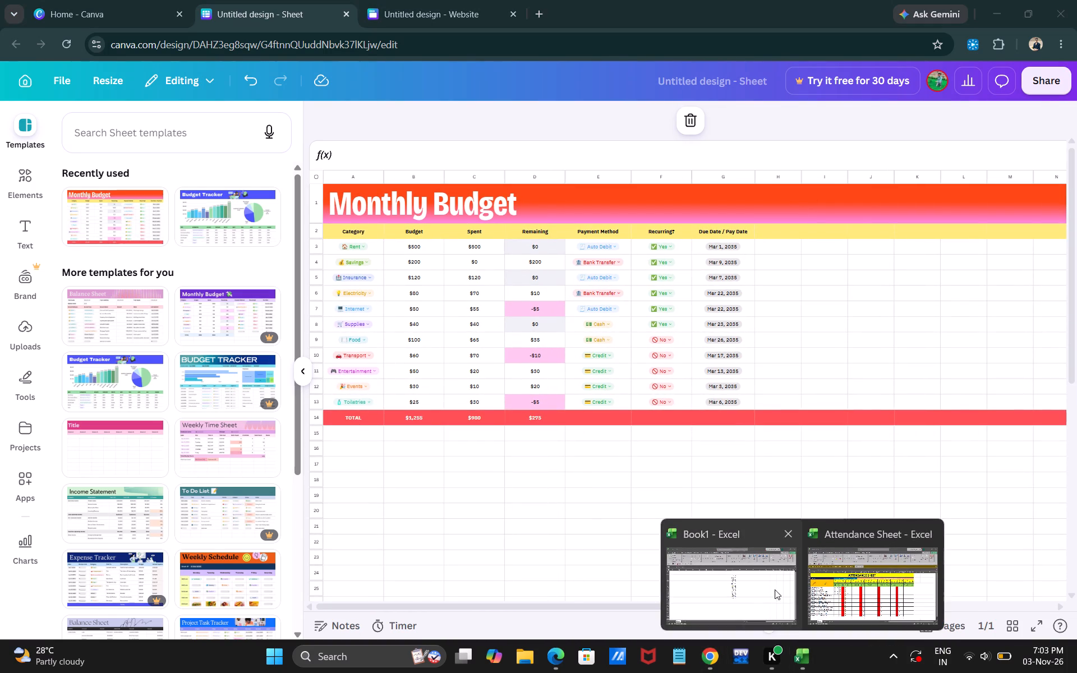
left_click(744, 582)
scroll(466, 453, "right", 5)
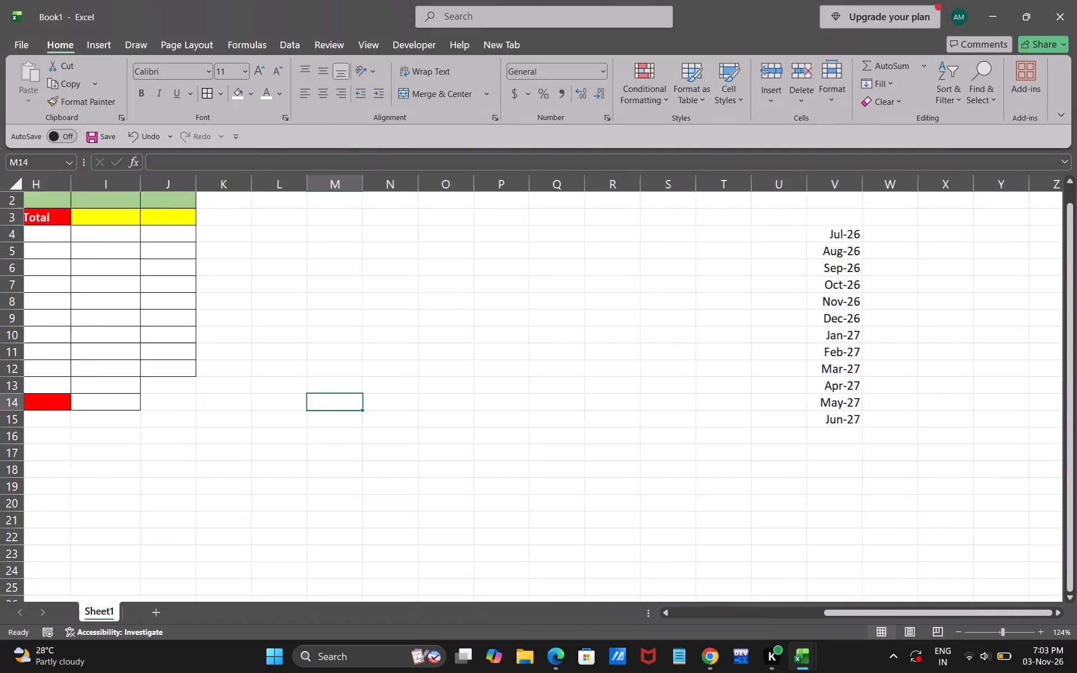
scroll(466, 453, "right", 1)
left_click(258, 400)
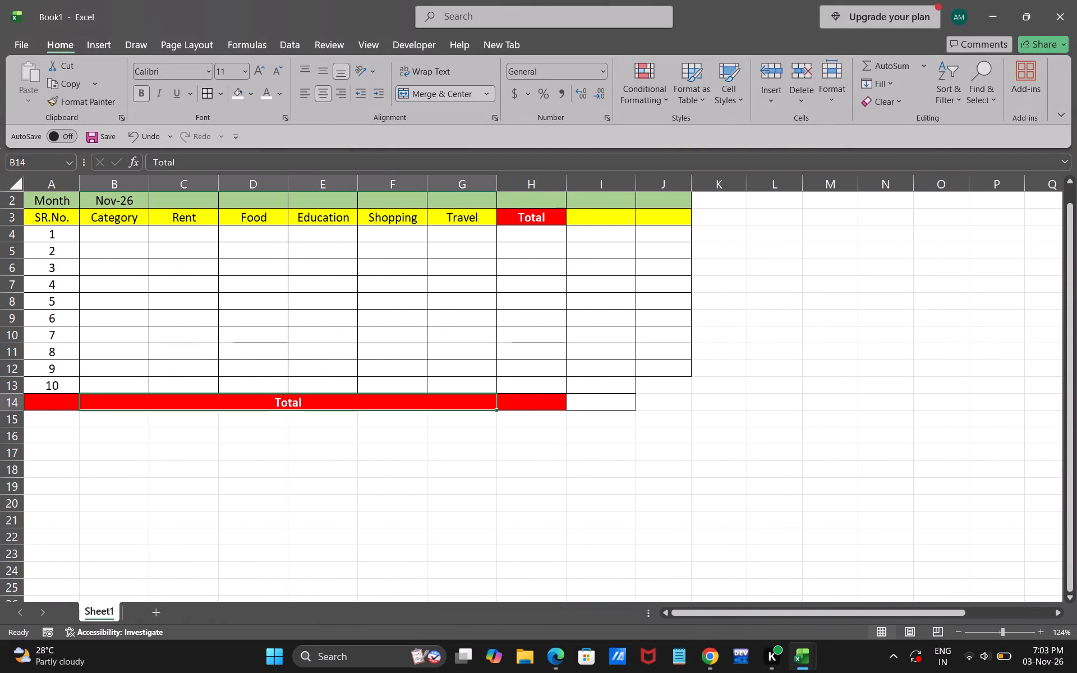
left_click_drag(43, 402, 523, 411)
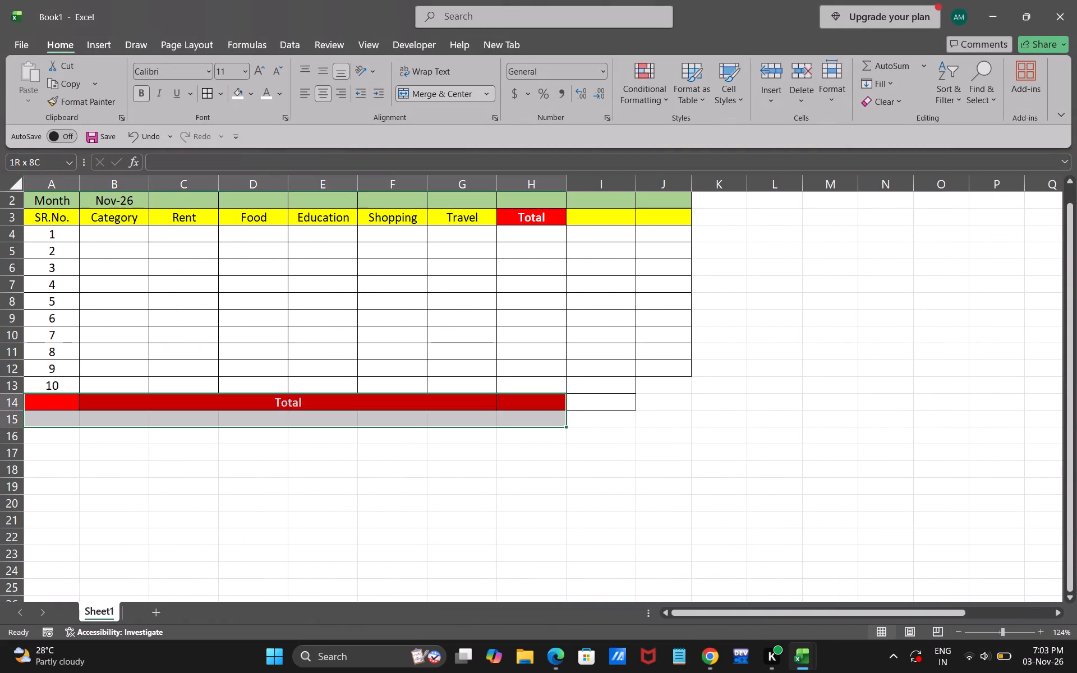
left_click_drag(523, 411, 526, 398)
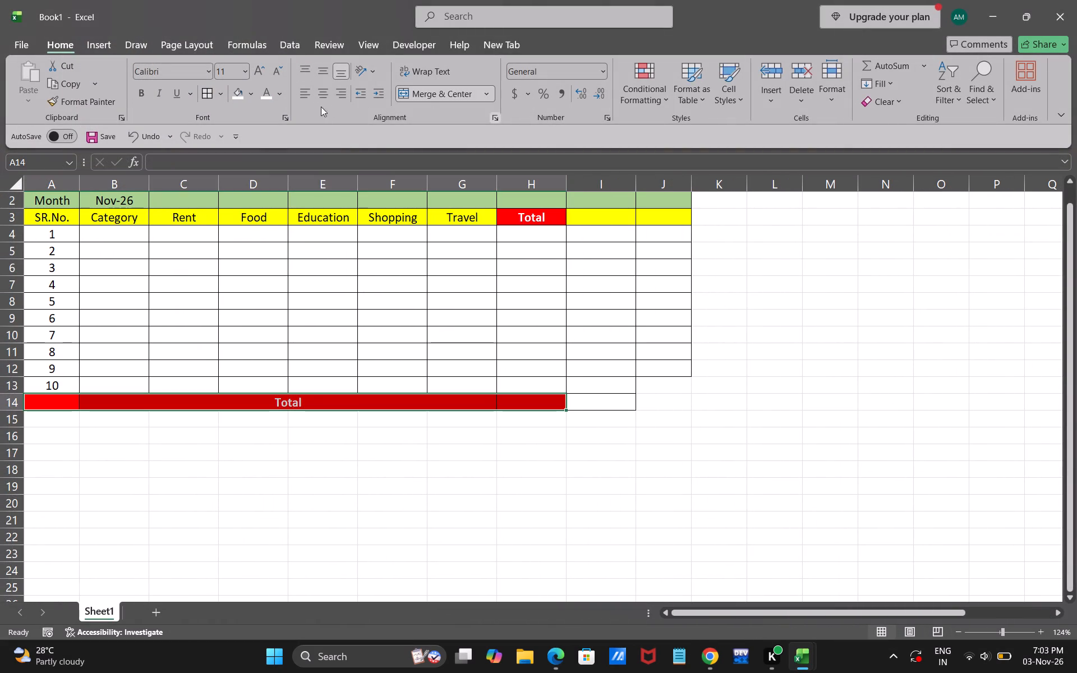
left_click(252, 94)
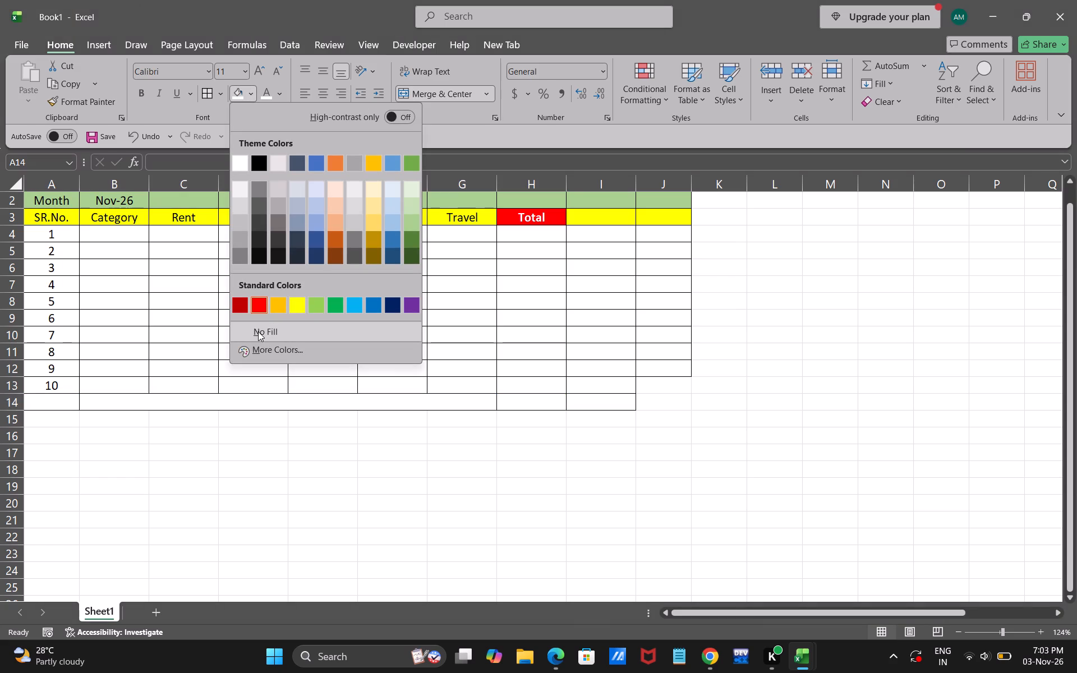
left_click(259, 353)
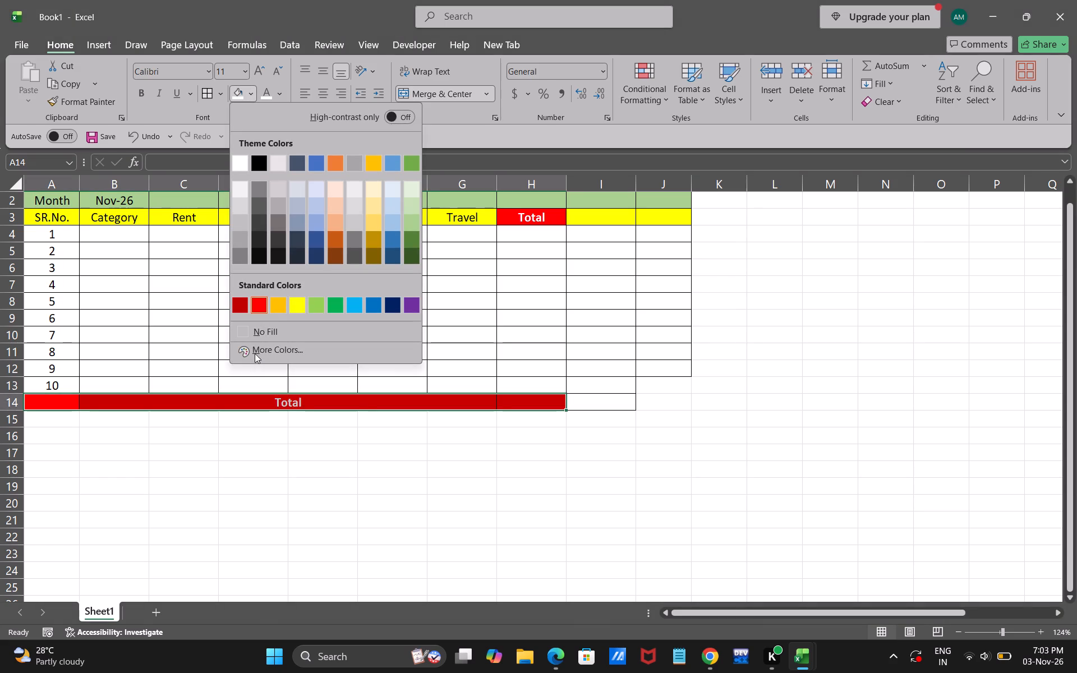
left_click(255, 353)
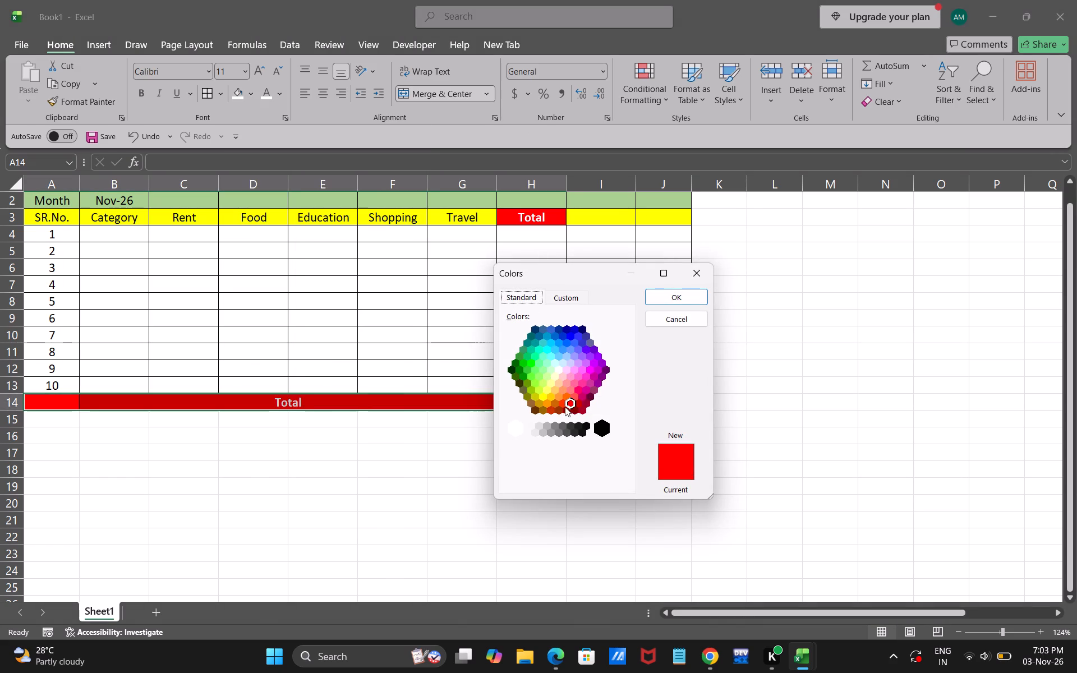
left_click(562, 404)
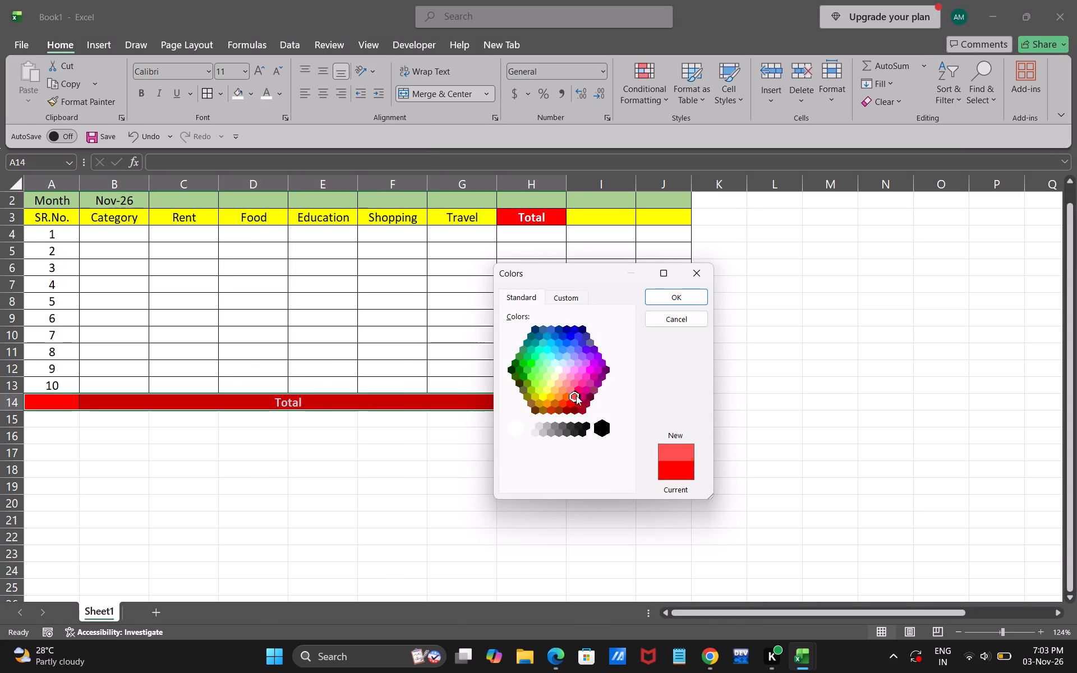
left_click(576, 395)
left_click(665, 296)
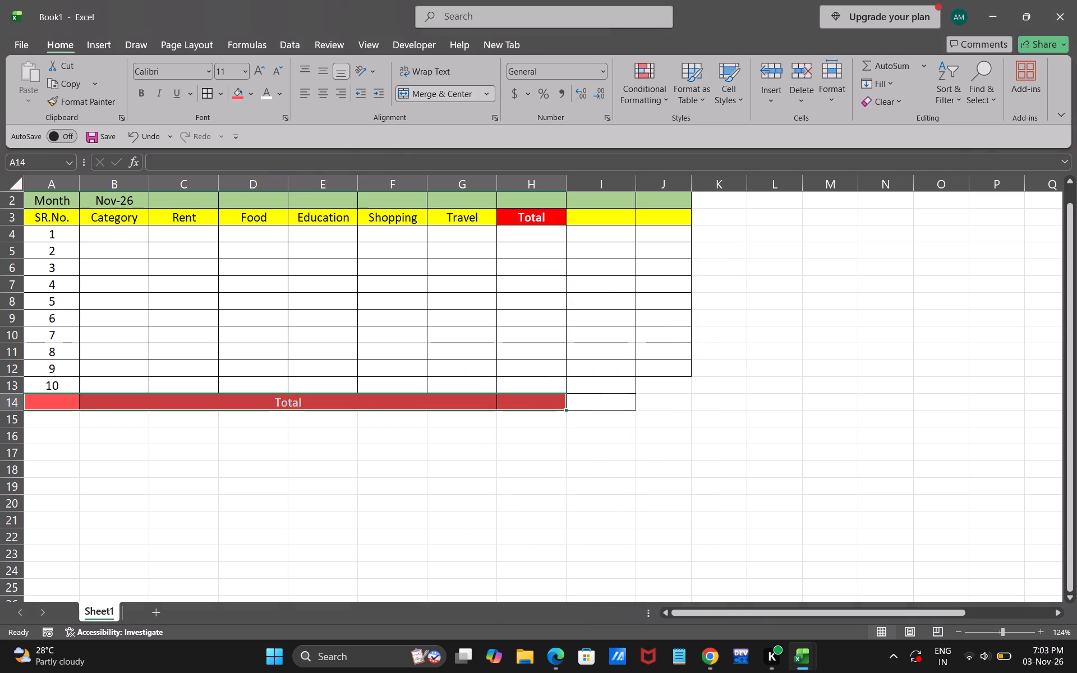
Apply the same lighter coral red fill to the Total heading cell H3.
left_click(535, 215)
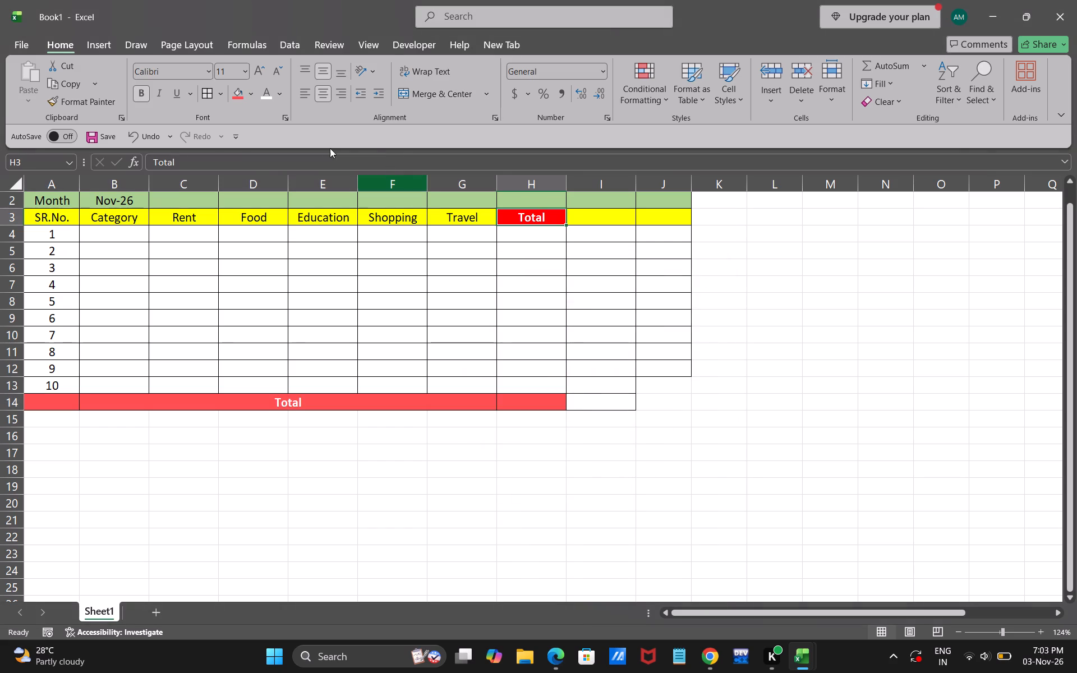
left_click(240, 93)
left_click(735, 381)
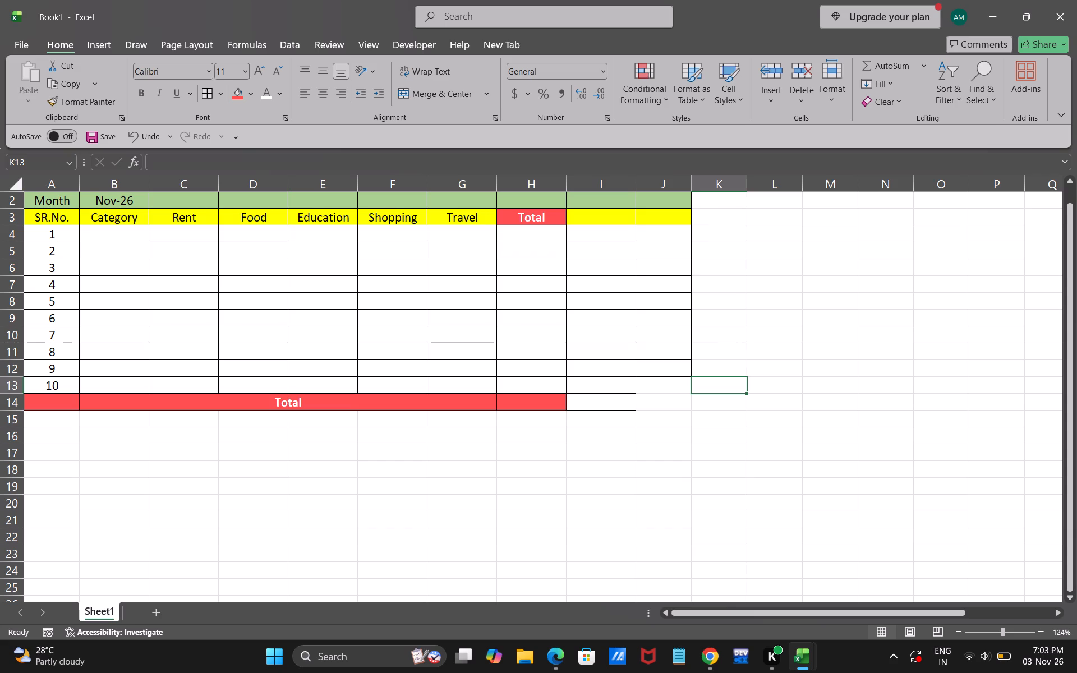
Fill the SR.No. heading and its numbers 1 to 10, cells A3:A13, with the standard orange color.
left_click(59, 219)
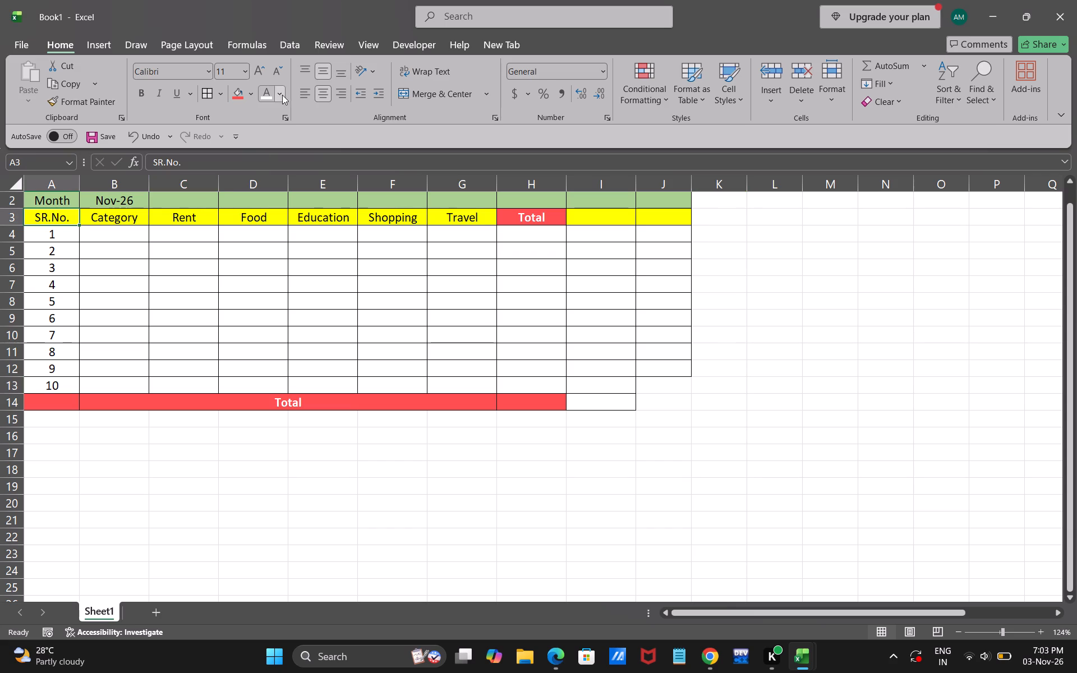
double_click(254, 90)
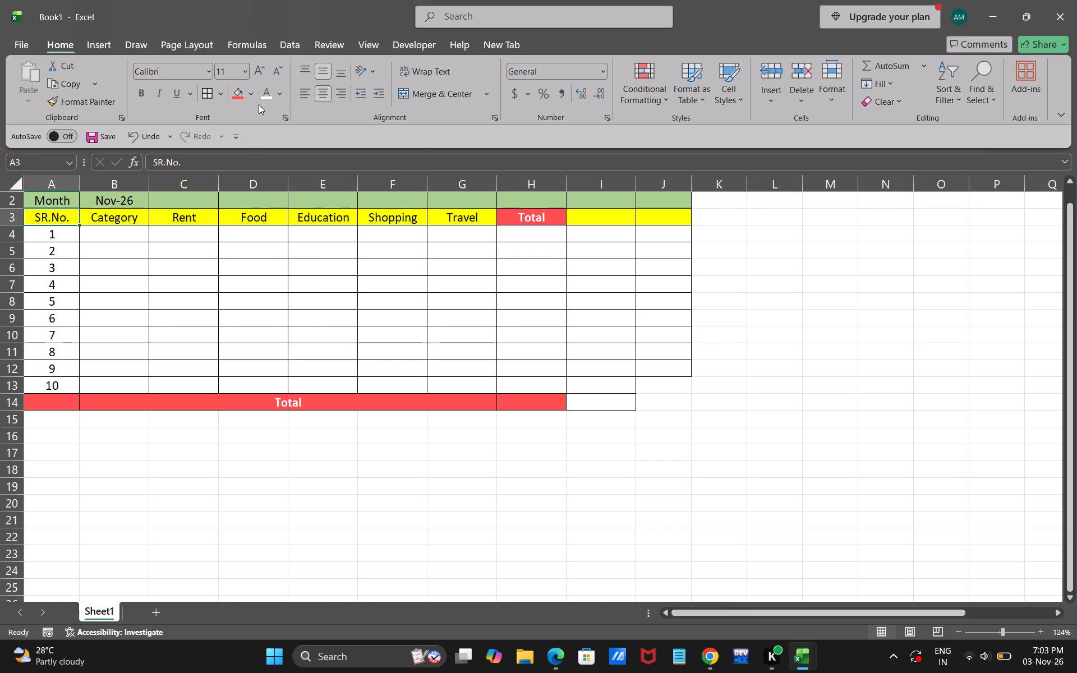
left_click(248, 96)
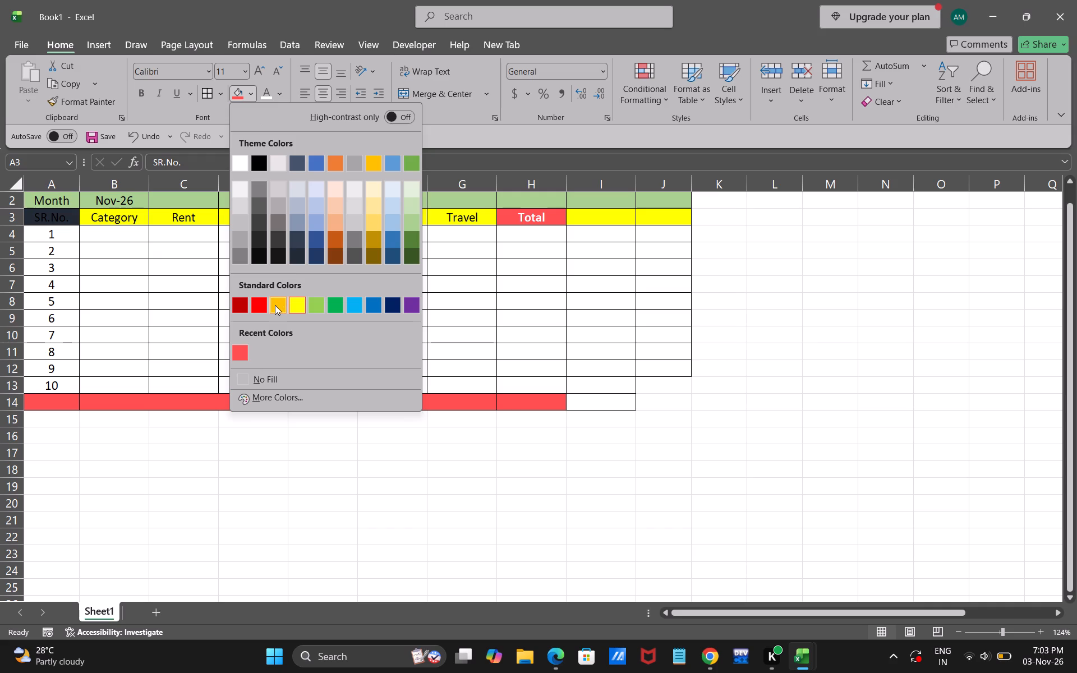
left_click(275, 305)
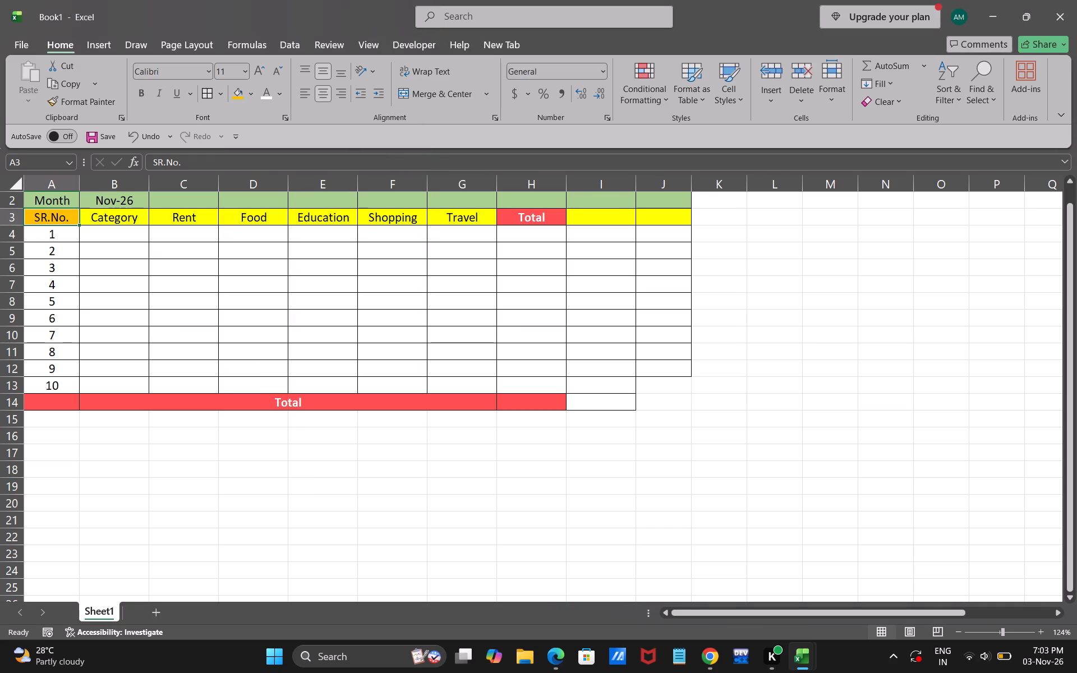
left_click_drag(59, 235, 50, 368)
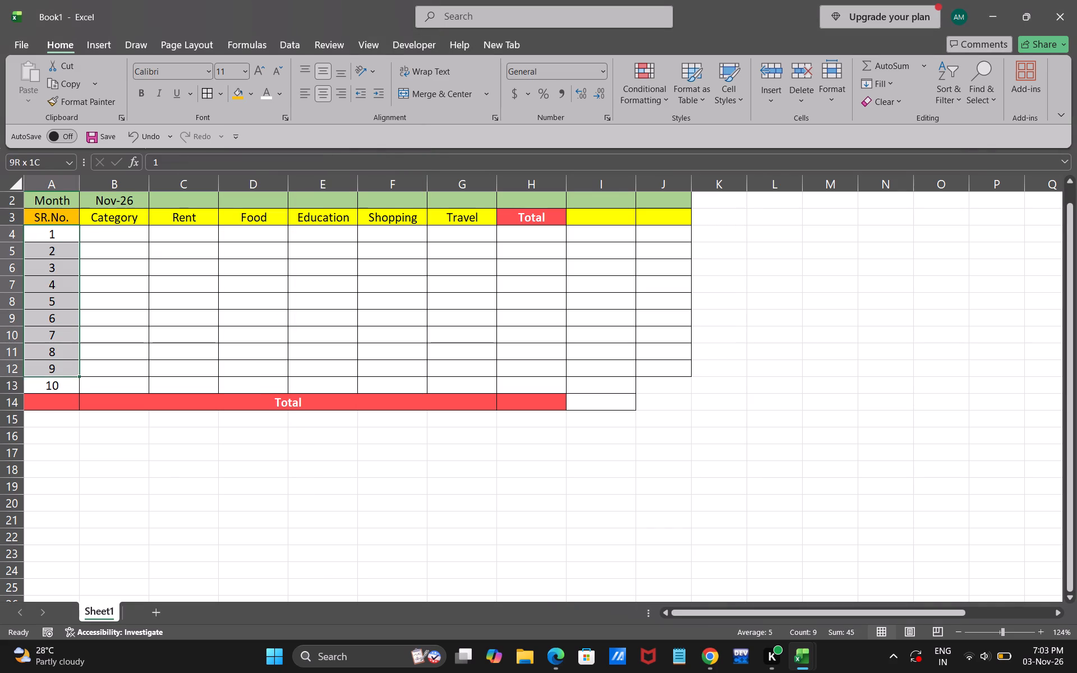
left_click_drag(50, 368, 50, 380)
left_click(236, 99)
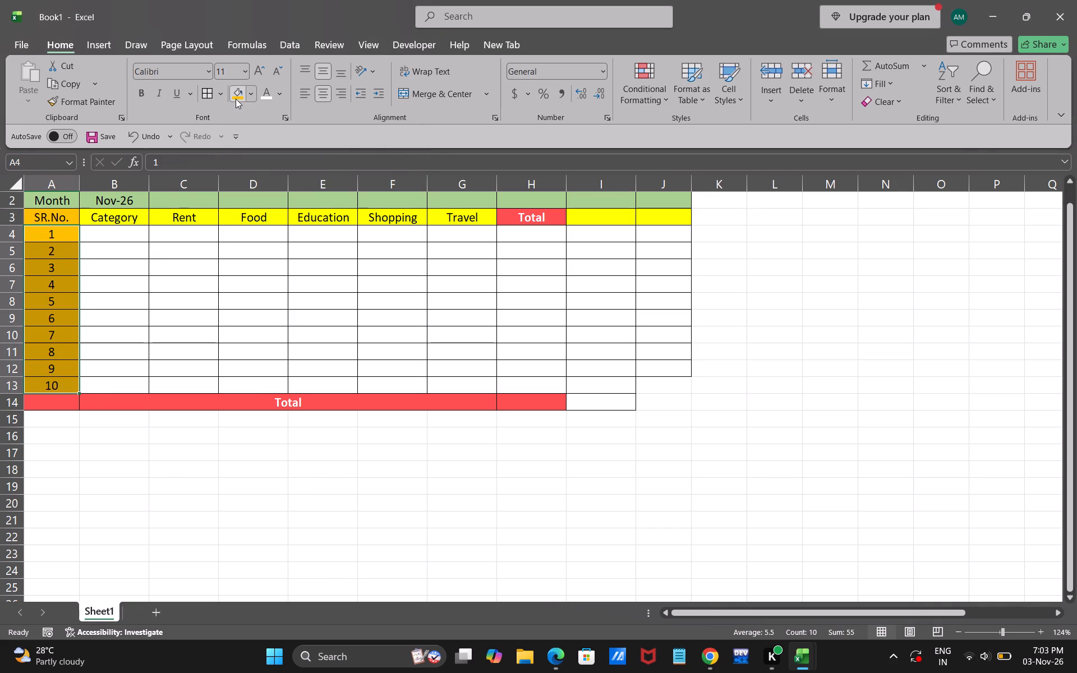
left_click(116, 340)
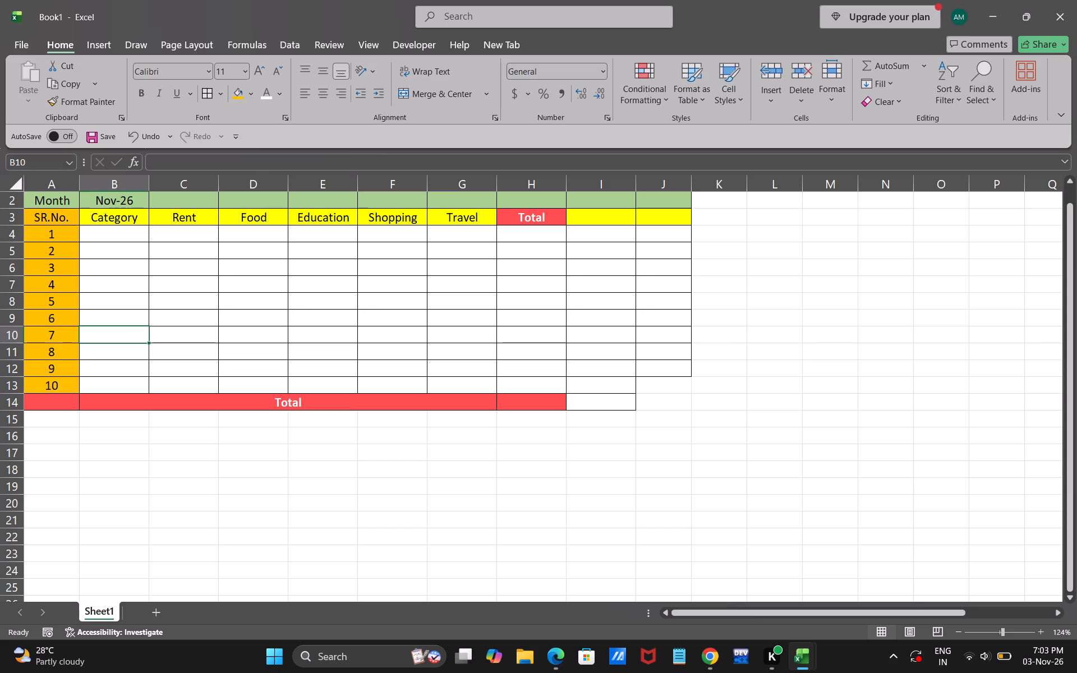
Merge and center the blank green cells C2:E2 next to the Nov-26 month cell.
scroll(237, 255, "up", 1)
scroll(237, 255, "down", 1)
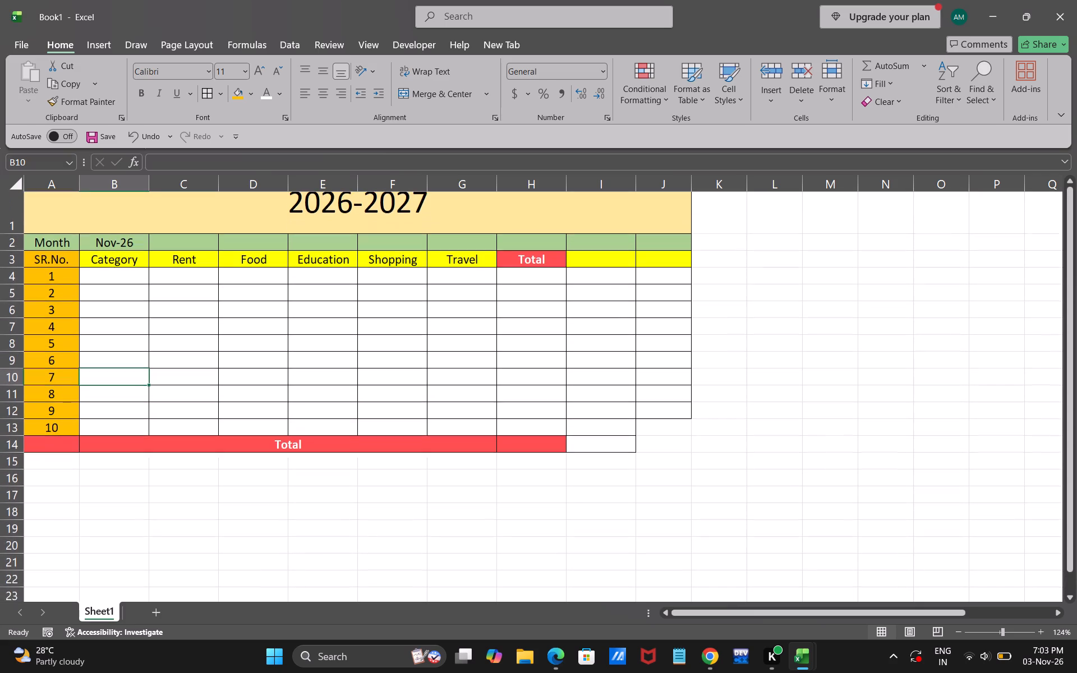
scroll(237, 255, "down", 1)
left_click_drag(185, 265, 496, 255)
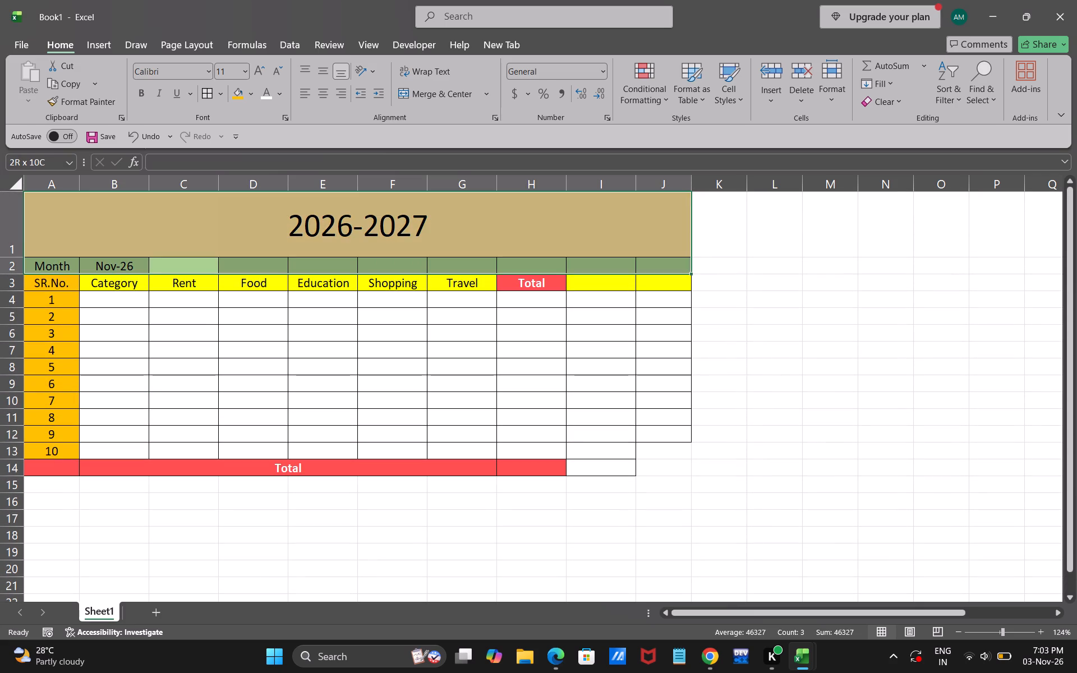
left_click_drag(496, 255, 651, 271)
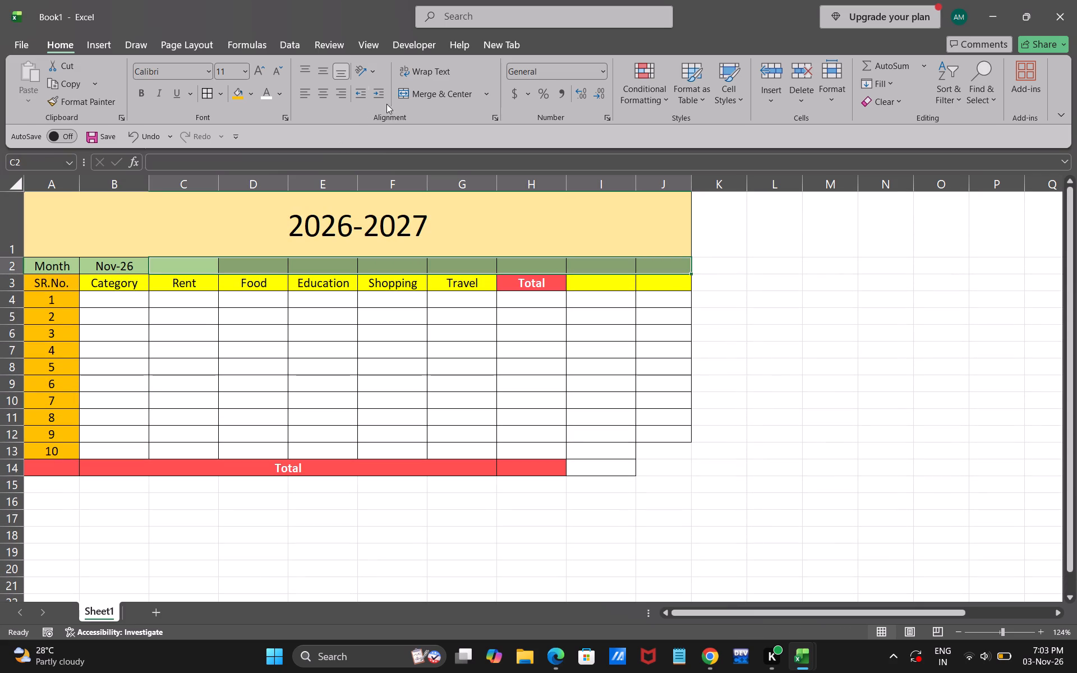
left_click(383, 262)
left_click_drag(383, 262, 178, 261)
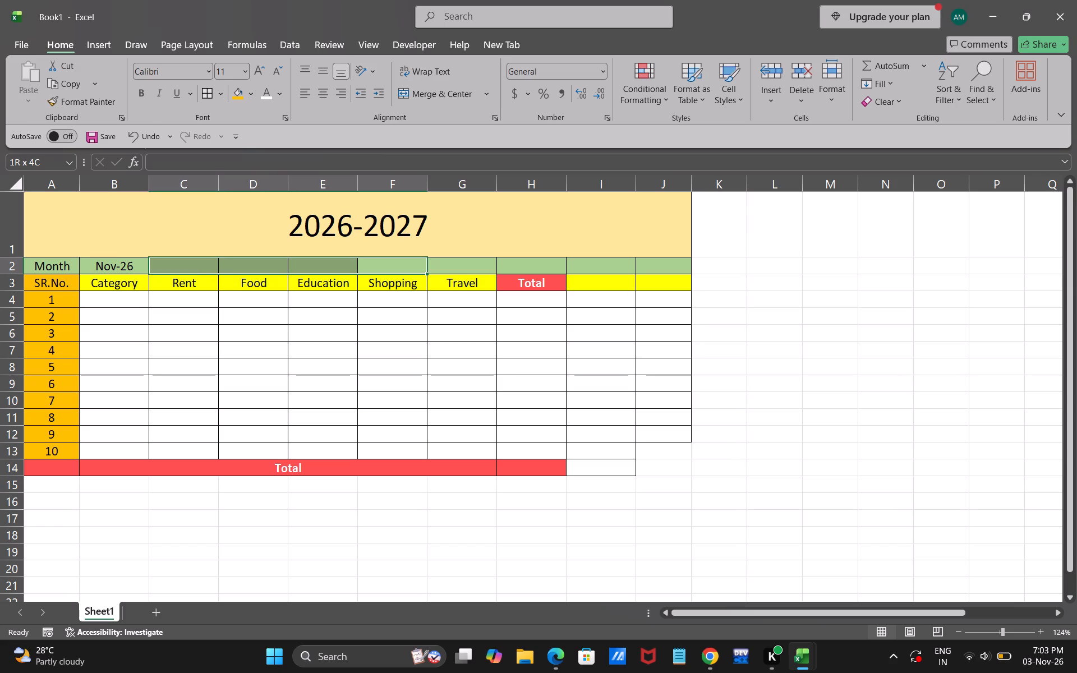
left_click_drag(178, 261, 241, 268)
left_click(202, 265)
left_click_drag(202, 265, 303, 266)
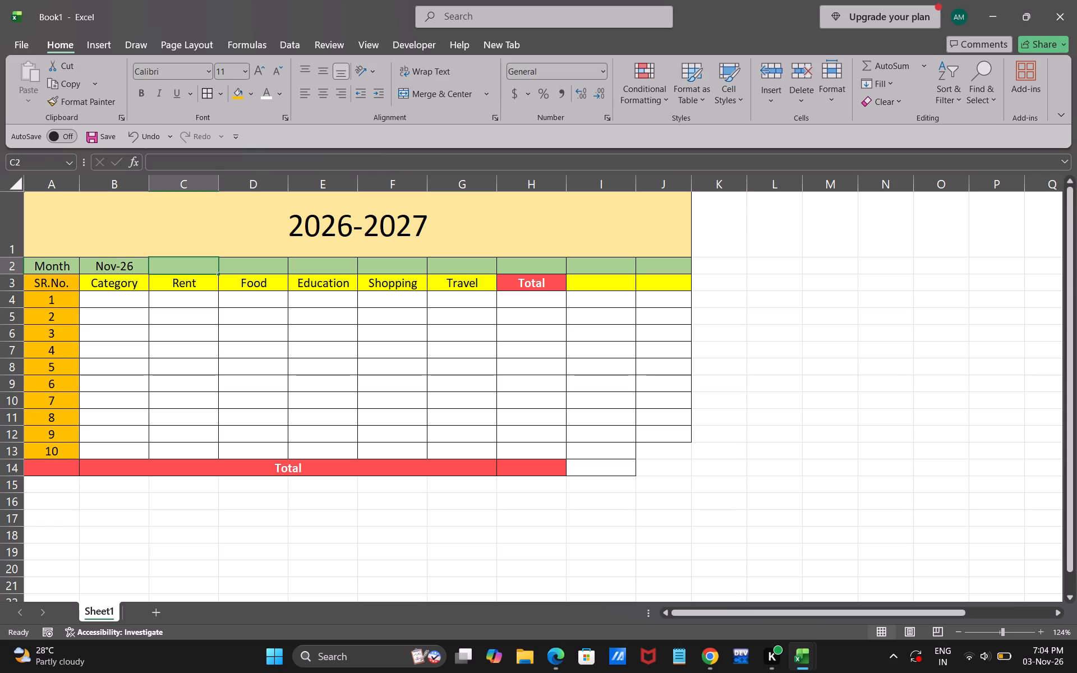
left_click_drag(303, 266, 332, 262)
left_click(384, 266)
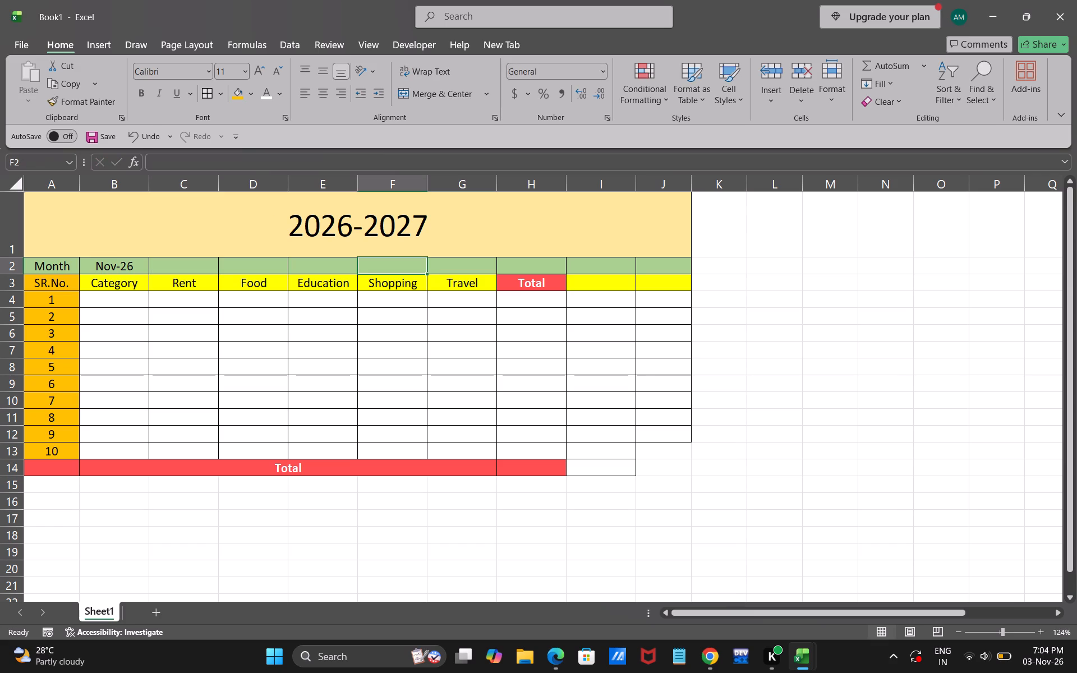
left_click_drag(186, 264, 321, 267)
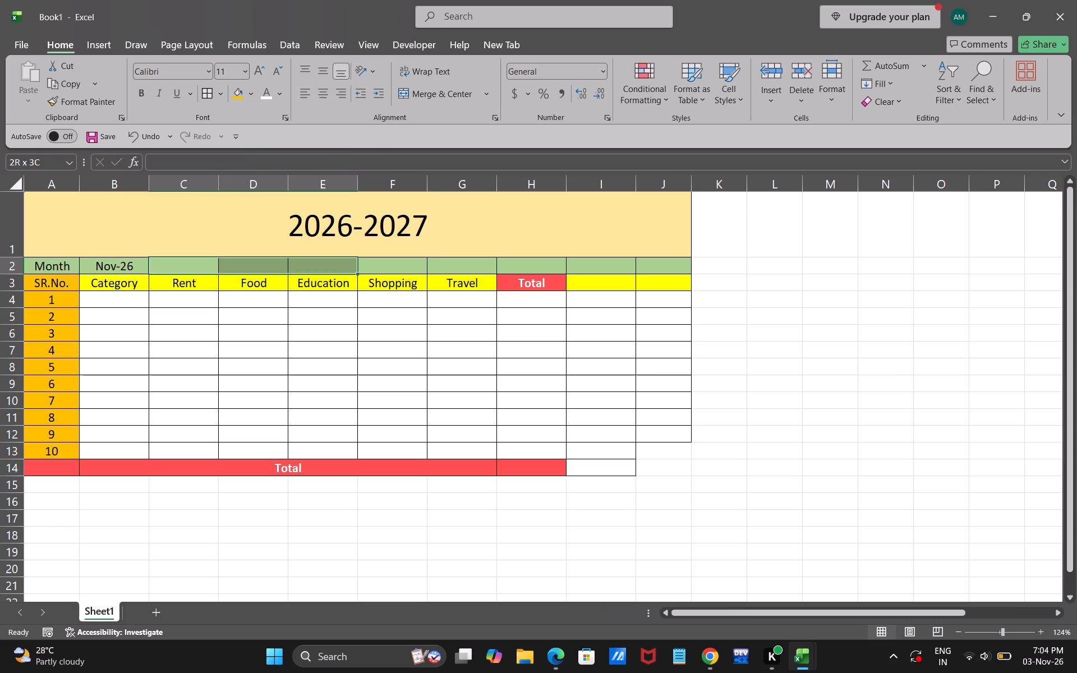
left_click_drag(321, 267, 361, 266)
left_click(334, 265)
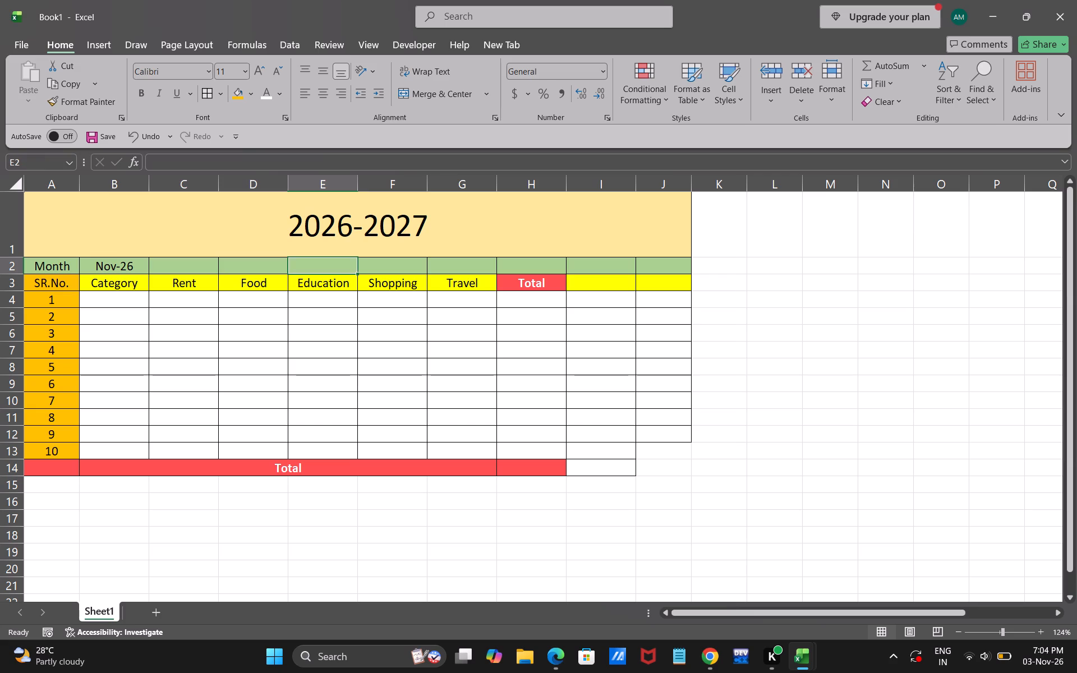
left_click_drag(334, 265, 194, 262)
left_click_drag(194, 262, 293, 268)
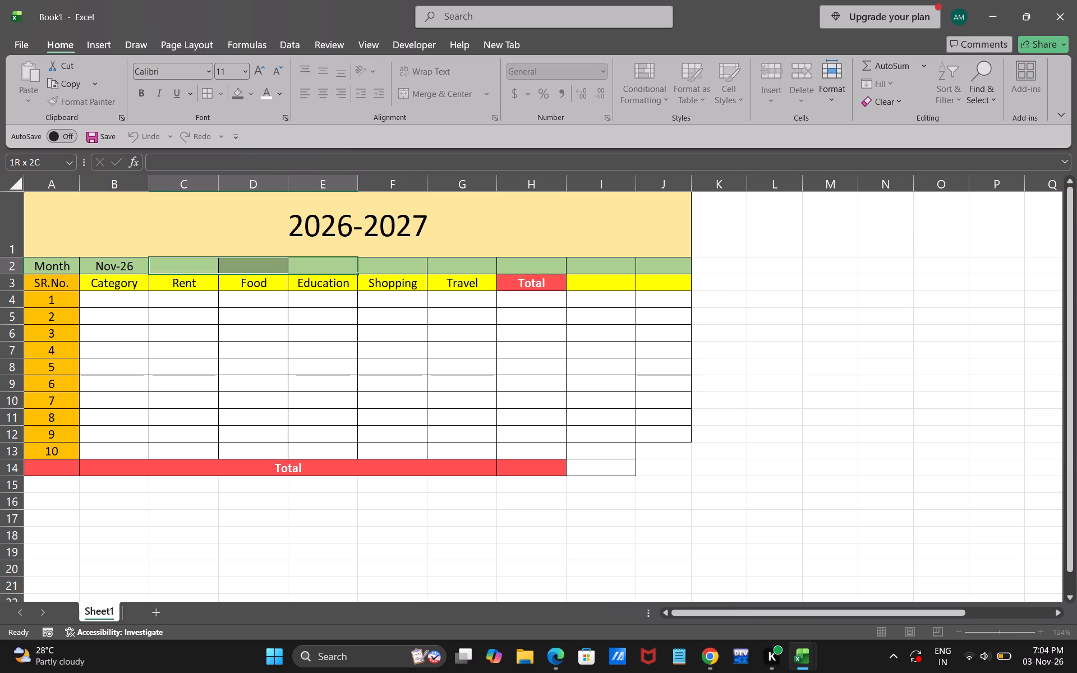
left_click_drag(293, 268, 299, 266)
left_click(415, 98)
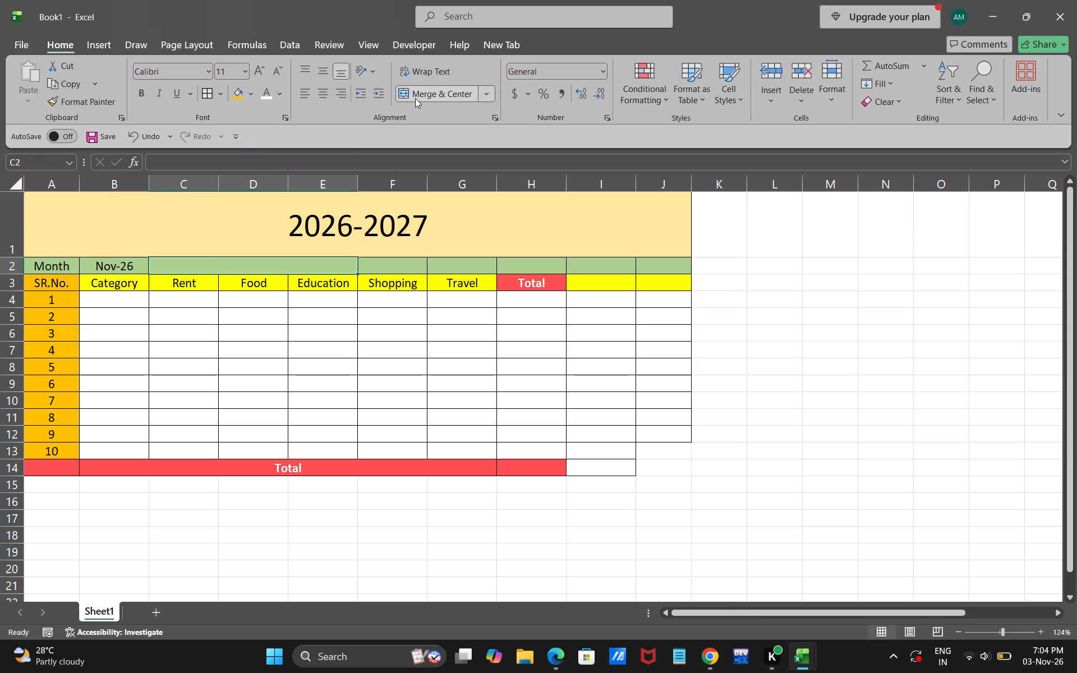
Merge and center the blank green cells F2:H2 in the Month row.
left_click(444, 266)
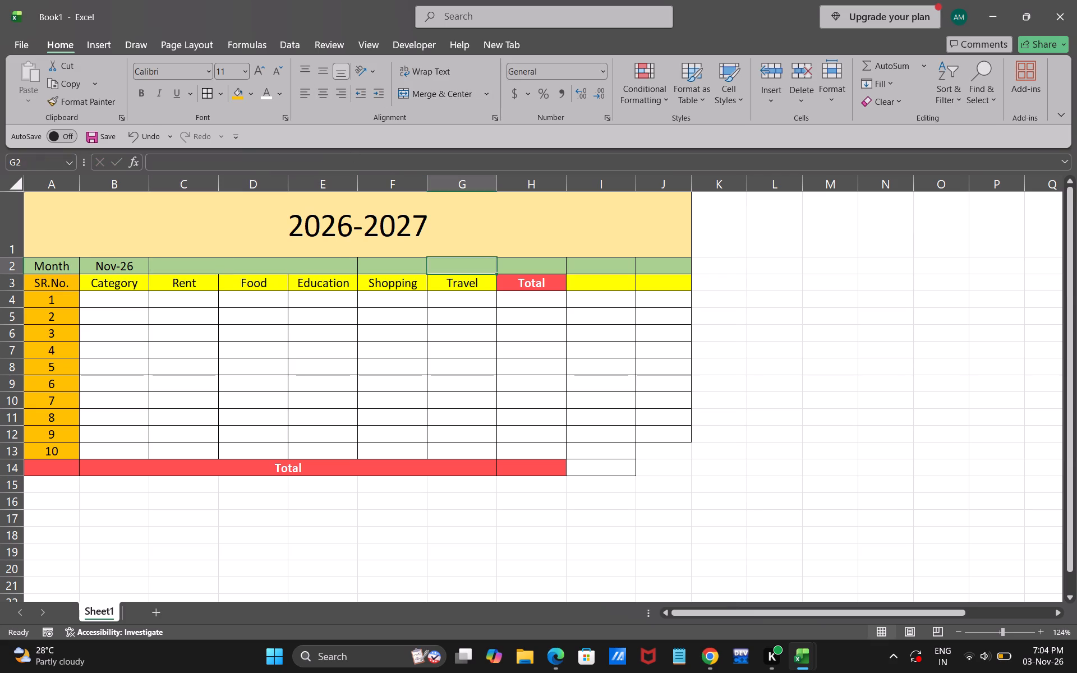
left_click_drag(475, 267, 512, 270)
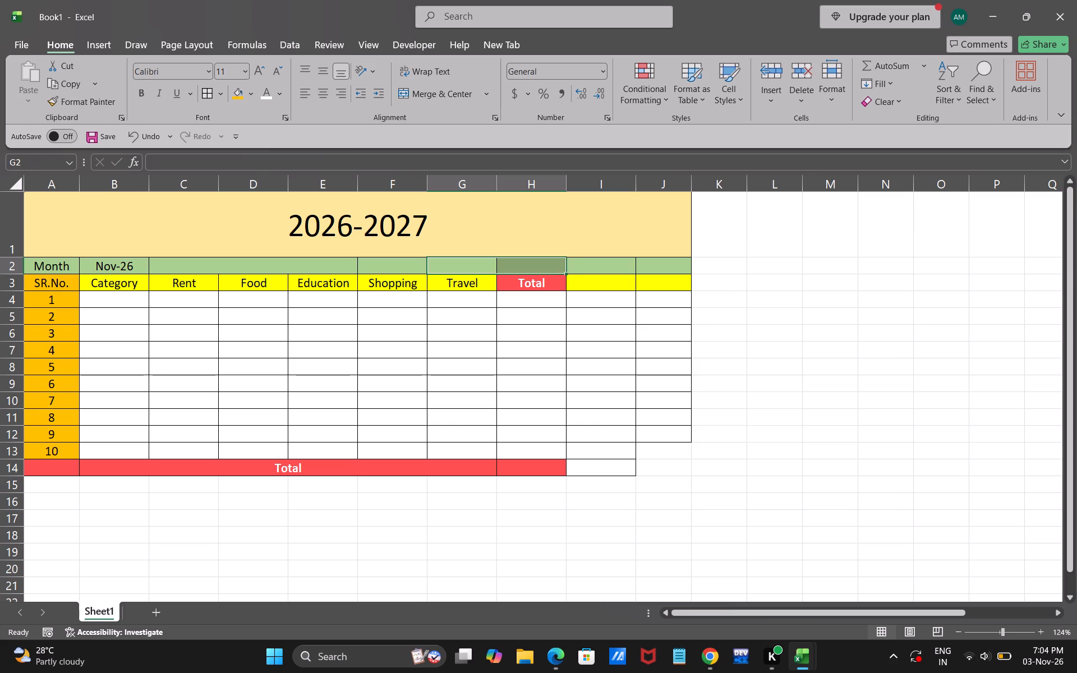
left_click_drag(399, 264, 506, 271)
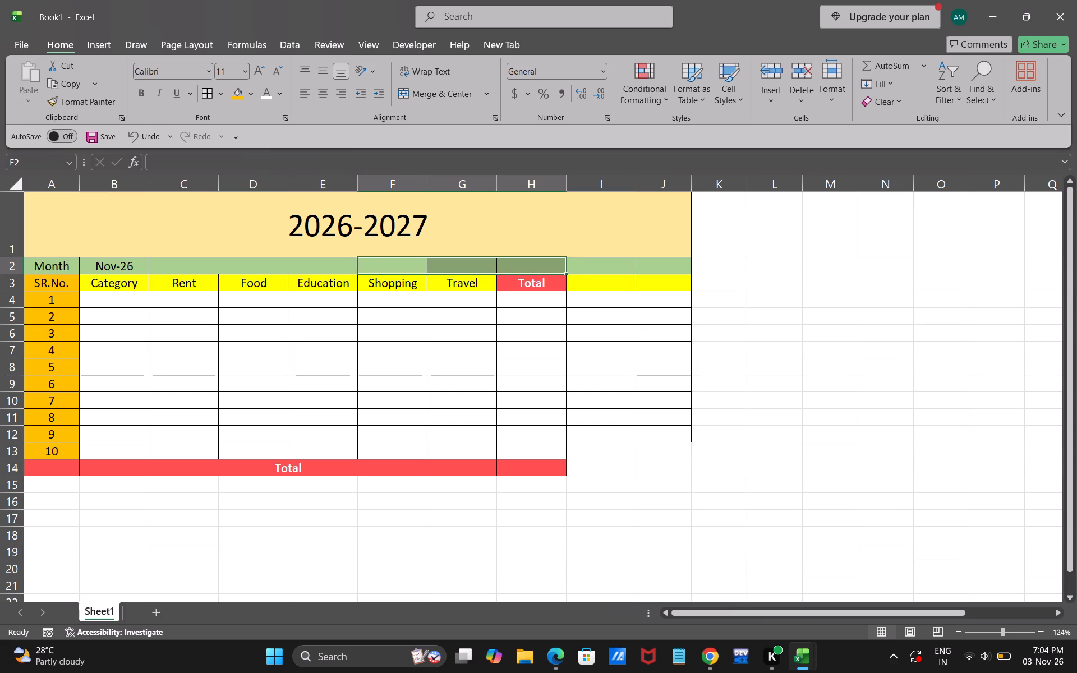
scroll(394, 110, "down", 1)
left_click(417, 91)
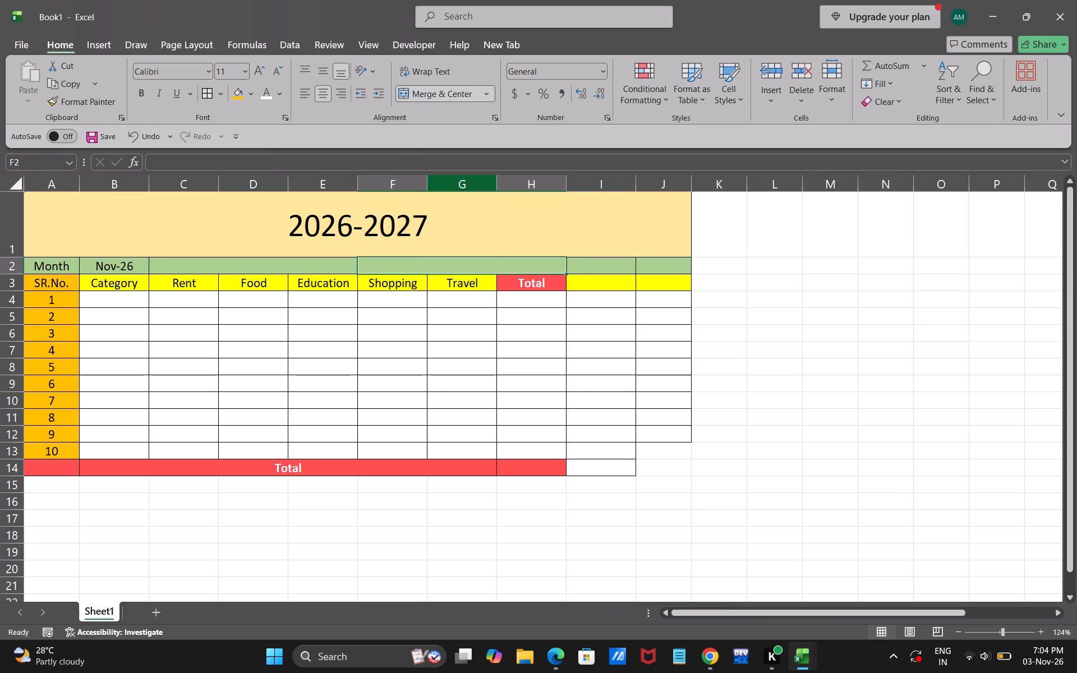
Merge and center the last two green cells of the Month row, I2:J2.
left_click(602, 269)
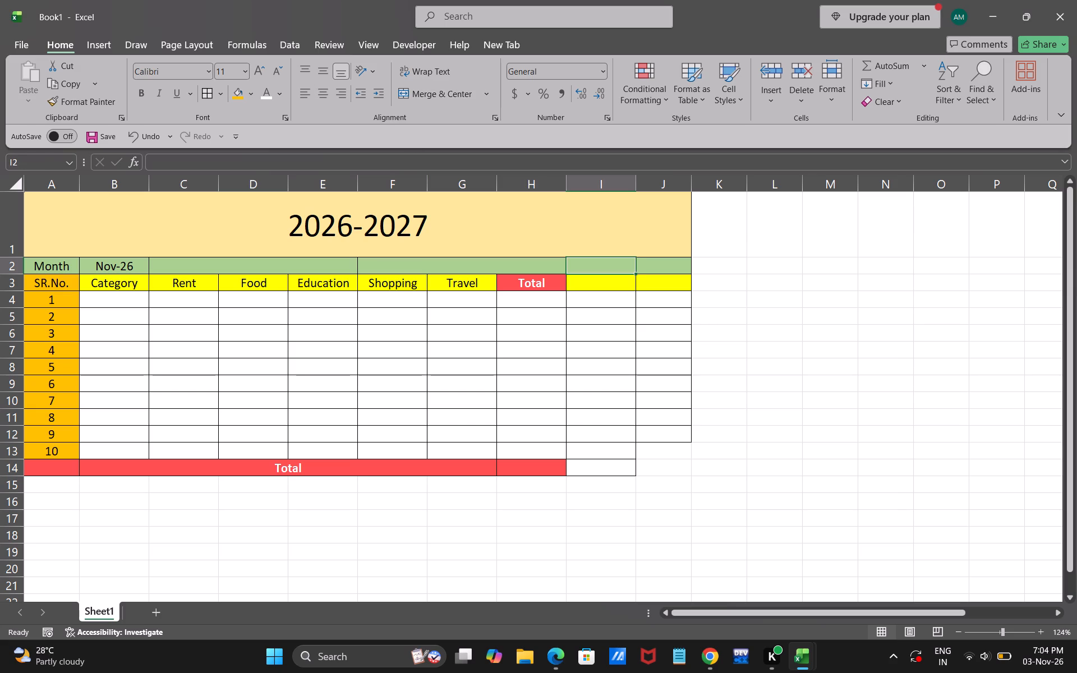
left_click_drag(660, 270, 604, 266)
left_click_drag(431, 86, 429, 91)
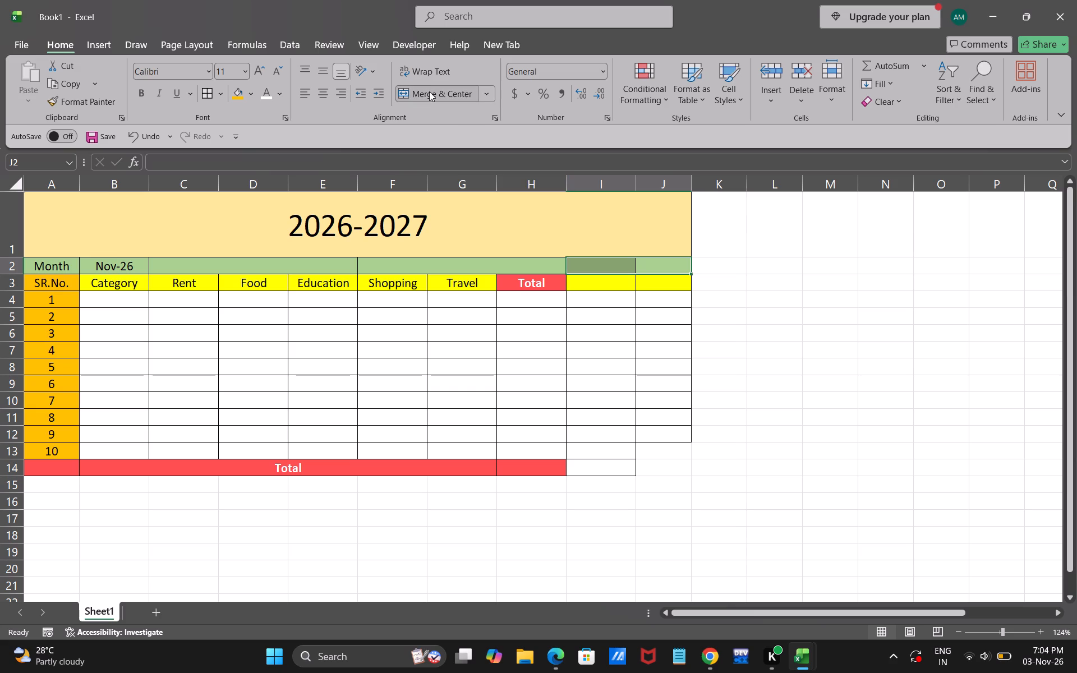
Merge and center the last two green cells of the Month row, I2:J2.
left_click_drag(429, 91, 429, 93)
left_click(429, 93)
left_click(784, 292)
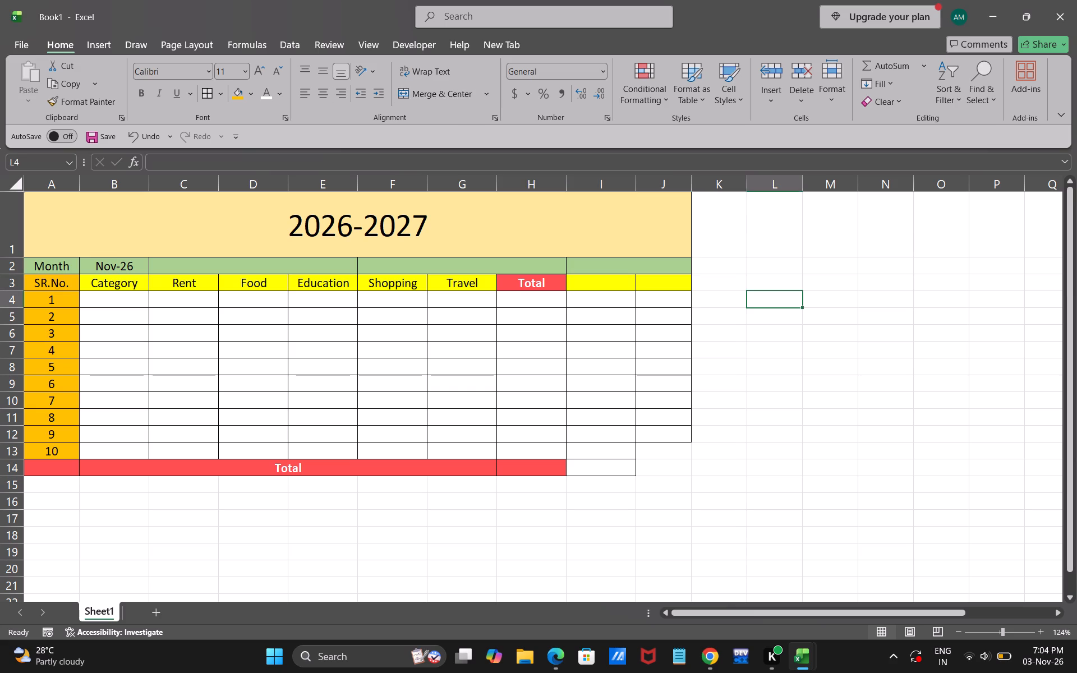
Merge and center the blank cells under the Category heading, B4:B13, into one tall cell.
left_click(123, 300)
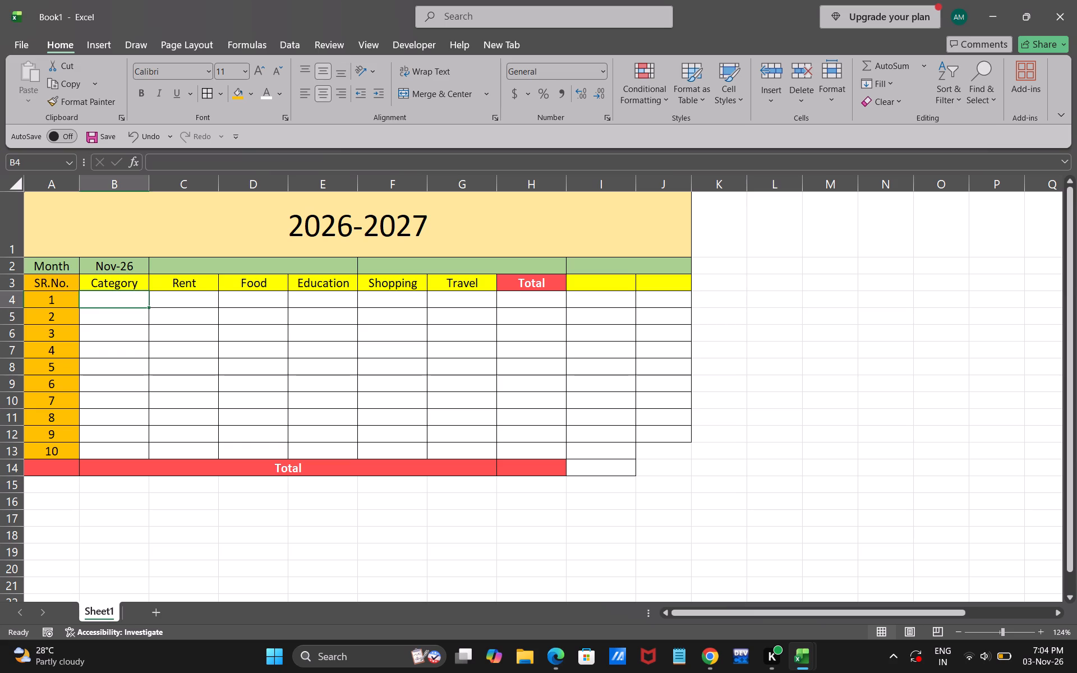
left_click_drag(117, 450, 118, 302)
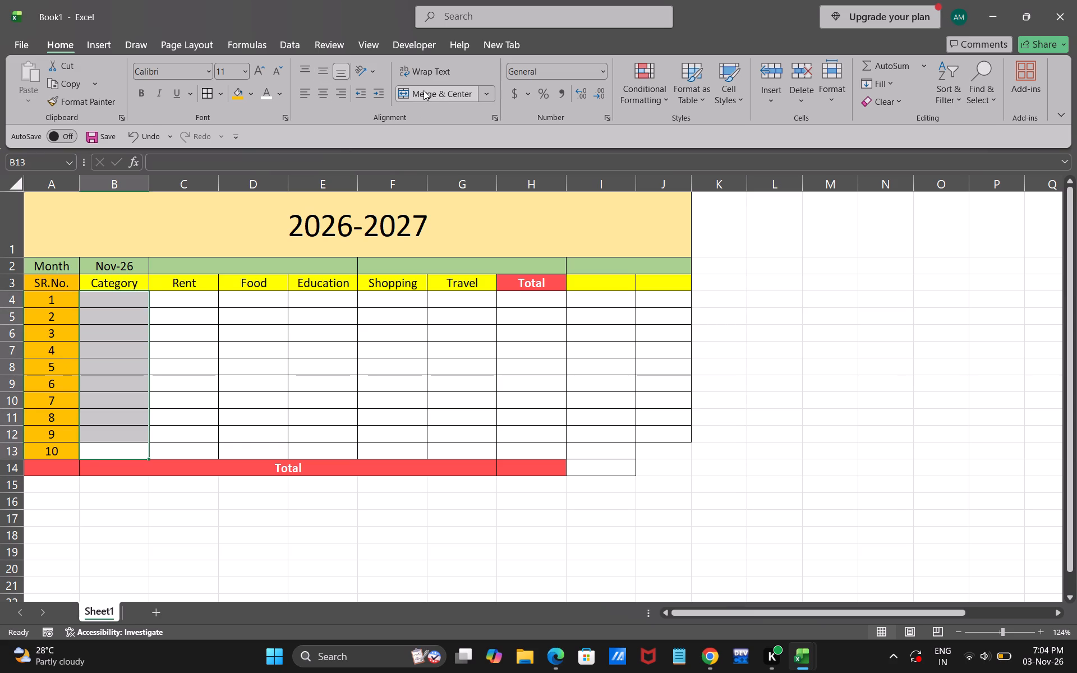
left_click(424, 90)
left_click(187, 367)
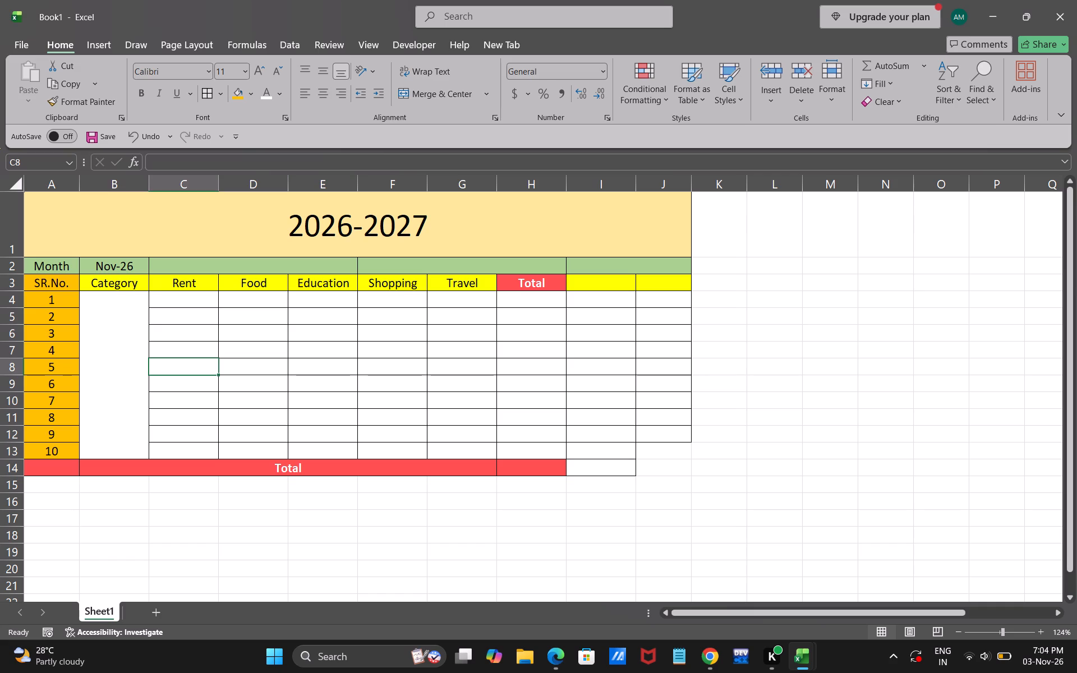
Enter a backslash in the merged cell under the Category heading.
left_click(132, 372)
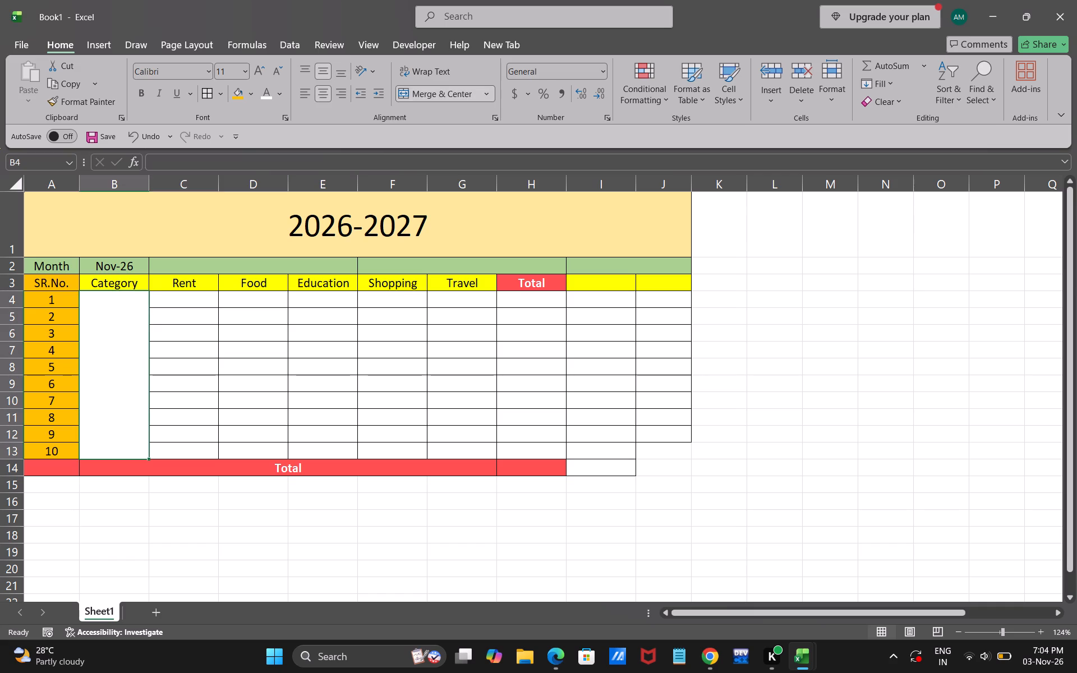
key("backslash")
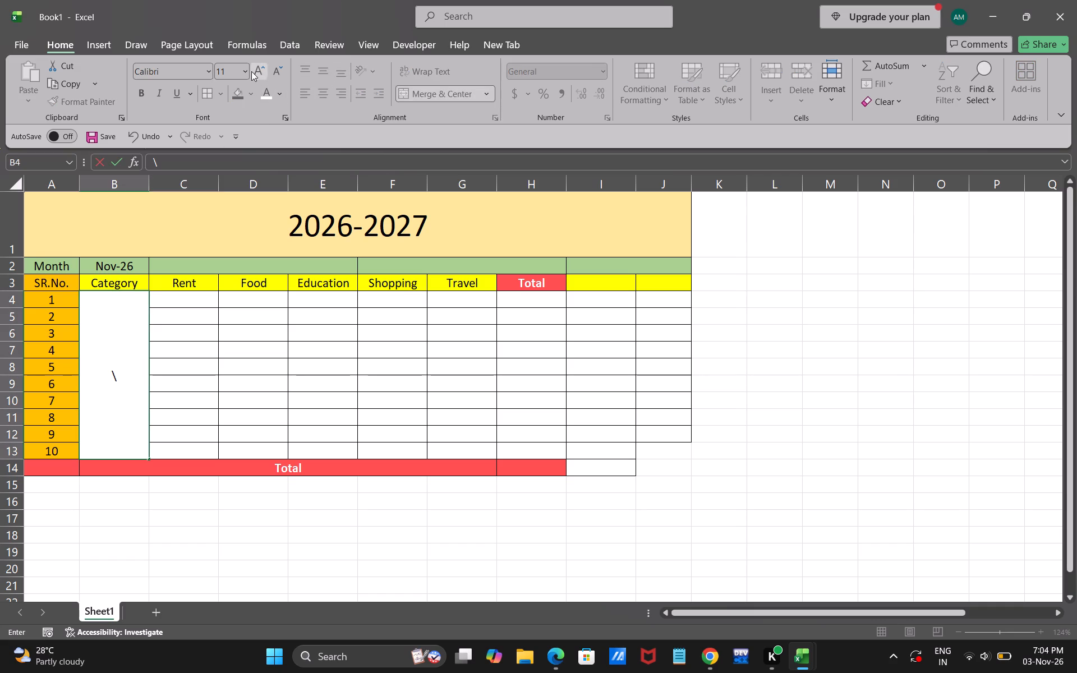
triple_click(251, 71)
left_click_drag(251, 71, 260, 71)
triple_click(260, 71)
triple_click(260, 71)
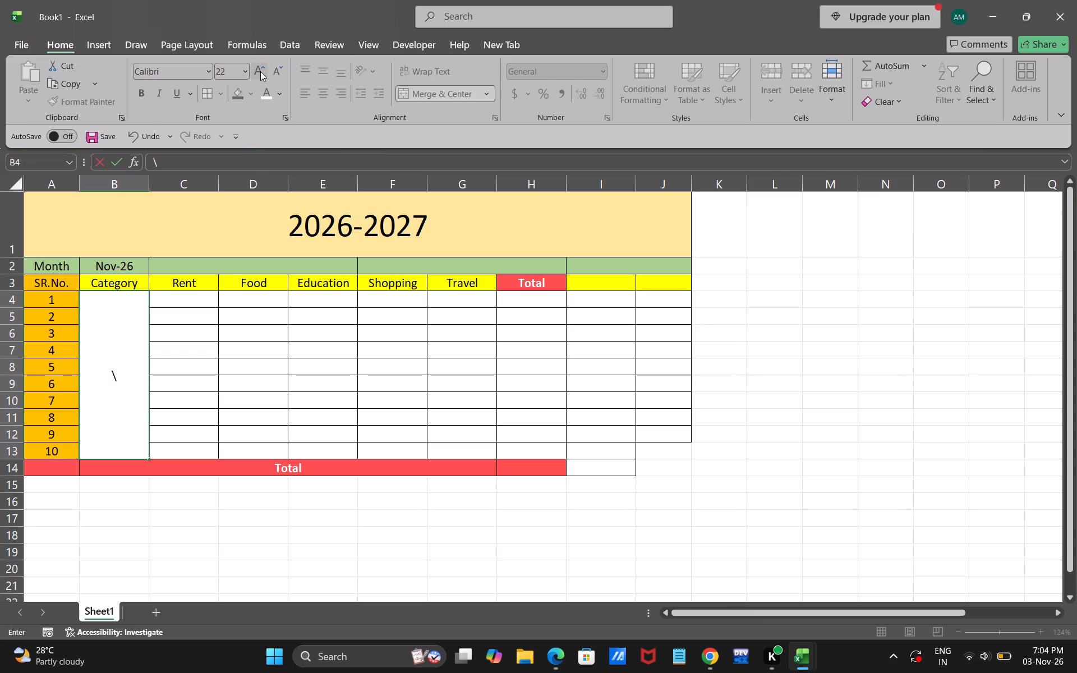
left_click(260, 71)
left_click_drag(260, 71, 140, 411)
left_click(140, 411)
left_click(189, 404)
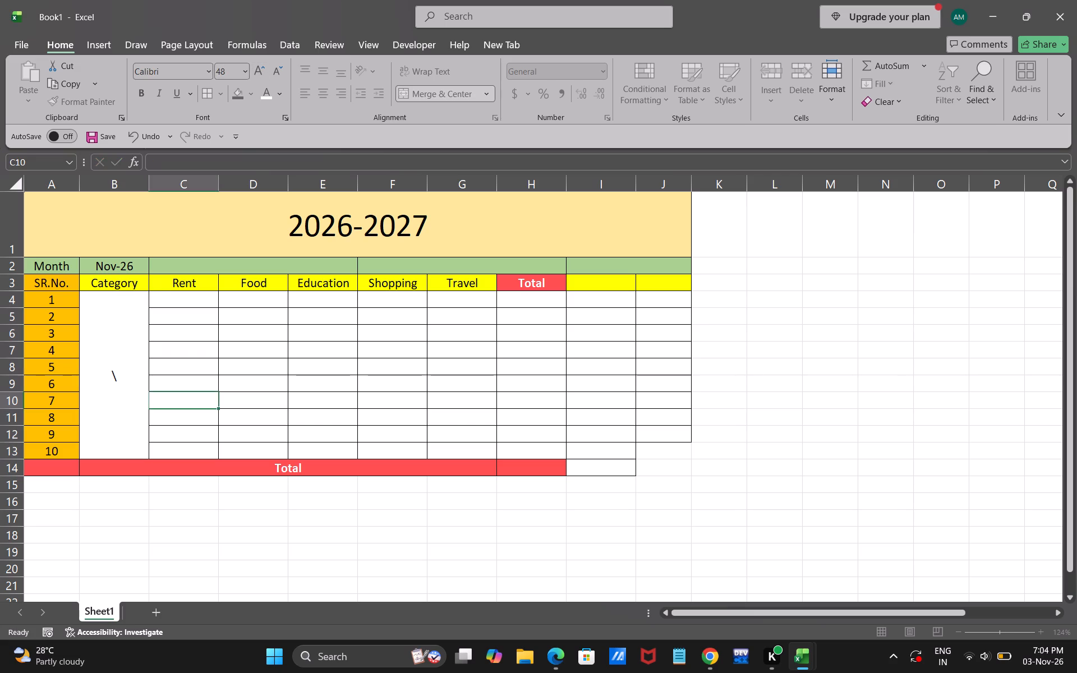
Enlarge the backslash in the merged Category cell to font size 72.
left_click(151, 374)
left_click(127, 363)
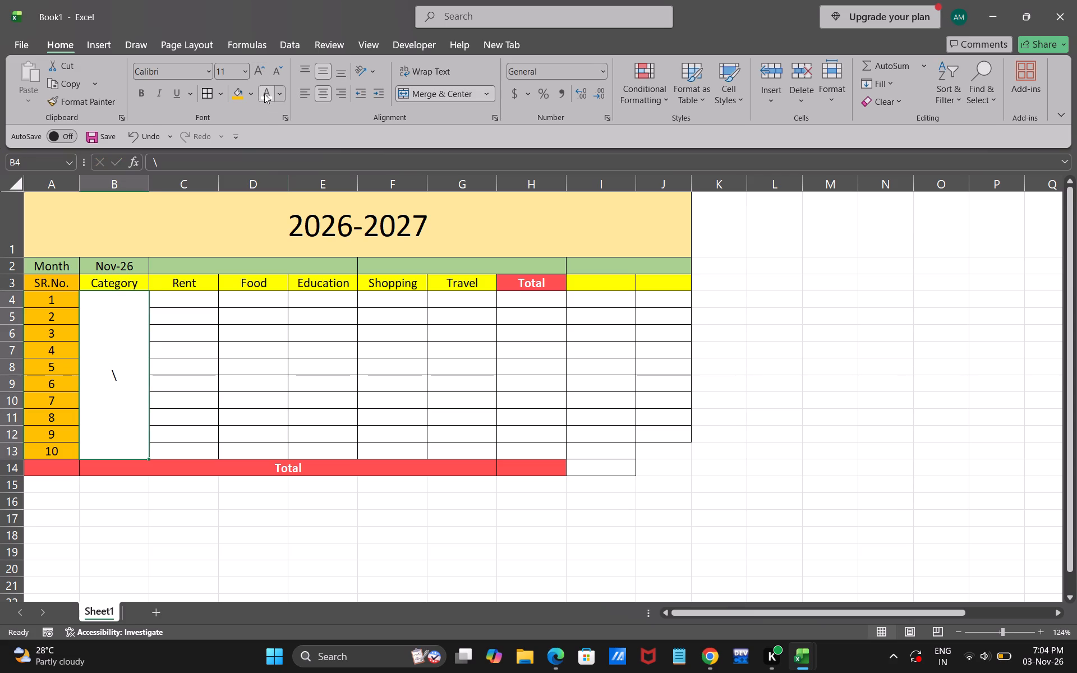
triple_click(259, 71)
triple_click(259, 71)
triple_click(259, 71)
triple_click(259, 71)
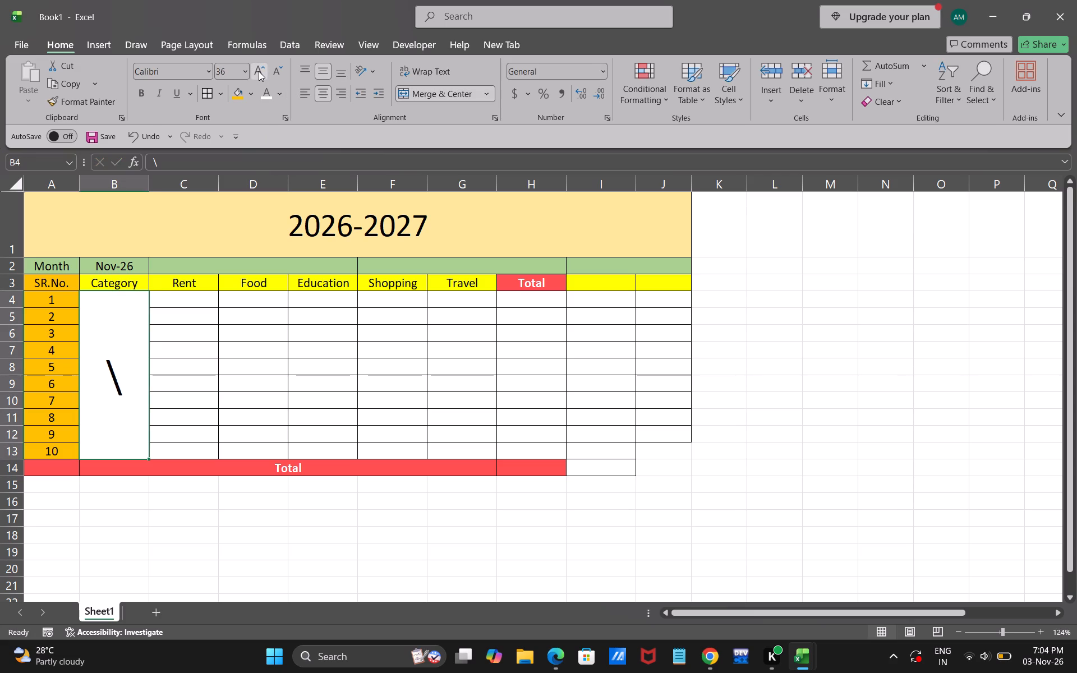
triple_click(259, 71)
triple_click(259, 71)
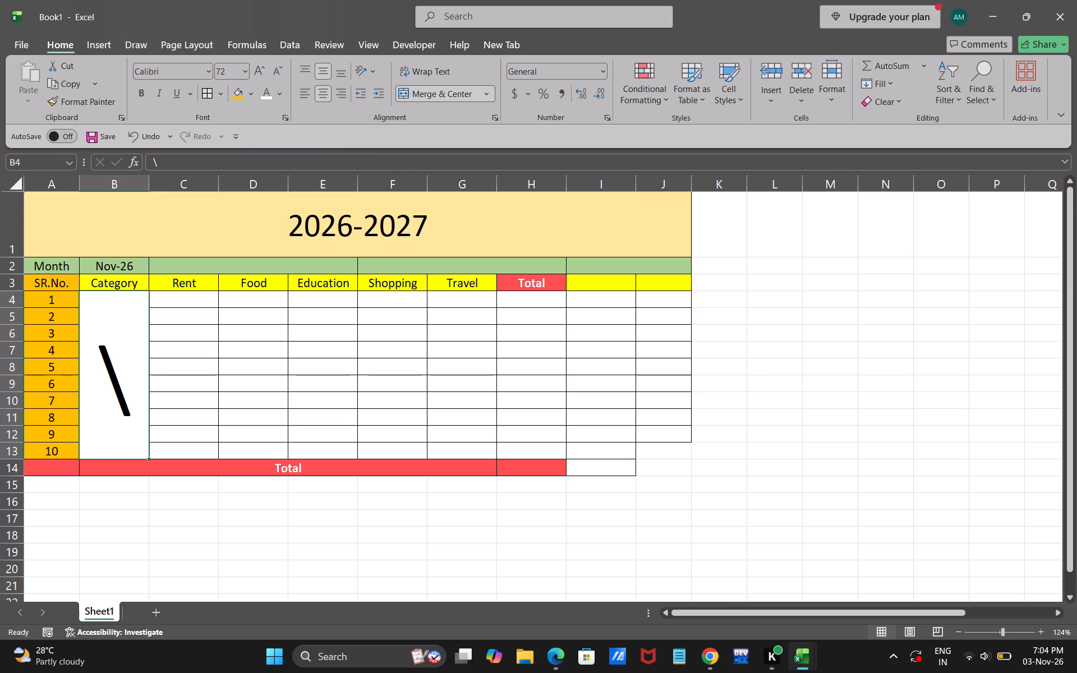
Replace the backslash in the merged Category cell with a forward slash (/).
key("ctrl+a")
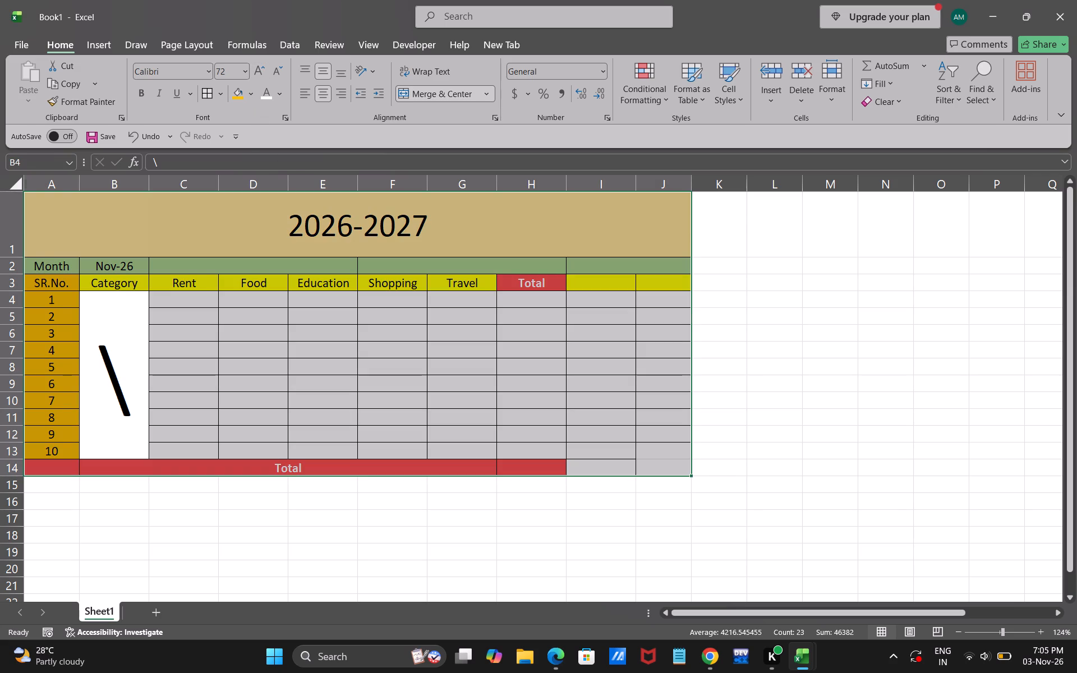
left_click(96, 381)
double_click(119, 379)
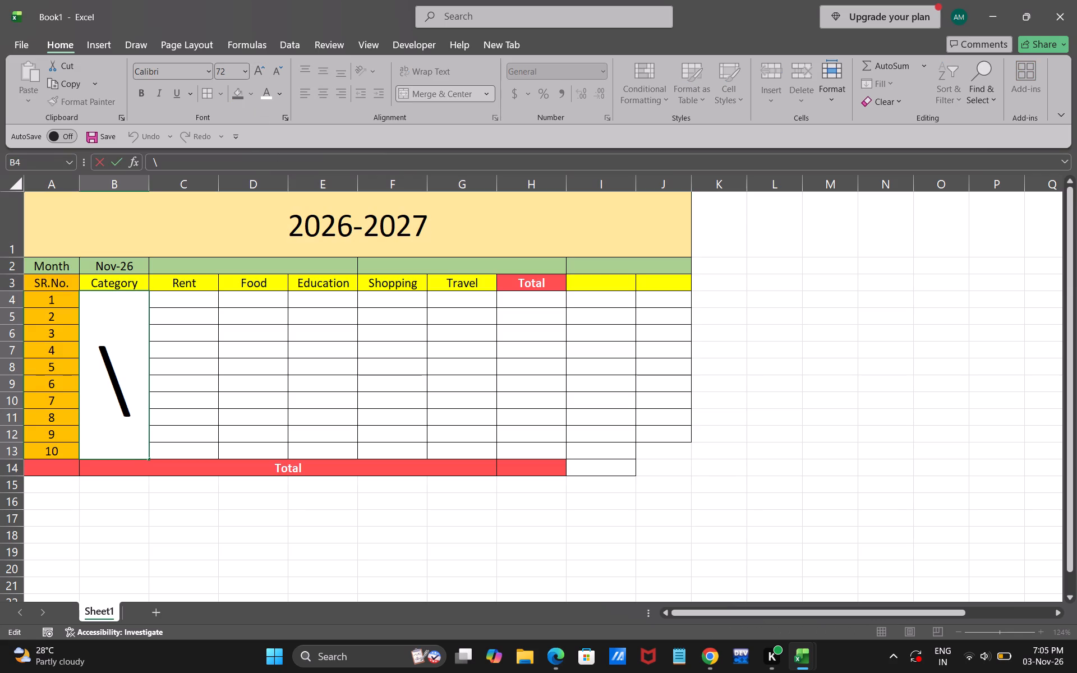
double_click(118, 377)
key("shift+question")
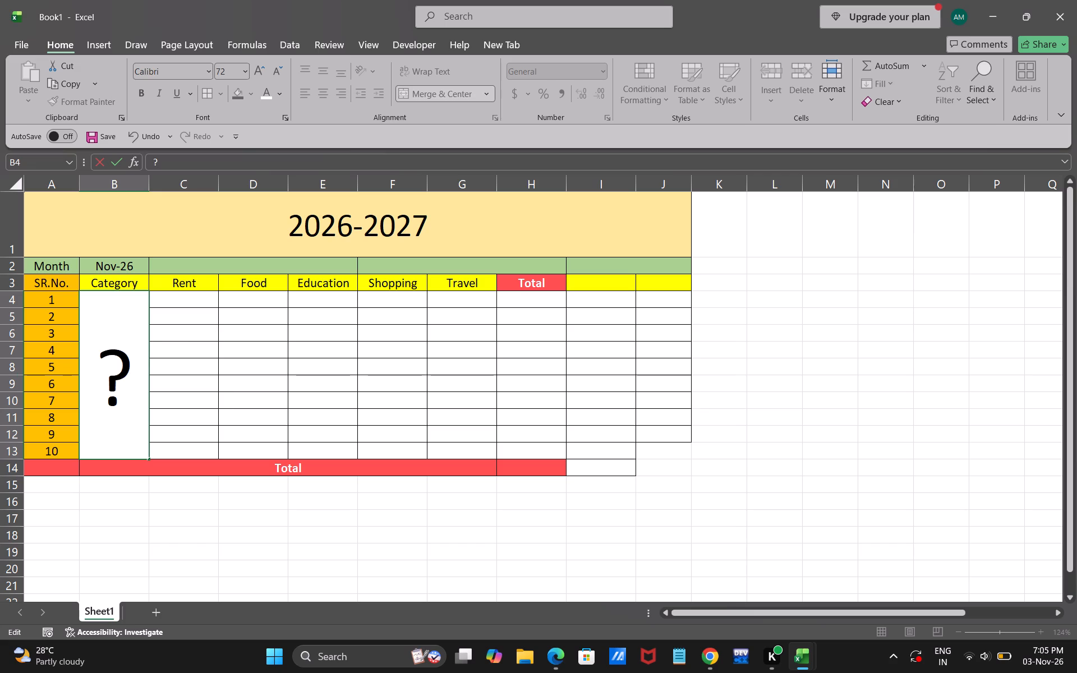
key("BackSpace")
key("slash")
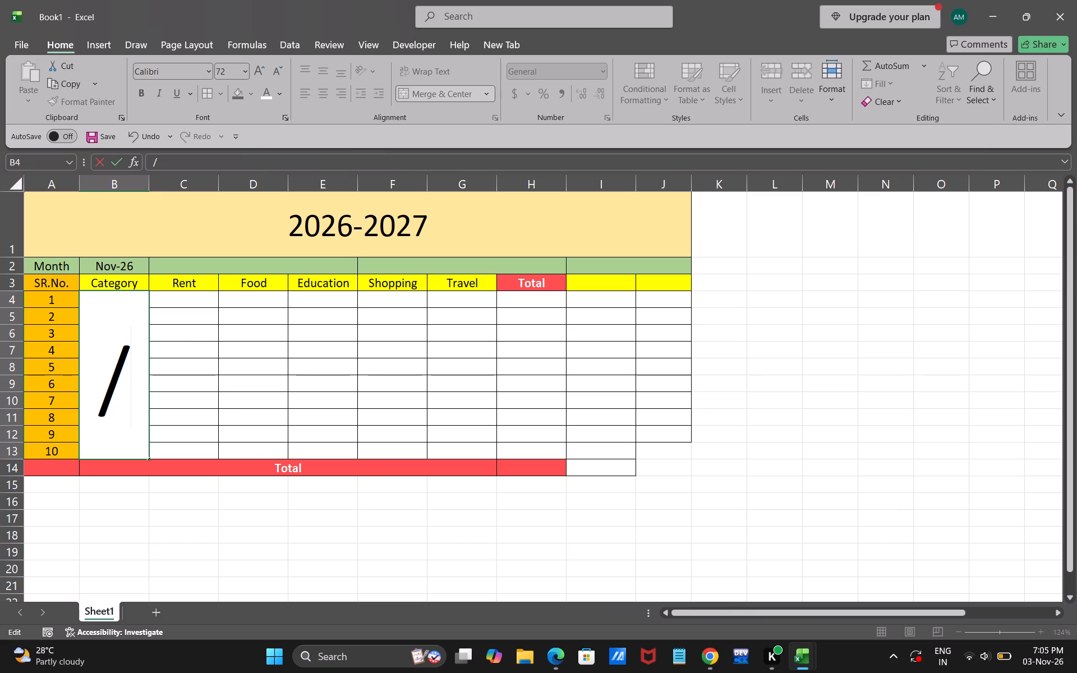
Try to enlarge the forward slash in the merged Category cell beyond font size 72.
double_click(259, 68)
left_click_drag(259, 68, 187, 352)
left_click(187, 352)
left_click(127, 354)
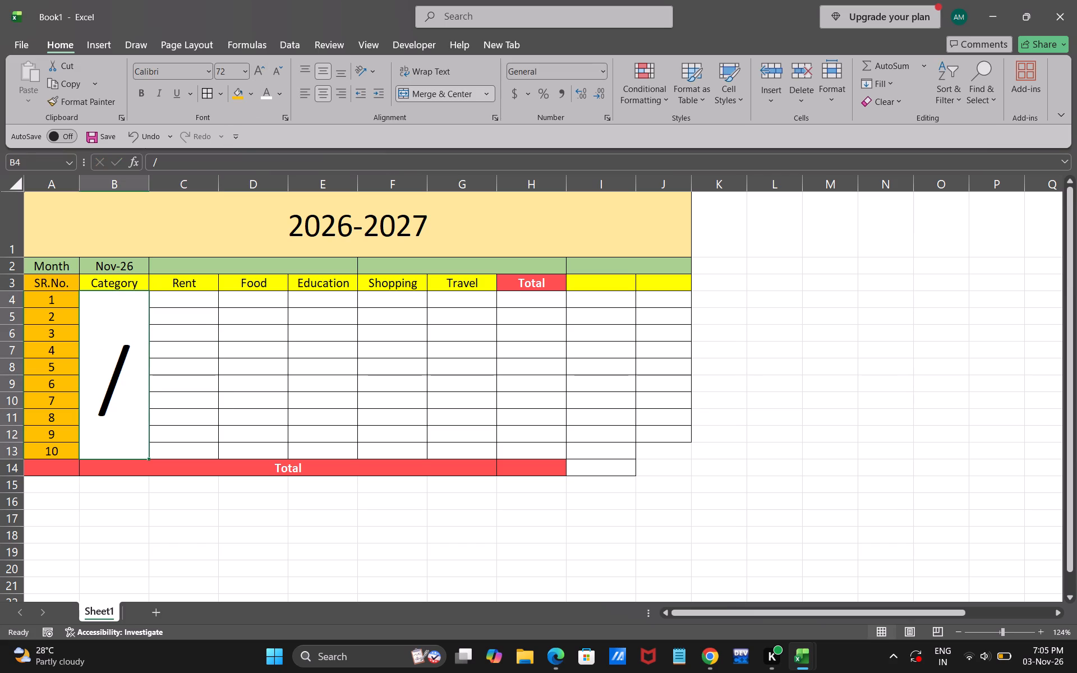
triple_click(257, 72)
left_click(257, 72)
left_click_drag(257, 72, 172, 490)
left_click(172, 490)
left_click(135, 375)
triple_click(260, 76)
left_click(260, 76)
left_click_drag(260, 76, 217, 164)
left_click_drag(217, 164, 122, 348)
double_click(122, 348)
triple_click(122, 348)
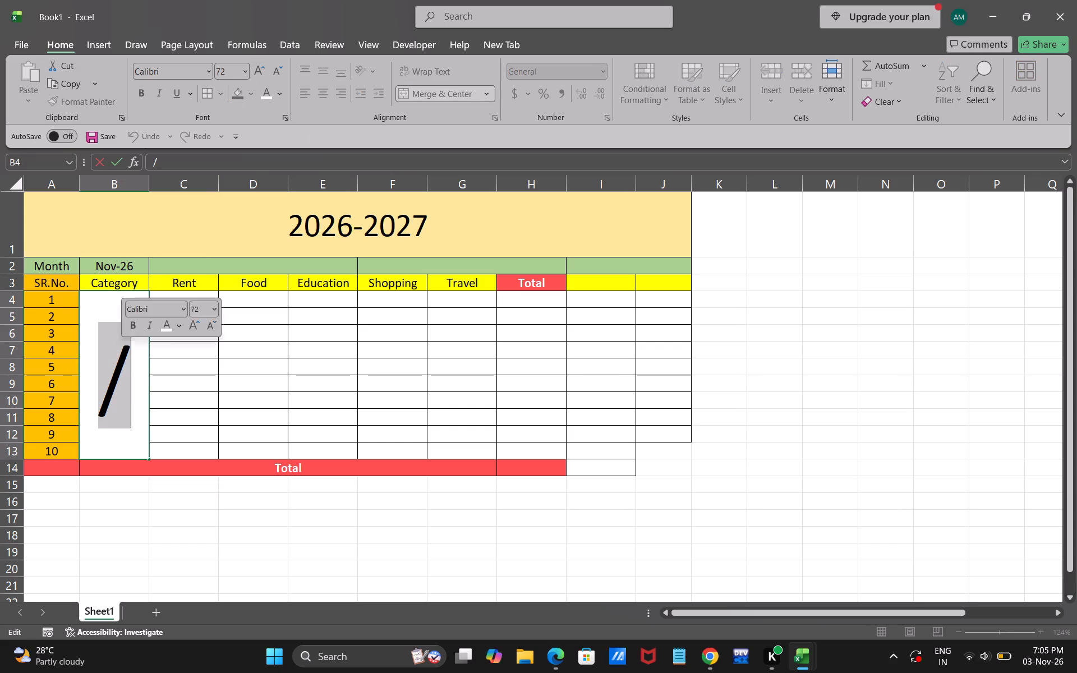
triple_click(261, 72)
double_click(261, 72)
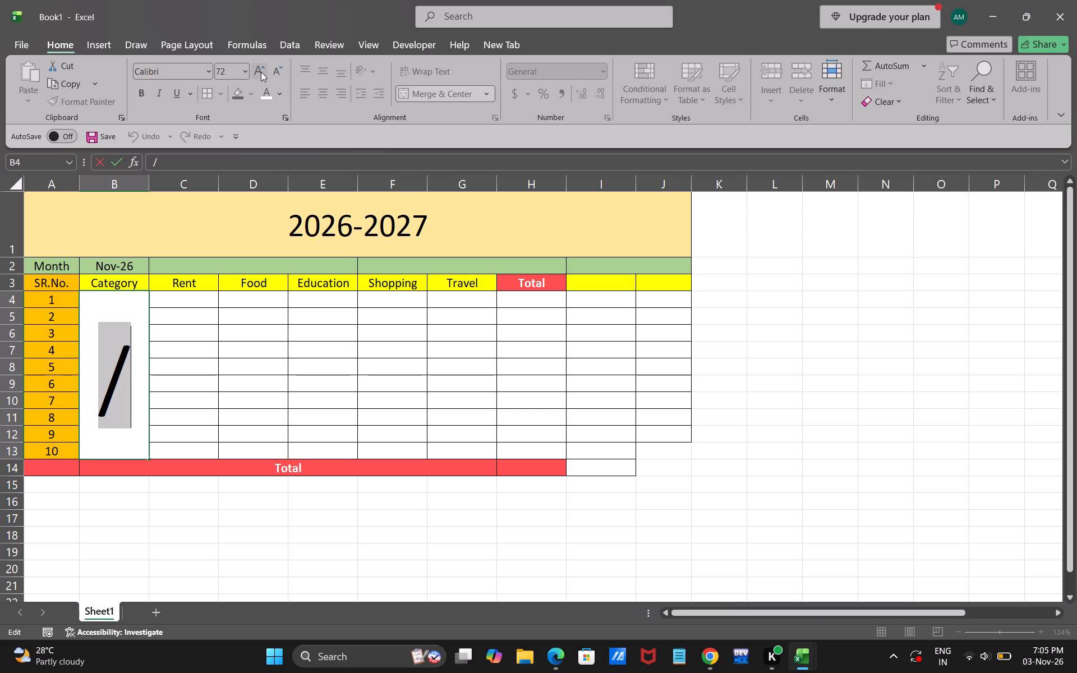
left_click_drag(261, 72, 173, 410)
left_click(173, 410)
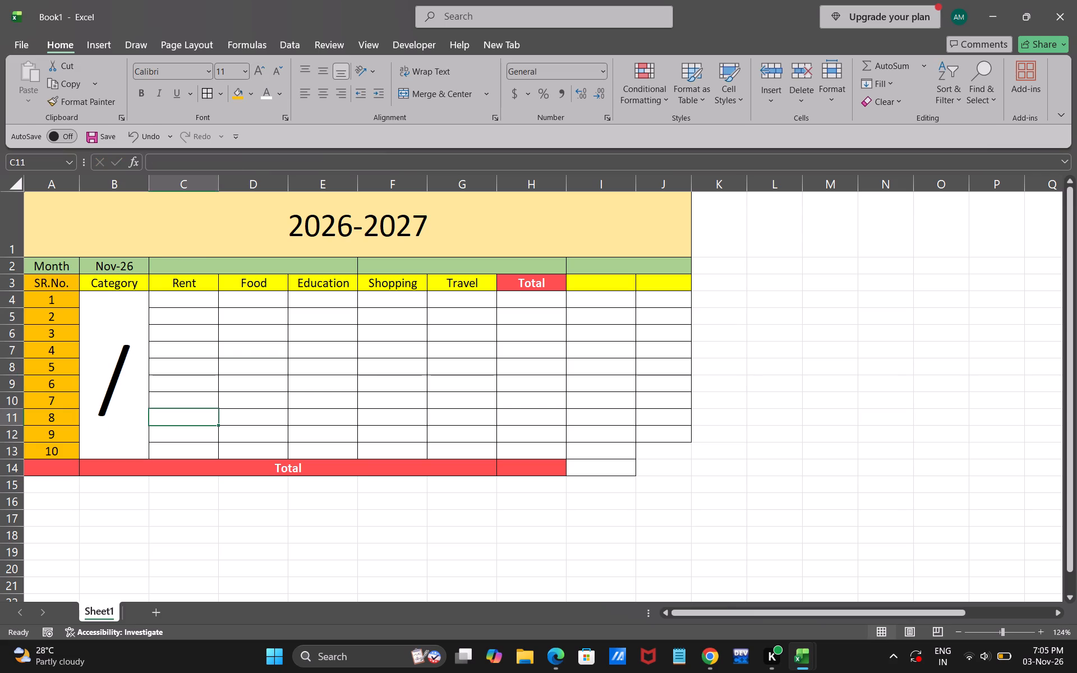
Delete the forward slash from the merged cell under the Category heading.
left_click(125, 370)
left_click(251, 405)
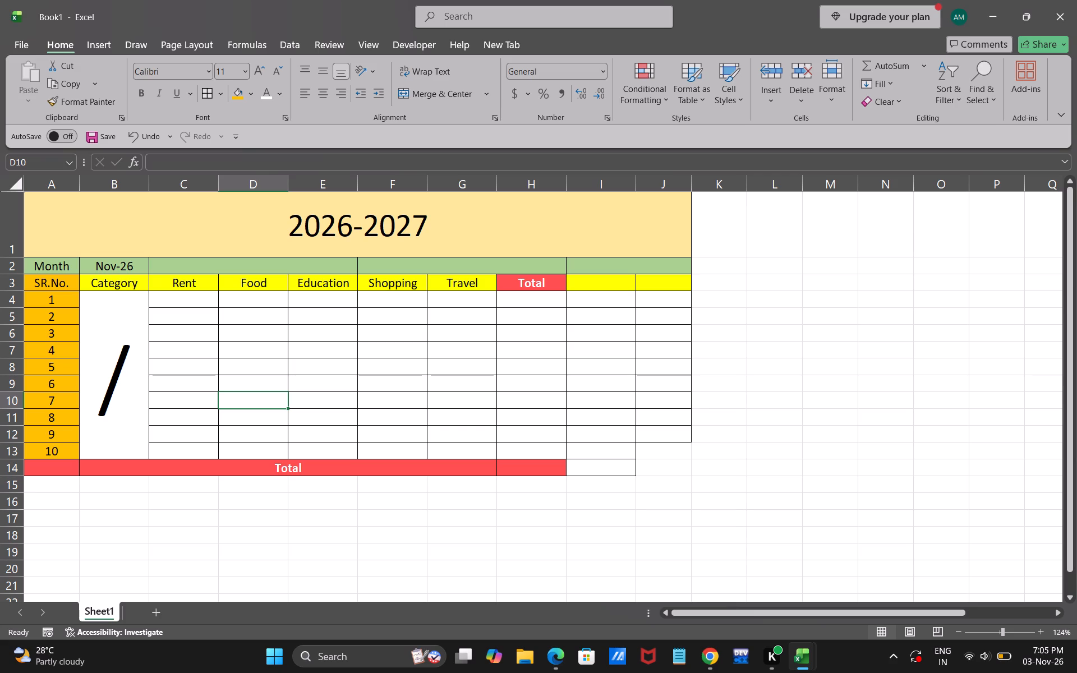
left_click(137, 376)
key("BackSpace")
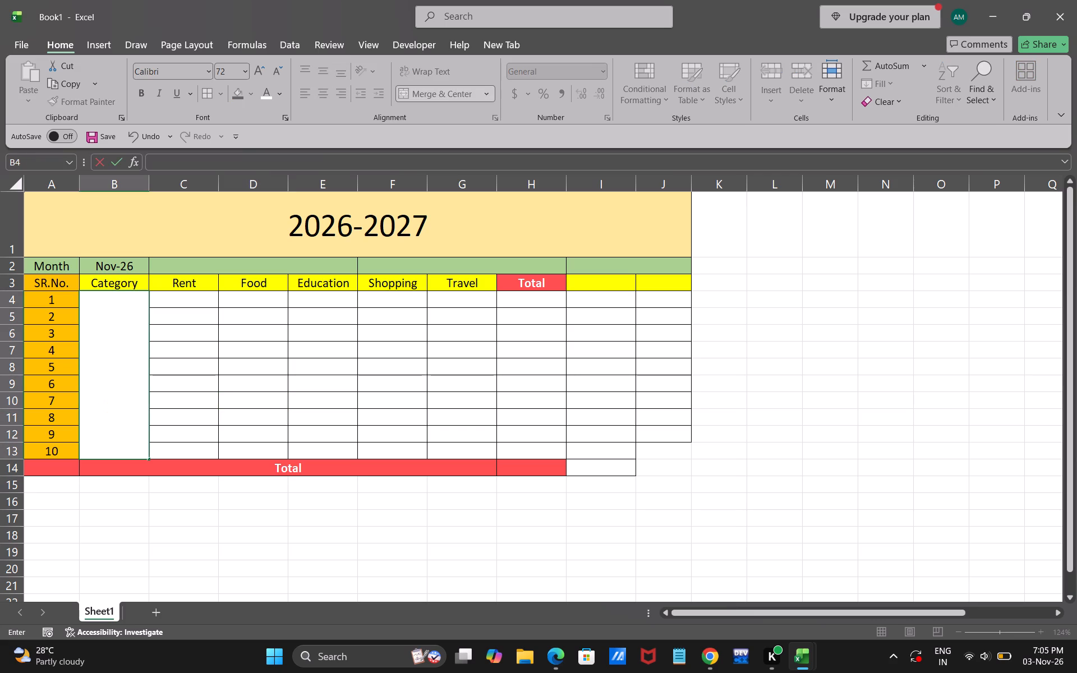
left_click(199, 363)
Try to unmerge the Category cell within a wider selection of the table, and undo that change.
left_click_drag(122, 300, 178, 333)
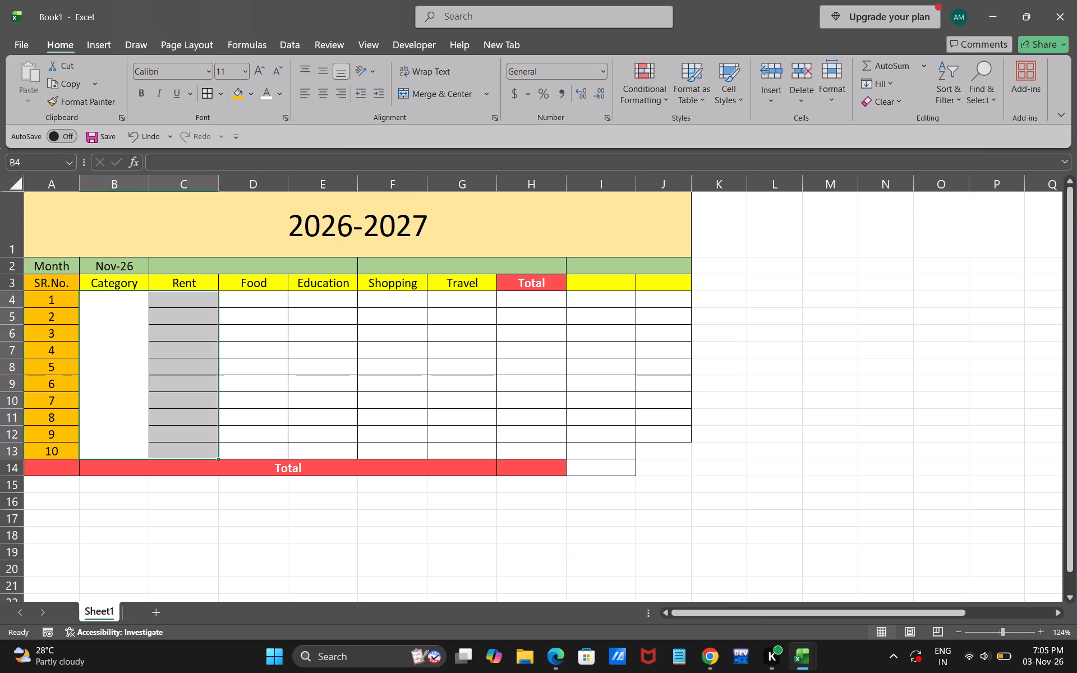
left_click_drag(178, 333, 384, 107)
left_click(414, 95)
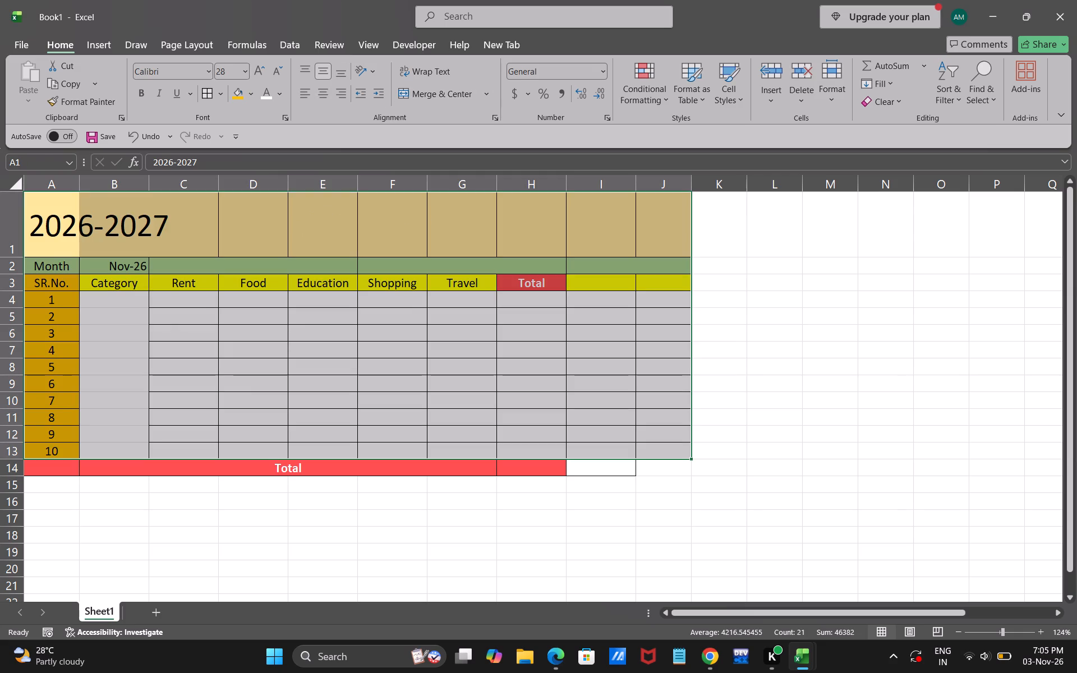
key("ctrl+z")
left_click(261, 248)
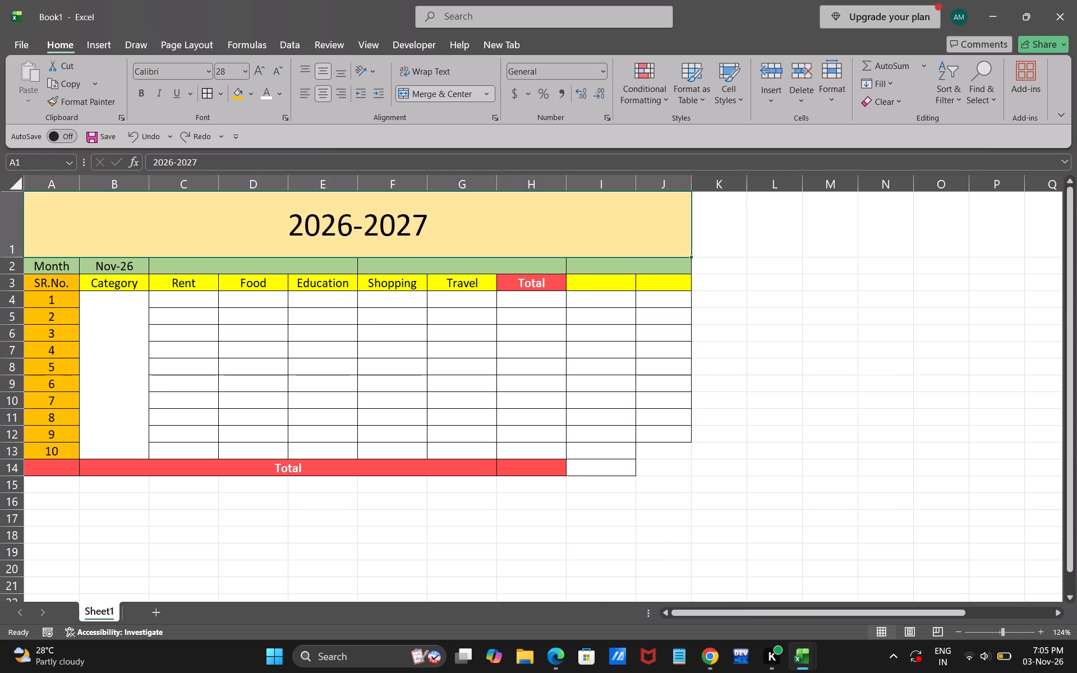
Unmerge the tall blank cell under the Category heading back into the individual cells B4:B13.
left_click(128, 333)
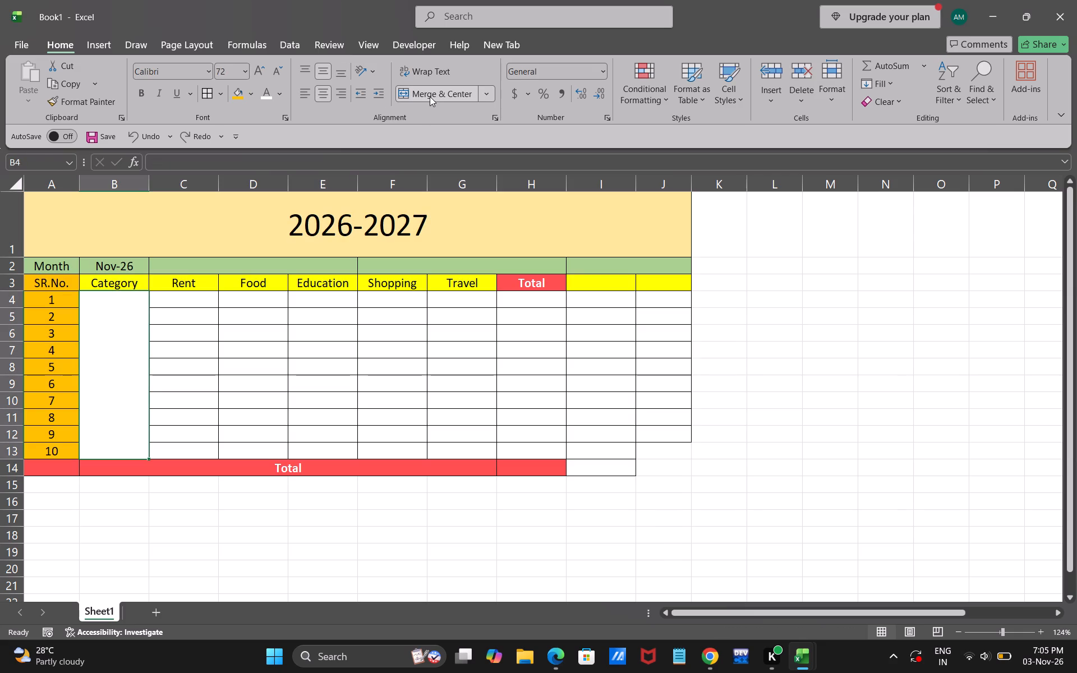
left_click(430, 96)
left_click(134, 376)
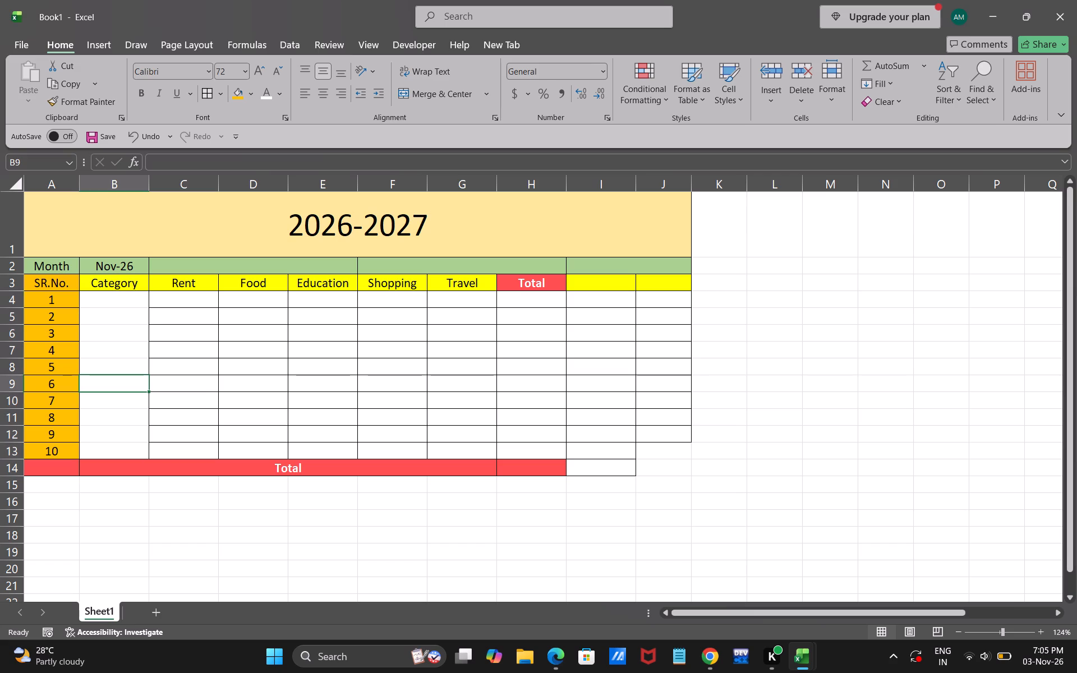
Apply all borders to the blank Category cells B4:B13.
left_click_drag(123, 301, 121, 446)
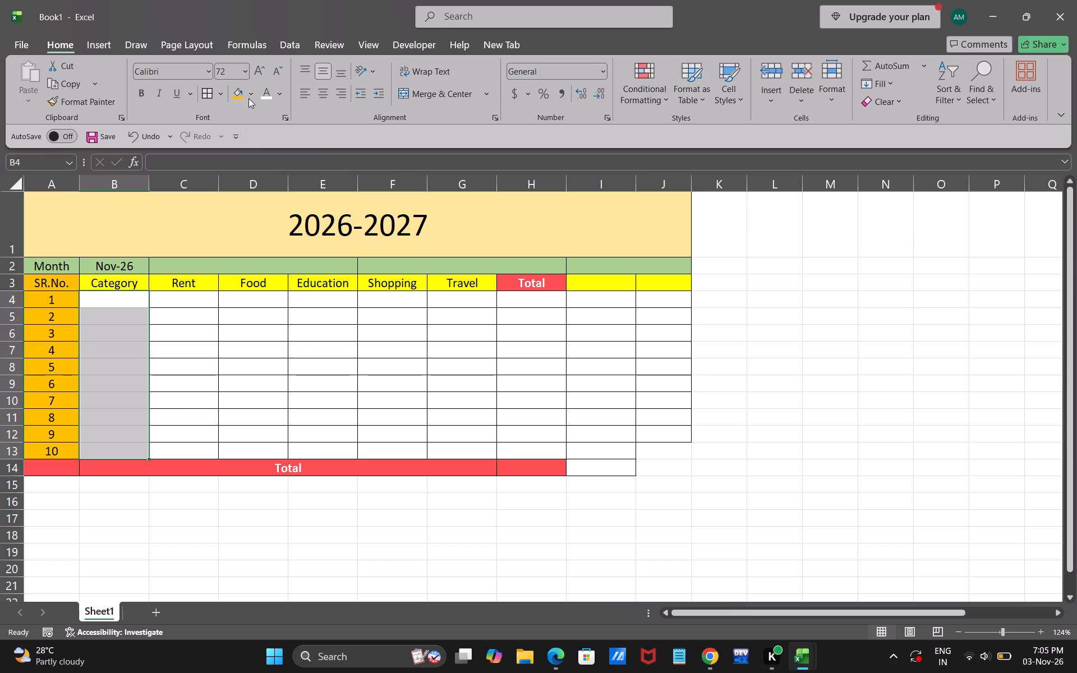
left_click(208, 91)
left_click(245, 349)
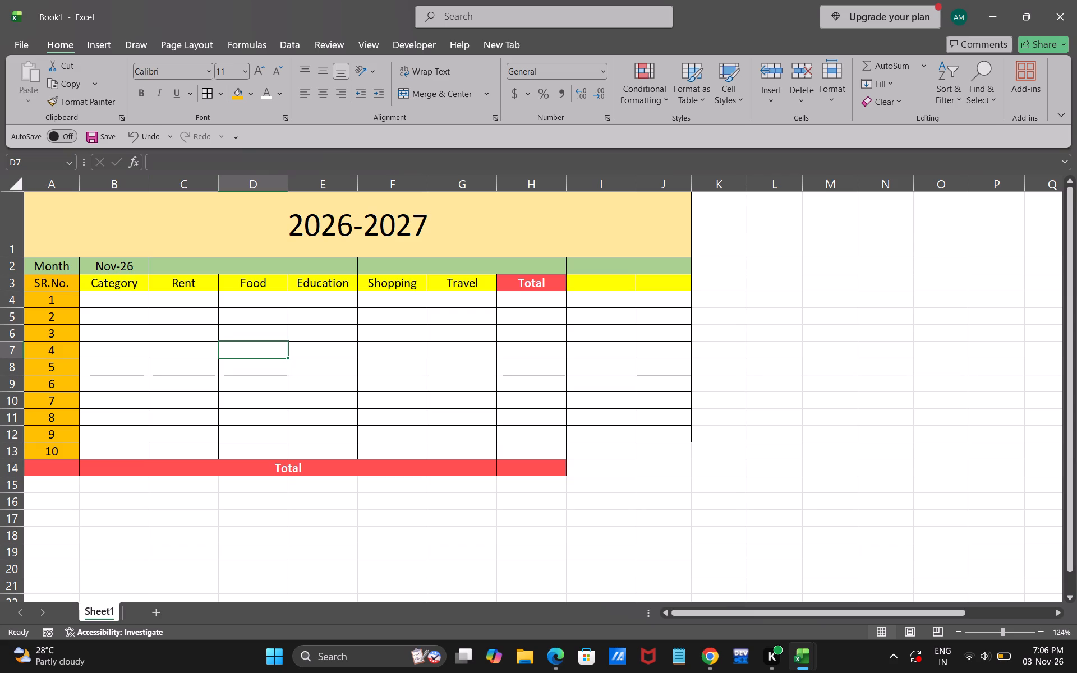
Fill the blank cells under the Total heading, H4:H13, with the recently used coral color.
left_click_drag(535, 299, 529, 449)
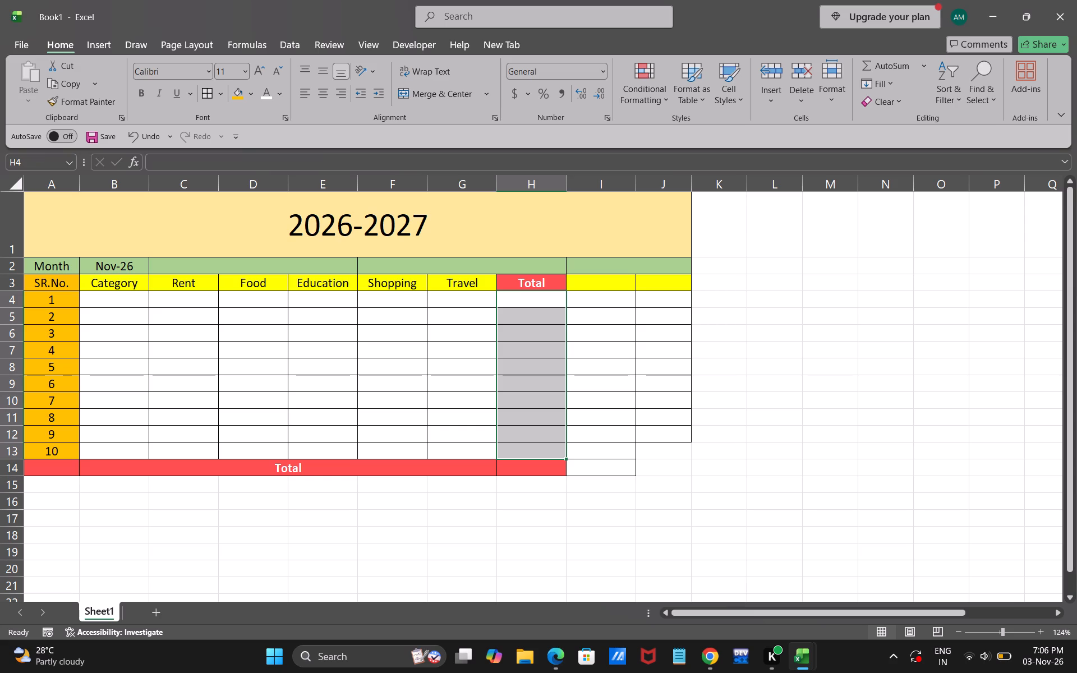
left_click(252, 92)
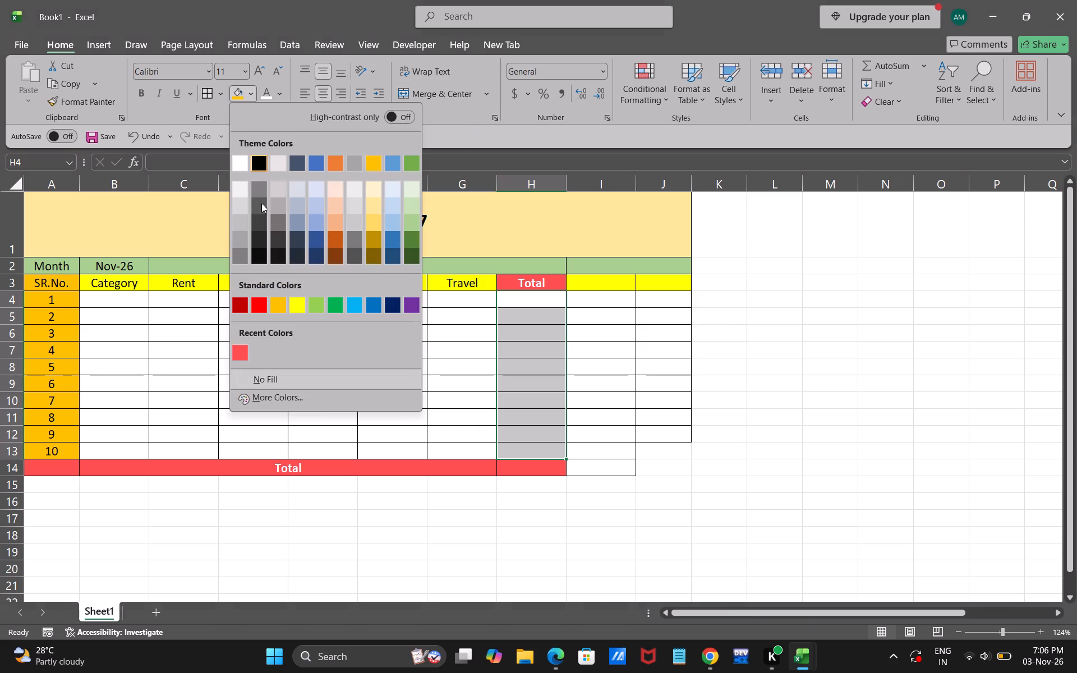
left_click(242, 352)
left_click(408, 352)
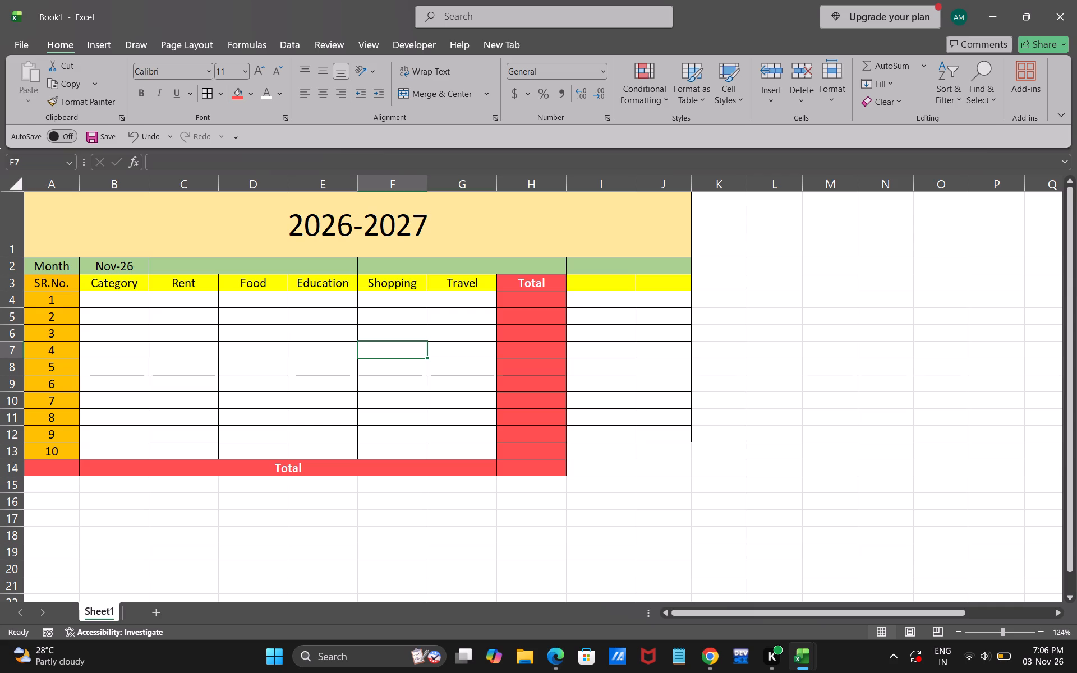
Unmerge the 2026-2027 title and merge and center it again across A1:H1 only.
left_click(597, 210)
left_click(592, 344)
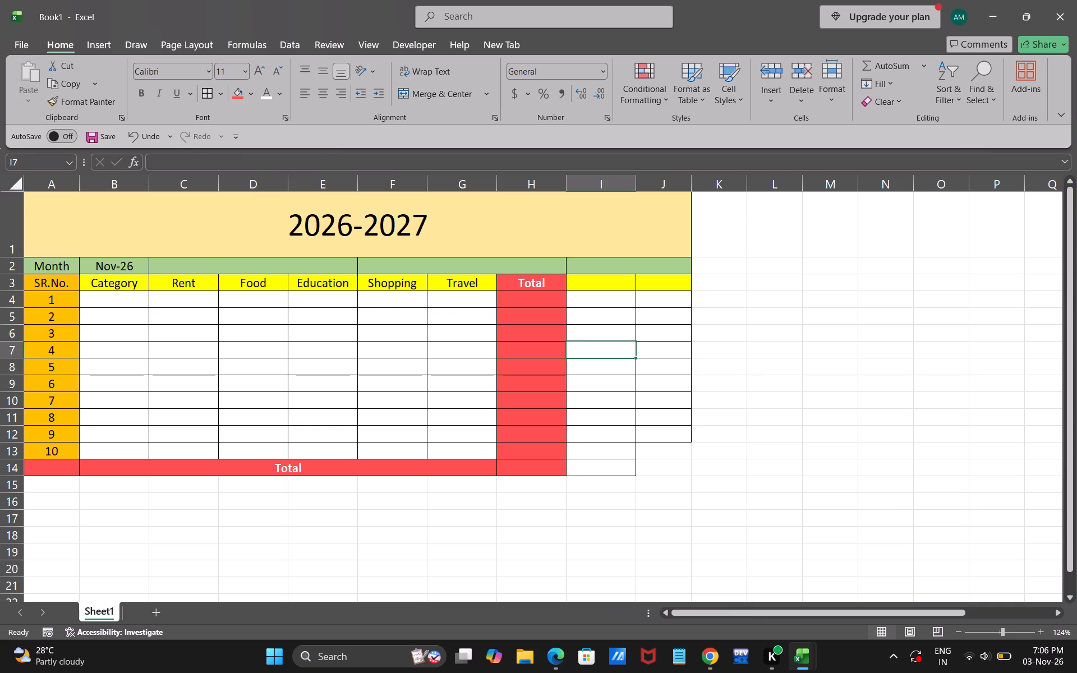
left_click(427, 231)
left_click(452, 94)
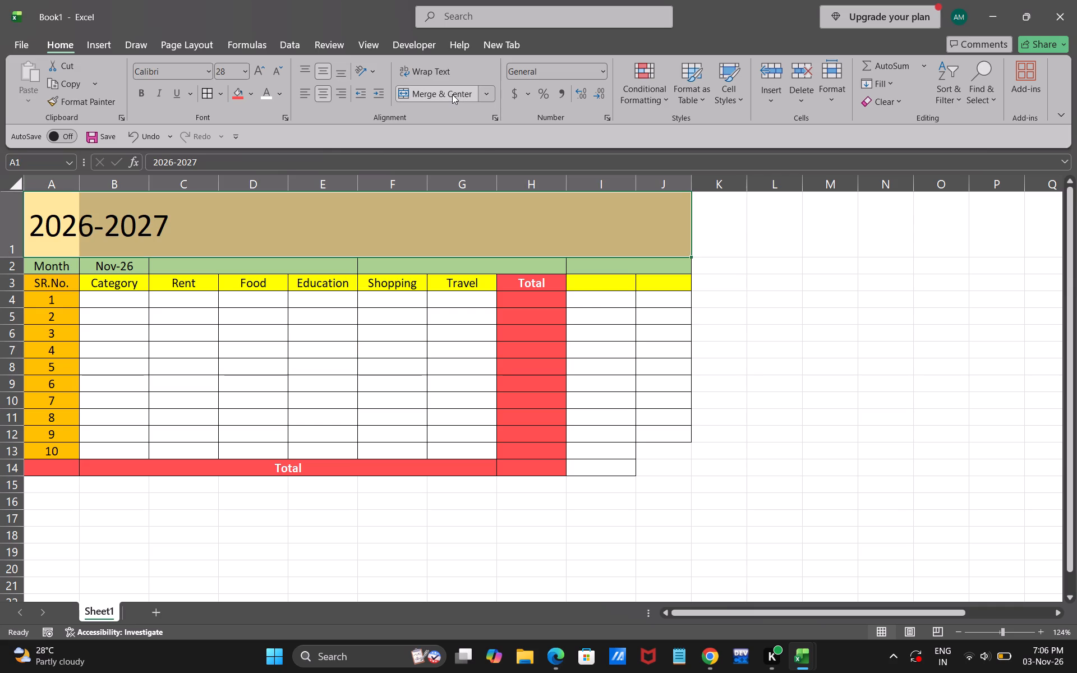
left_click(540, 262)
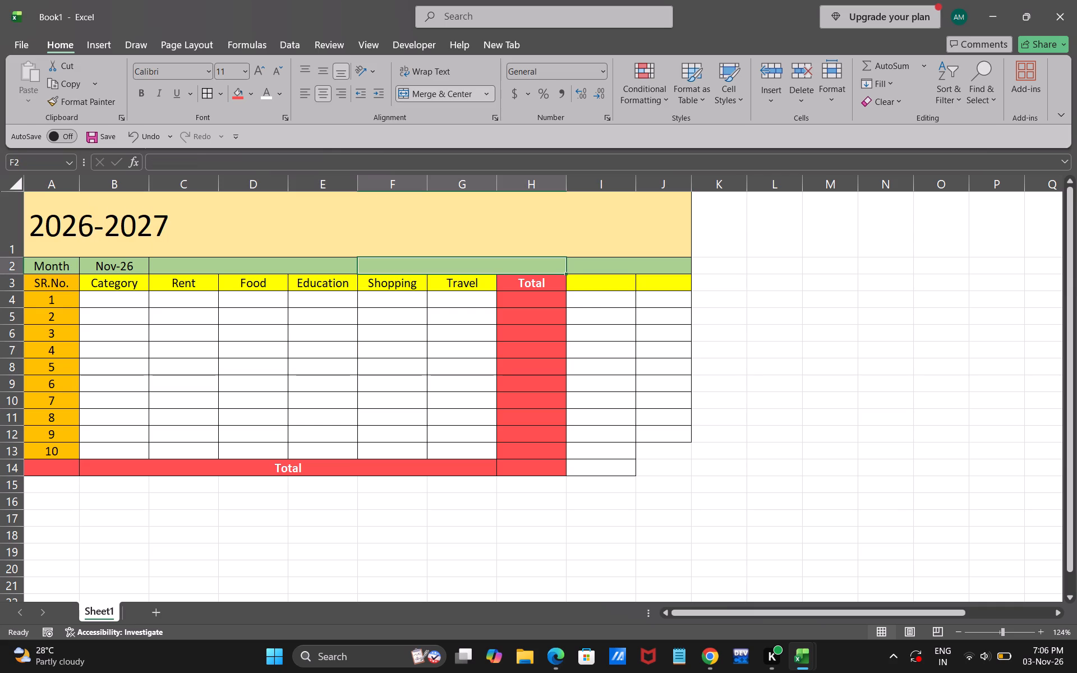
left_click(535, 254)
left_click(471, 238)
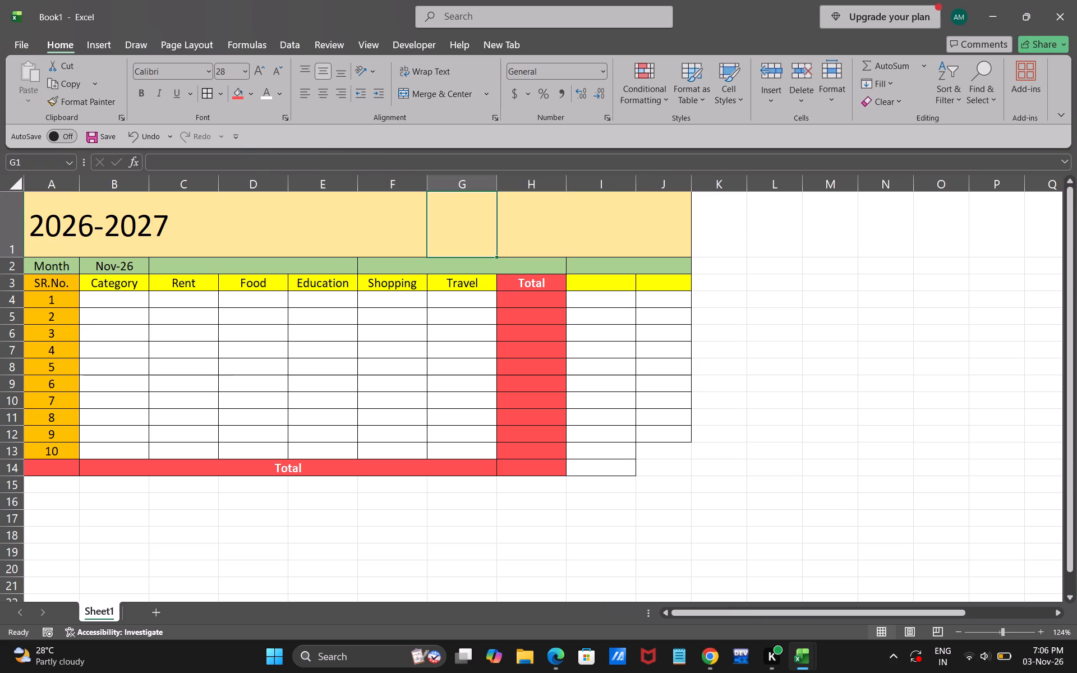
left_click_drag(544, 248, 95, 246)
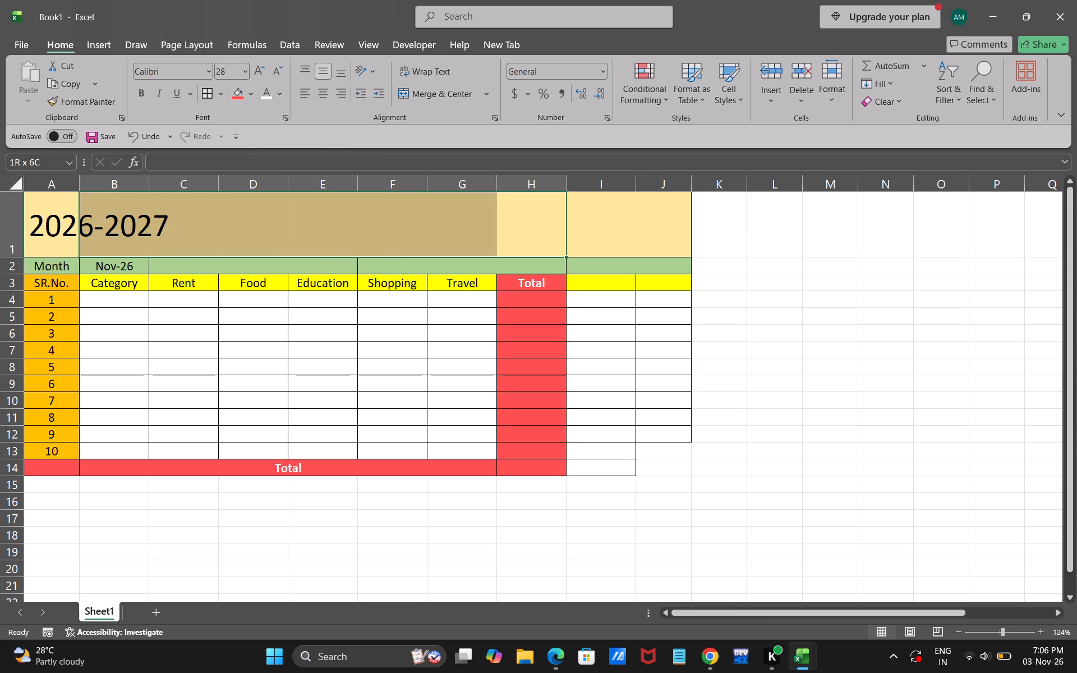
left_click_drag(95, 246, 63, 241)
left_click(401, 91)
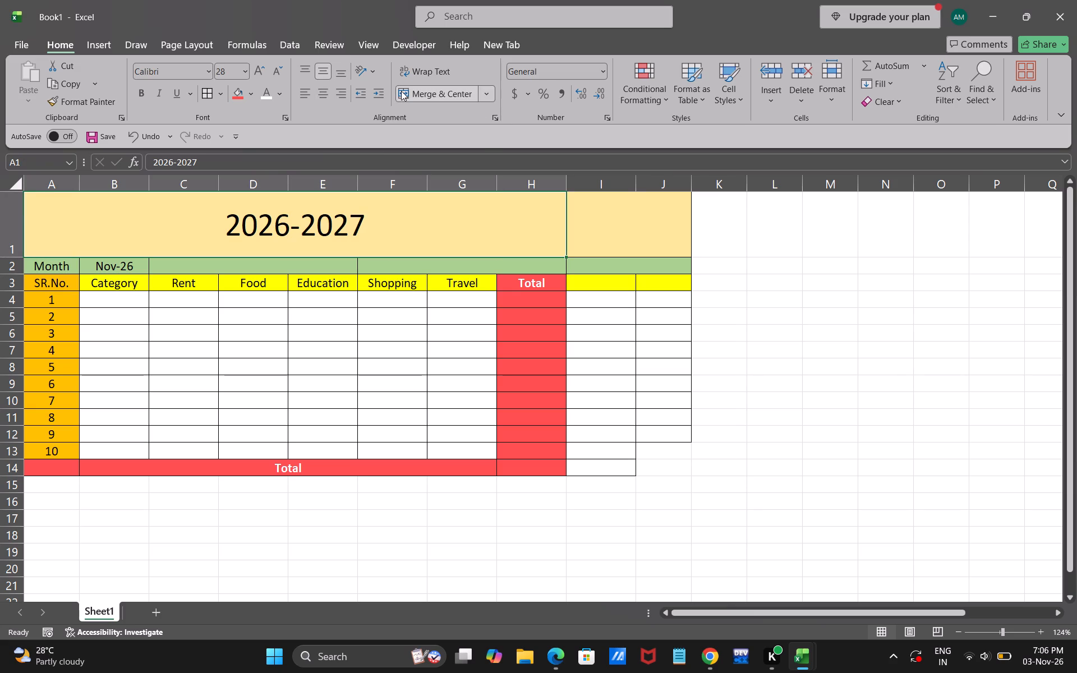
Delete the two spare columns, I and J, beyond the Total column.
left_click(602, 268)
left_click_drag(602, 215, 623, 316)
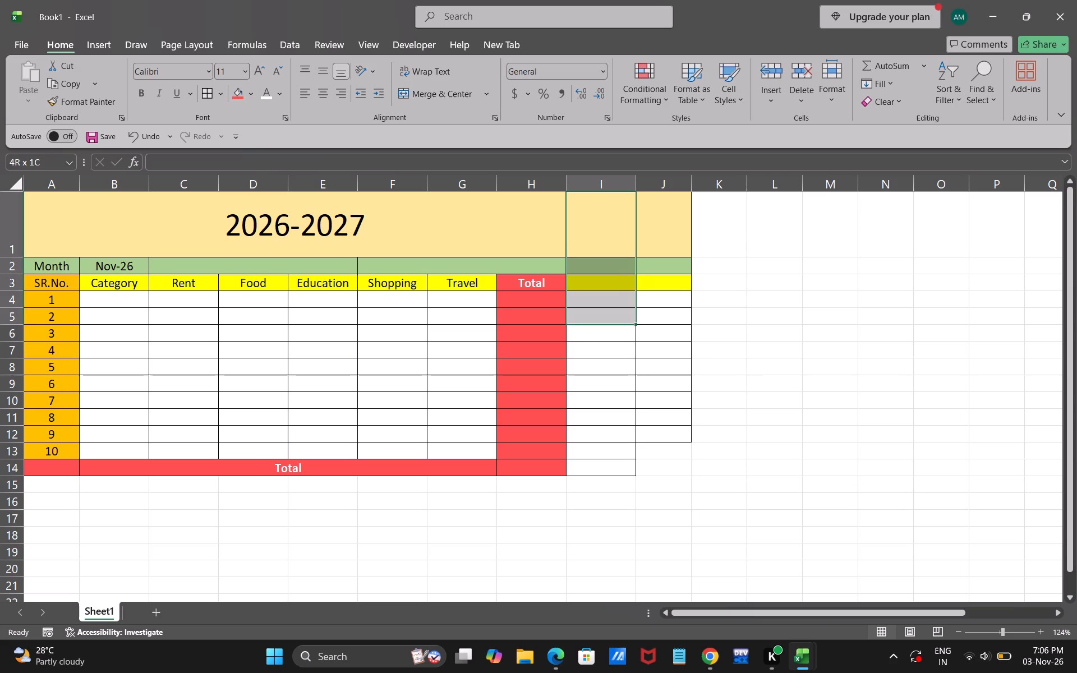
left_click_drag(623, 316, 654, 471)
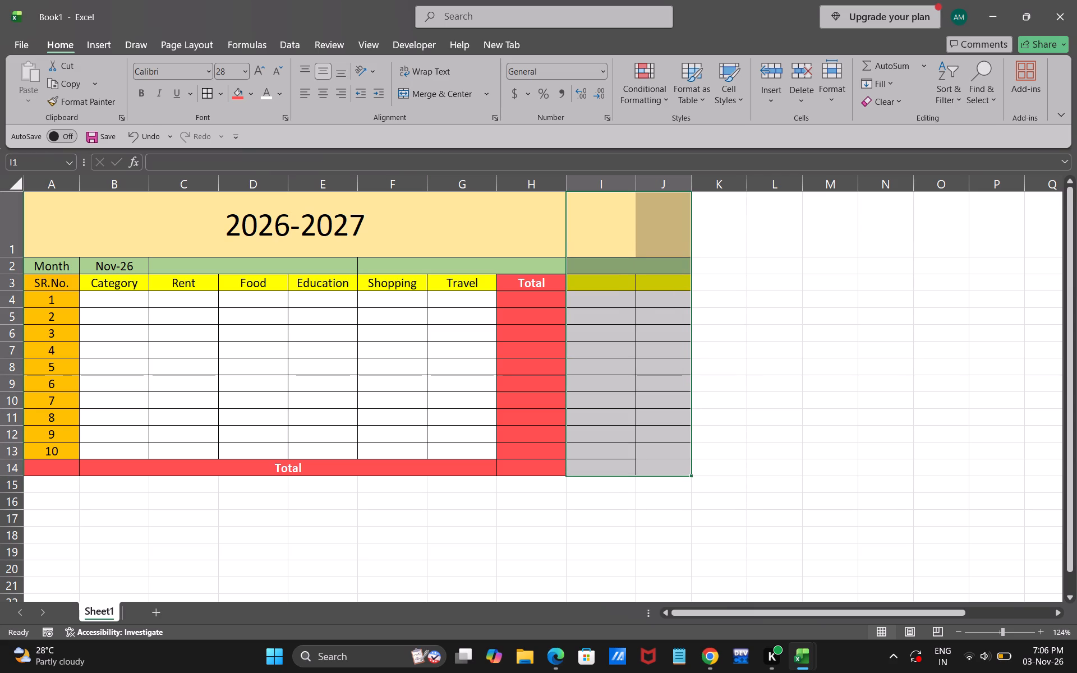
key("BackSpace")
key("Delete")
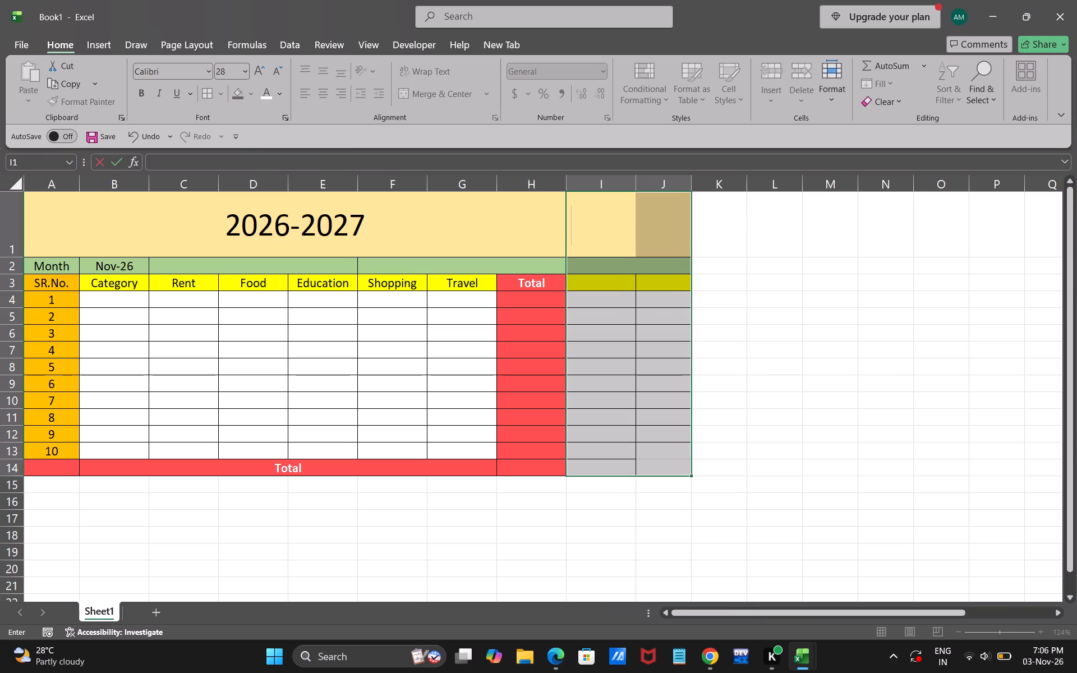
right_click(595, 188)
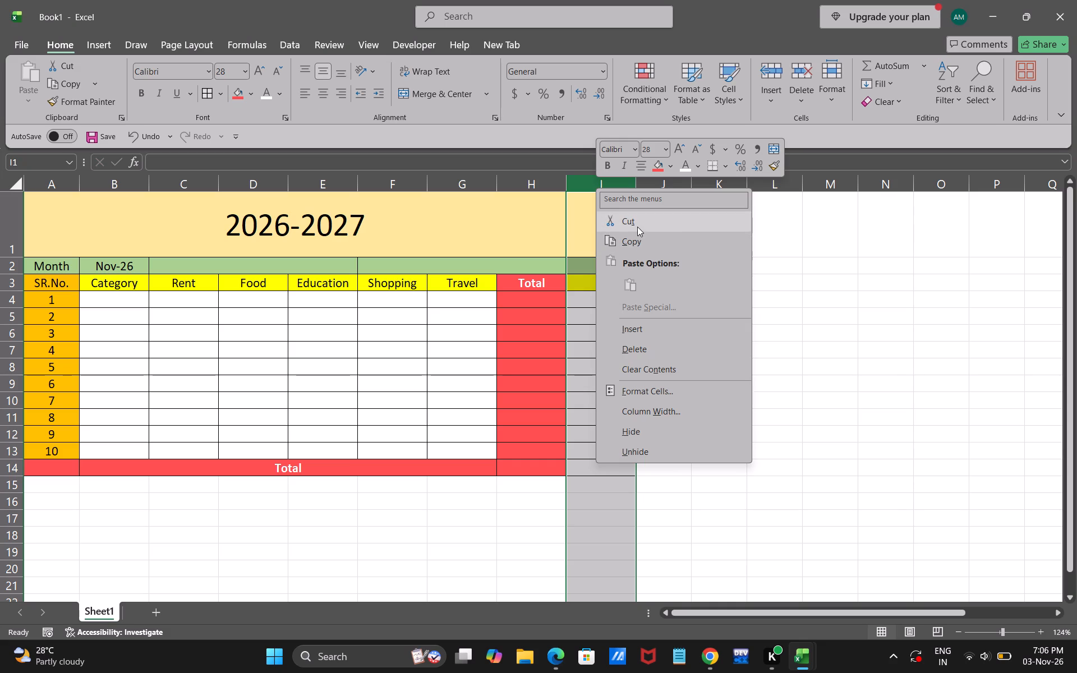
left_click(632, 342)
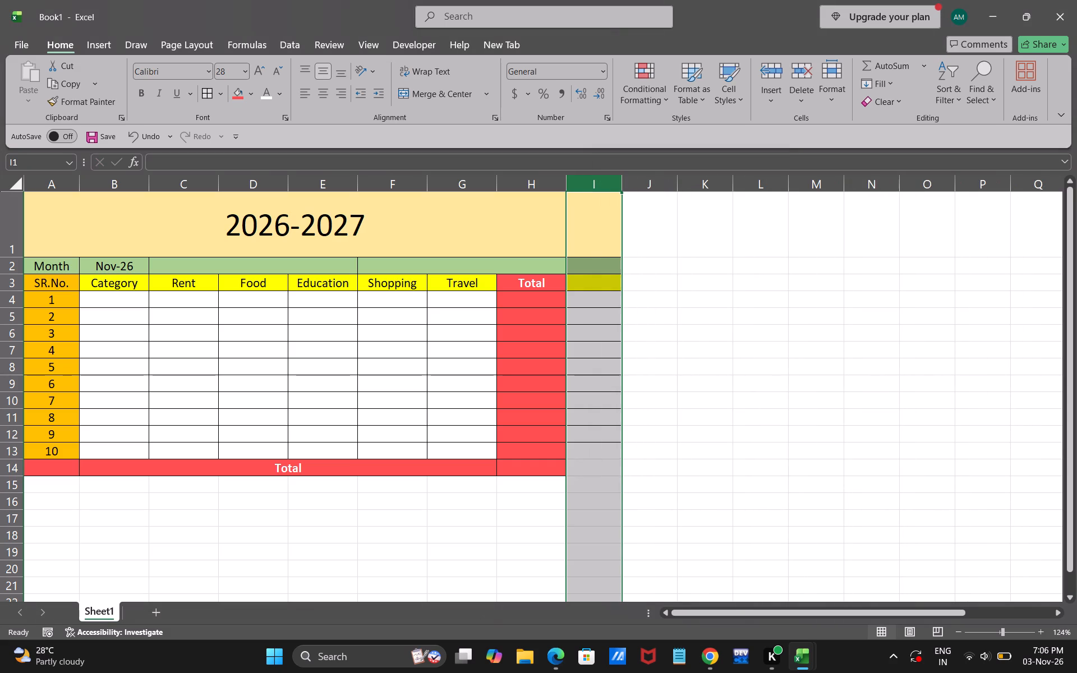
left_click(762, 309)
left_click(597, 185)
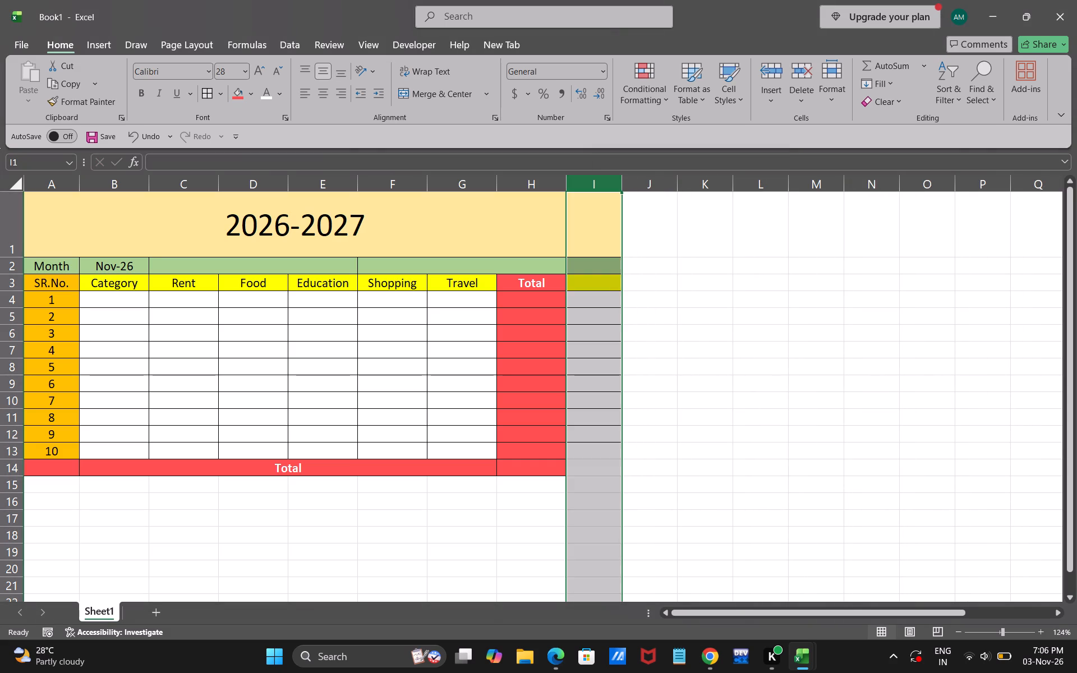
right_click(599, 182)
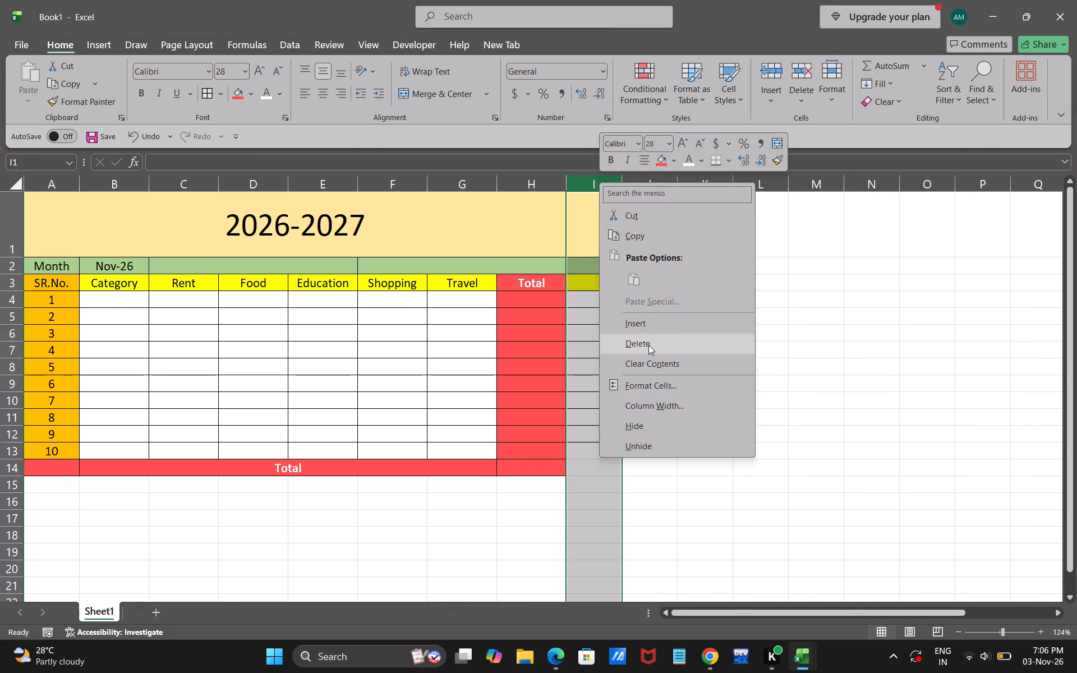
left_click(648, 345)
left_click(723, 309)
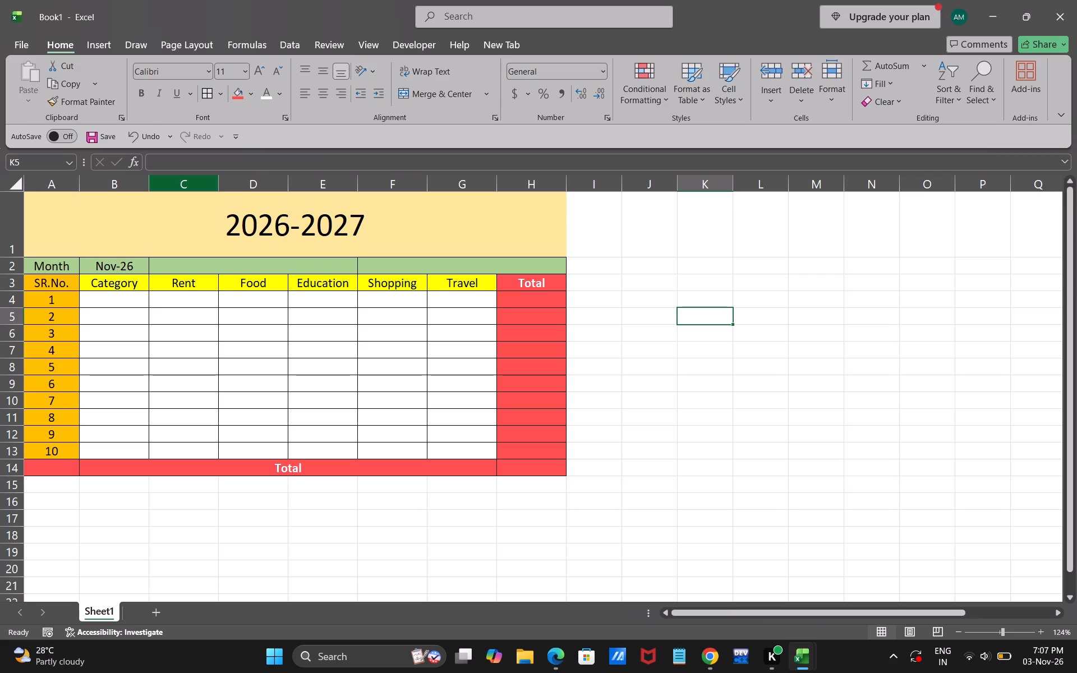
Choose Jul-26 from the month dropdown in cell B2.
left_click(187, 299)
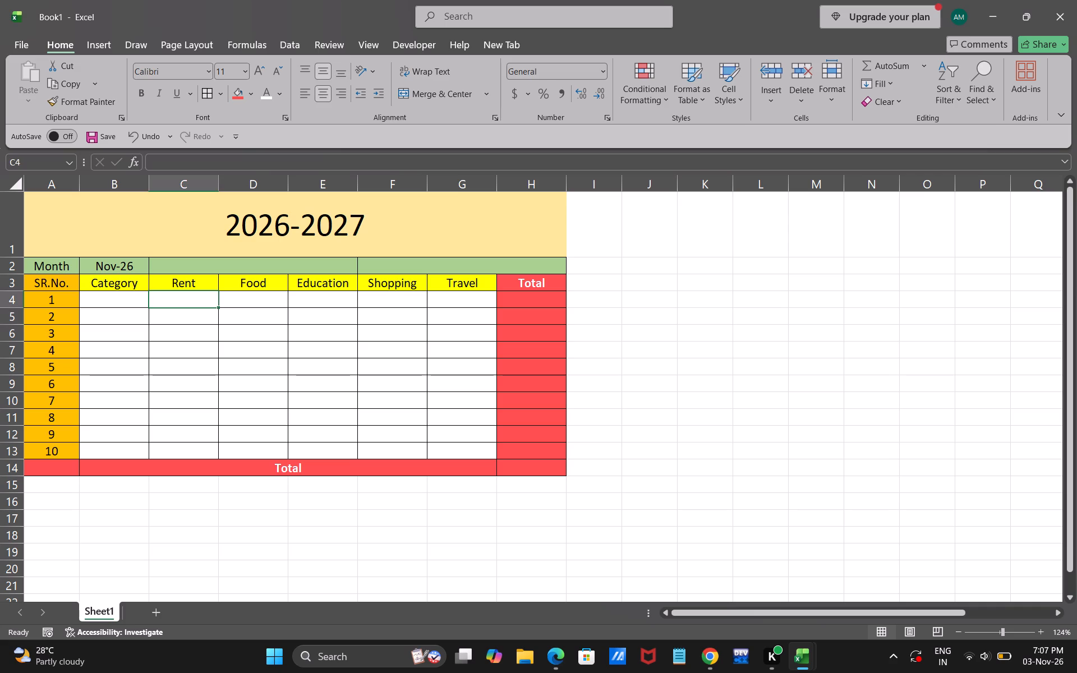
left_click(93, 262)
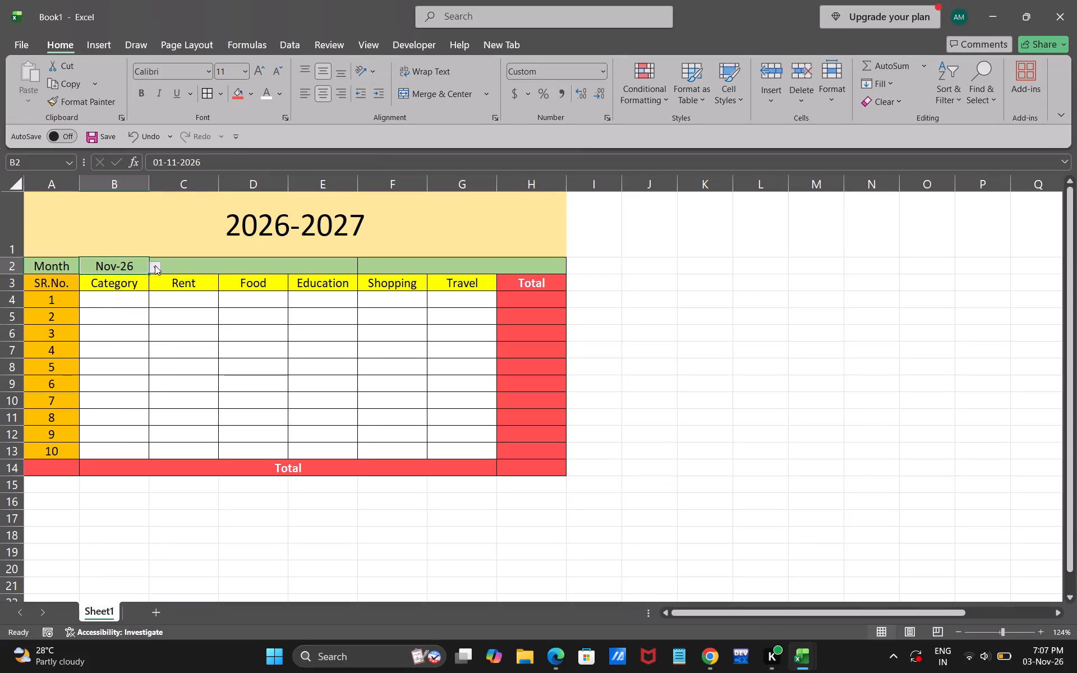
left_click(155, 265)
scroll(117, 286, "down", 1)
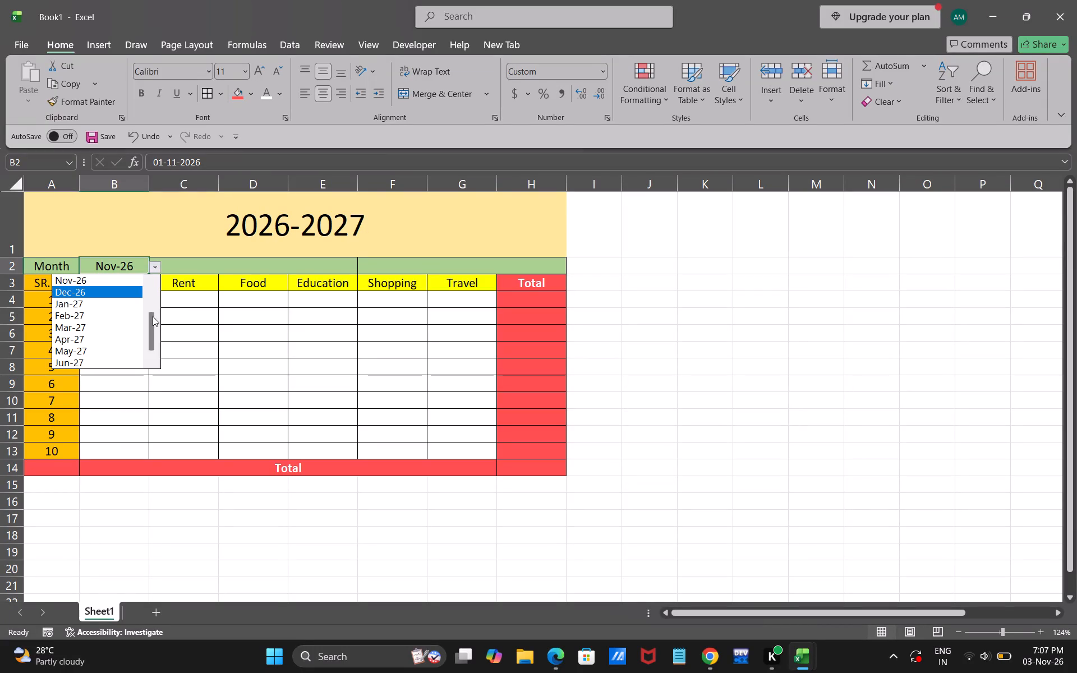
left_click_drag(153, 316, 153, 280)
left_click(105, 280)
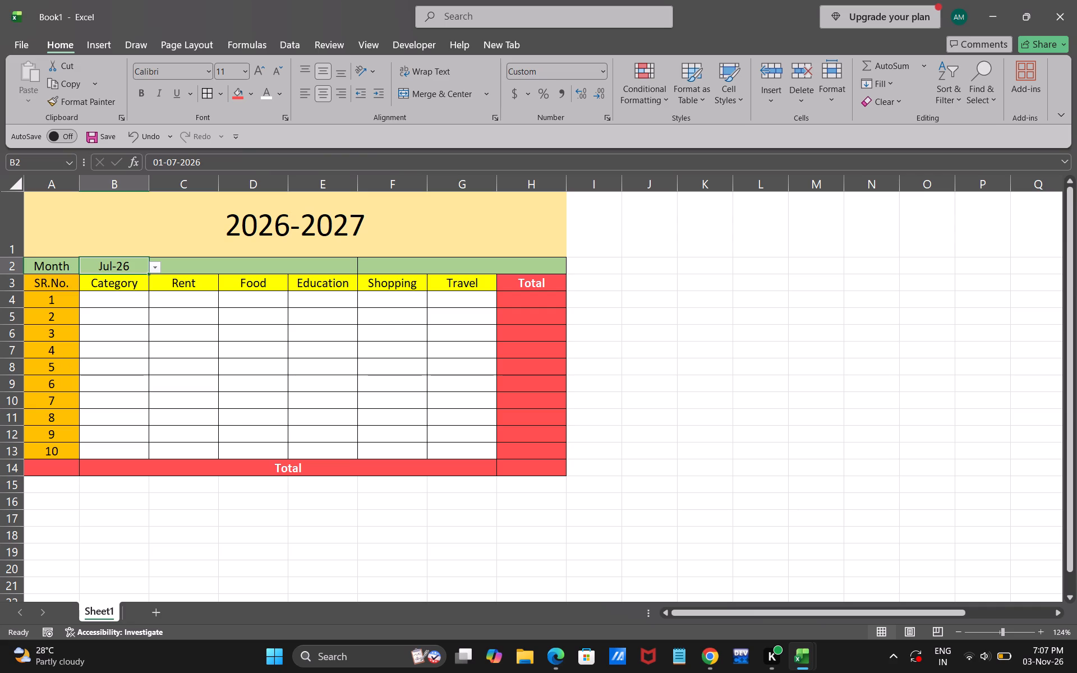
left_click(154, 268)
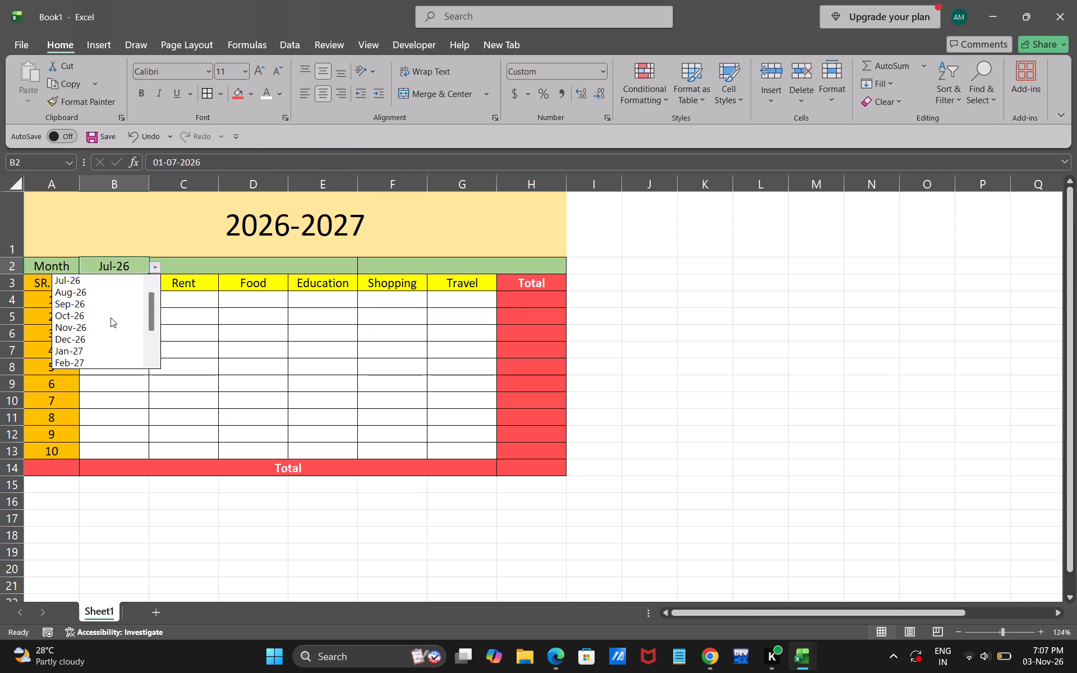
left_click(237, 338)
Enter 15 and 12 in D4:D5 under Food, and 55, 1750 and 22 in E4:E6 under Education.
left_click(257, 297)
type("15")
key("Down")
type("12")
key("Right")
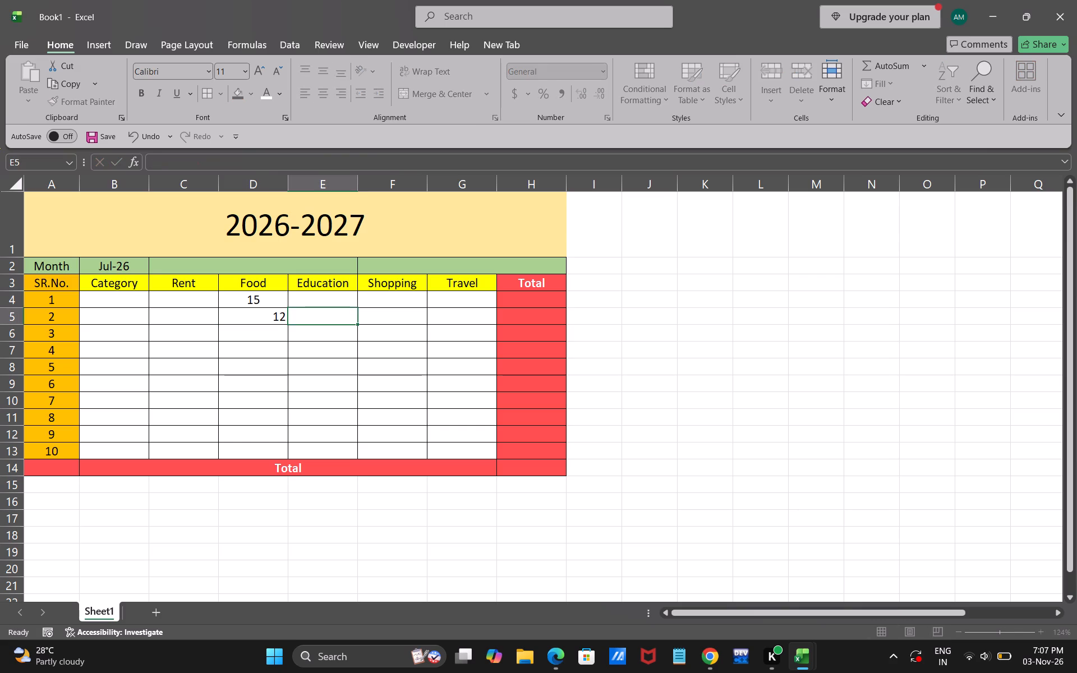
key("Up")
type("55")
key("Down")
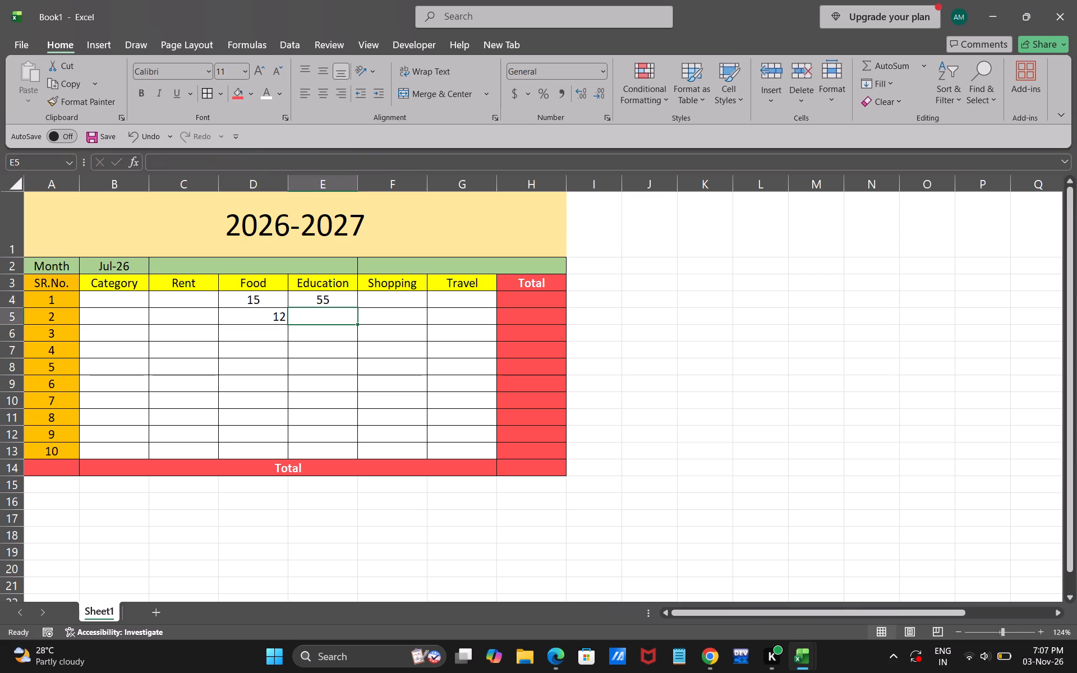
type("1750")
key("Down")
type("22")
Enter 156 in C5 and 02 in C6 under the Rent heading.
key("Left")
key("Left")
key("Left")
key("Right")
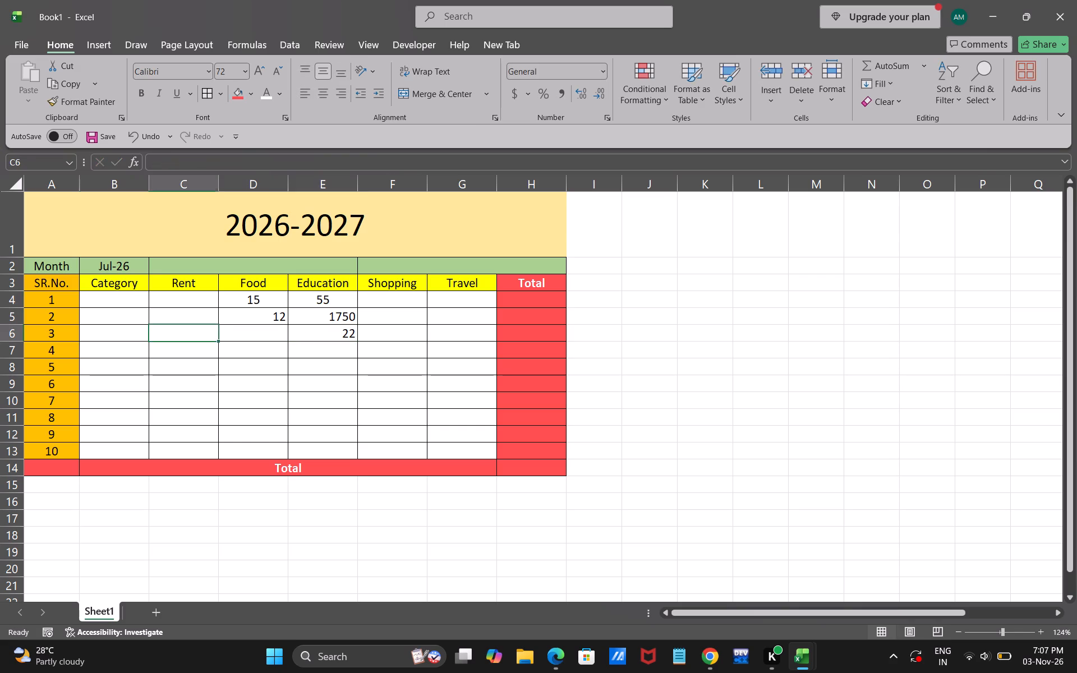
key("Up")
type("156")
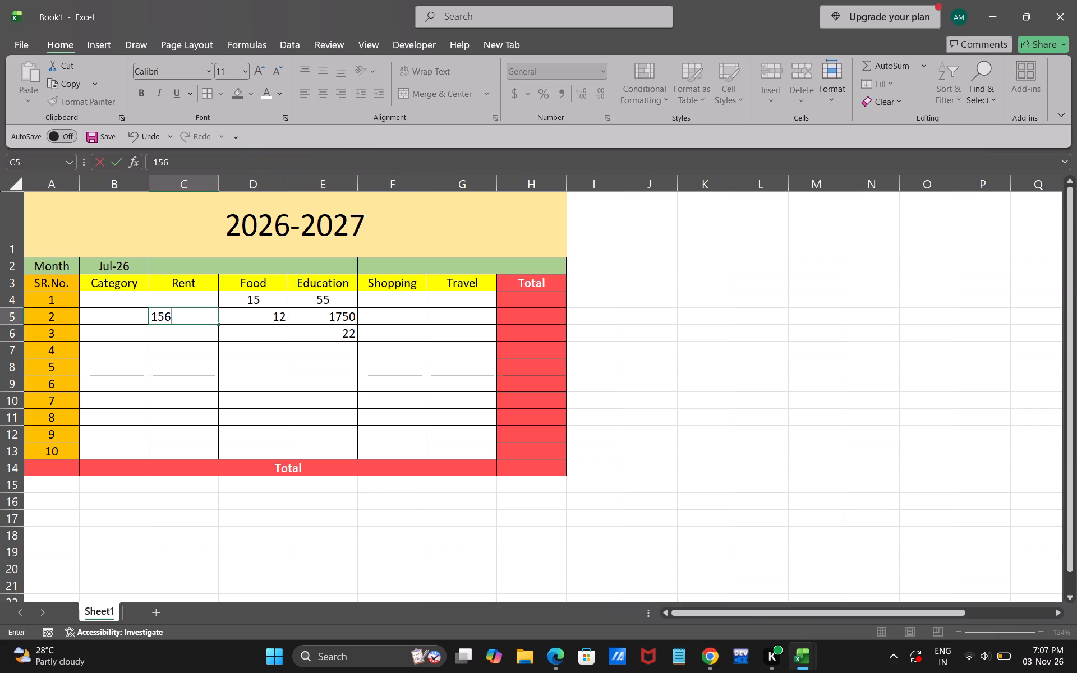
key("Down")
type("02")
left_click_drag(421, 375, 485, 310)
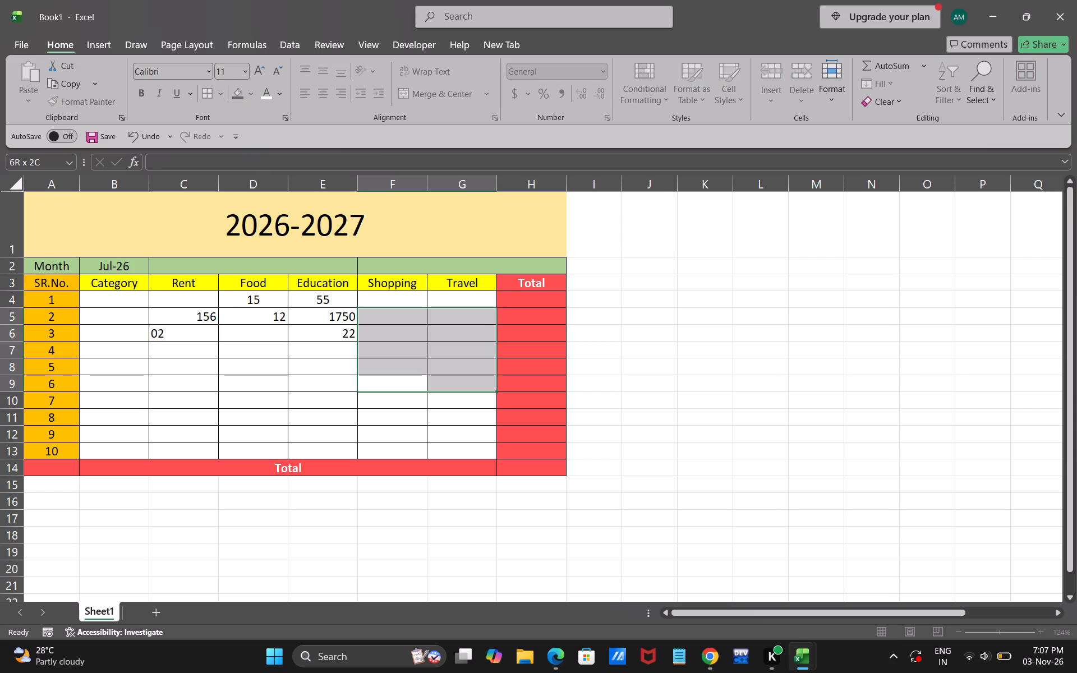
left_click_drag(485, 310, 478, 312)
left_click_drag(478, 312, 520, 299)
Insert an AutoSum formula in H4 that adds the row's expenses over C4:G4.
left_click(520, 299)
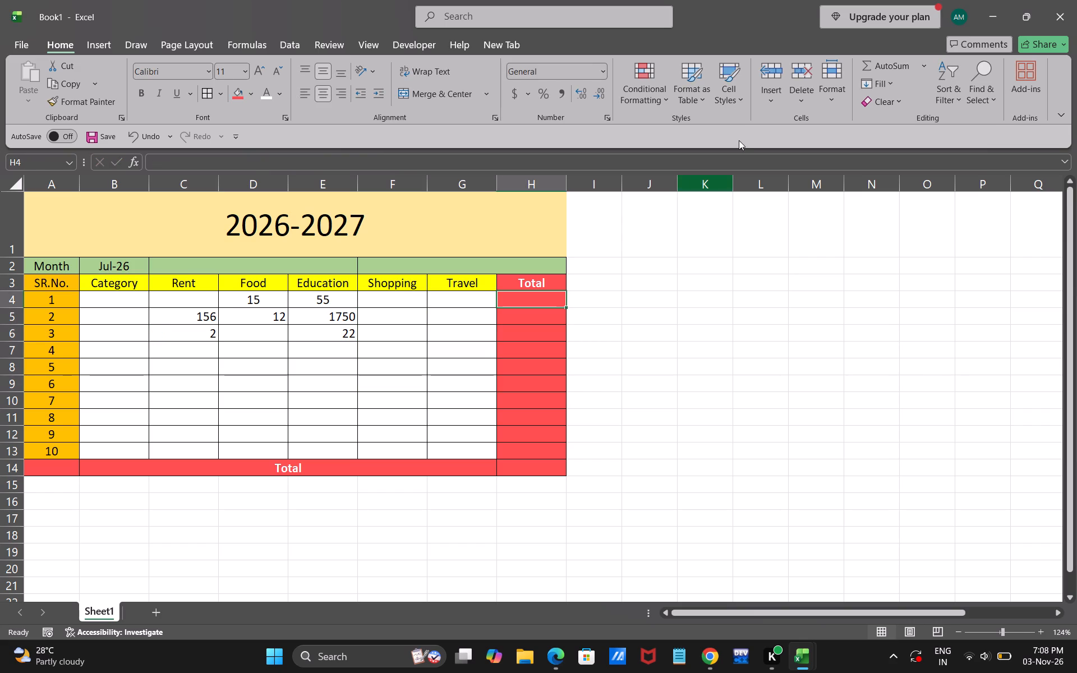
left_click(885, 64)
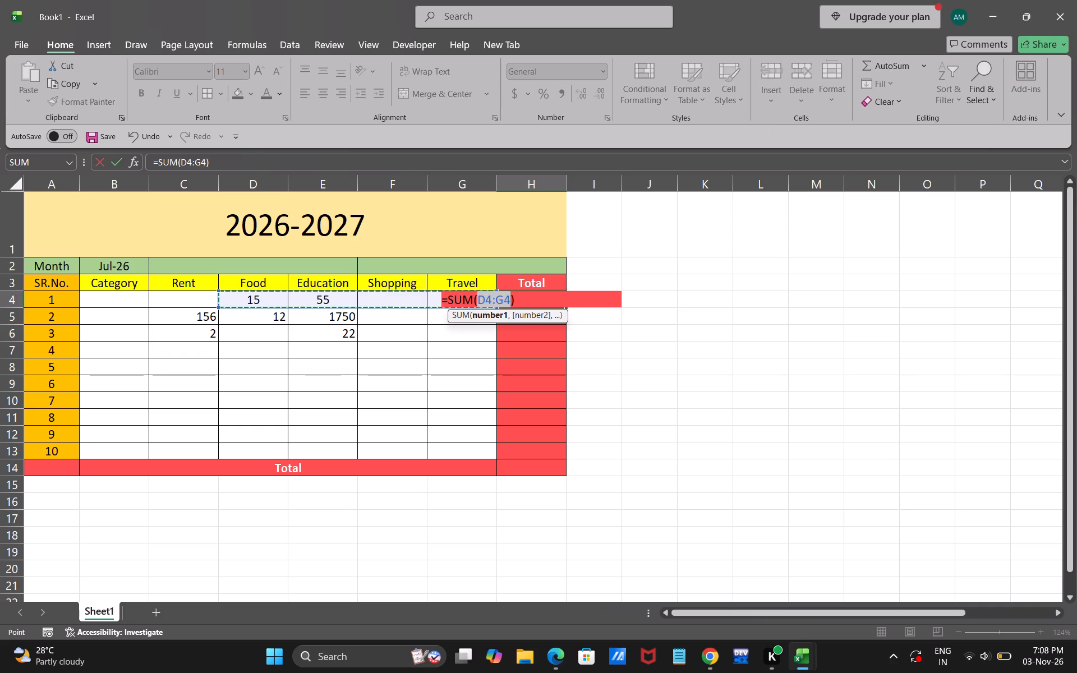
left_click(178, 299)
left_click_drag(178, 299, 460, 298)
key("Return")
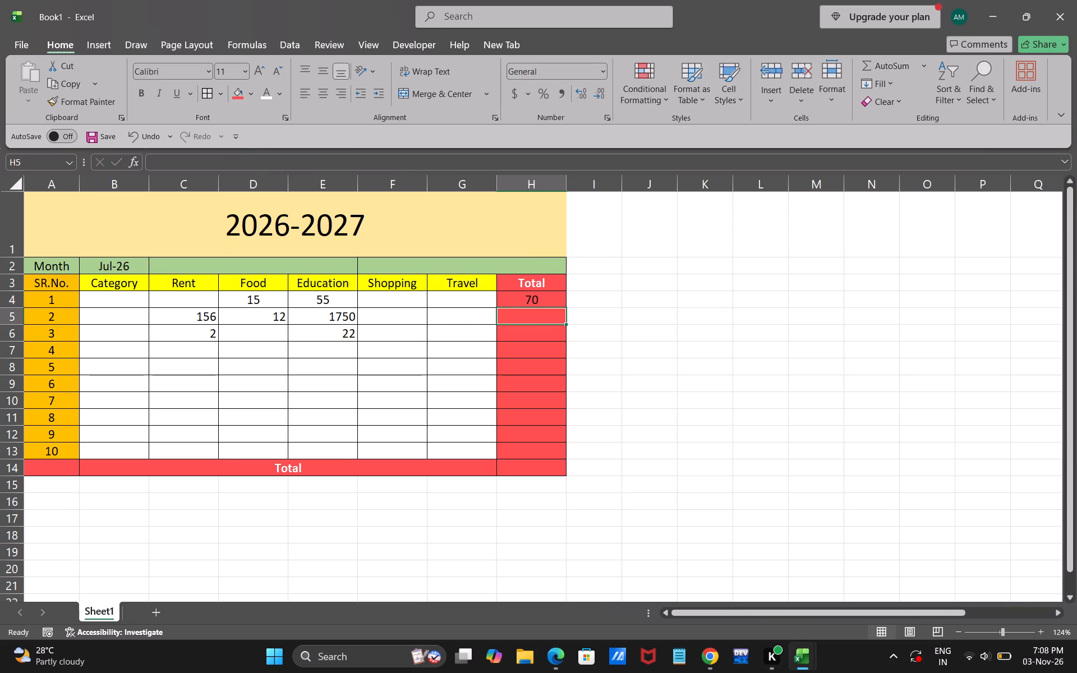
Fill the H4 sum formula down the Total column through H14.
left_click(555, 297)
double_click(567, 307)
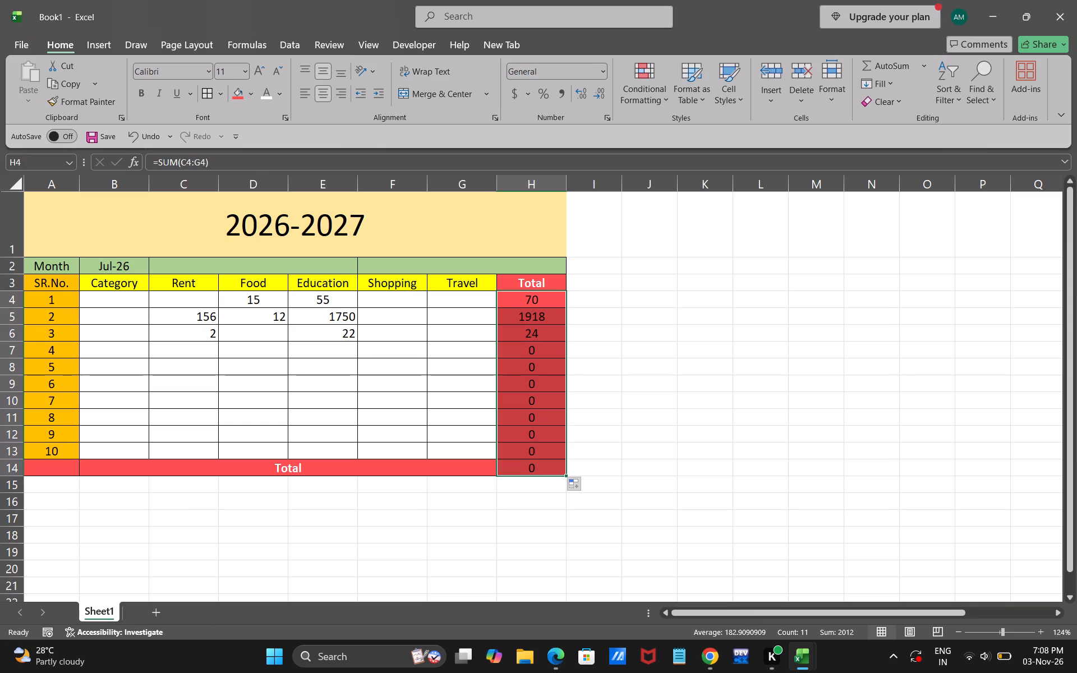
Replace the formula in H14 with an AutoSum of the row totals H4:H13.
left_click(532, 465)
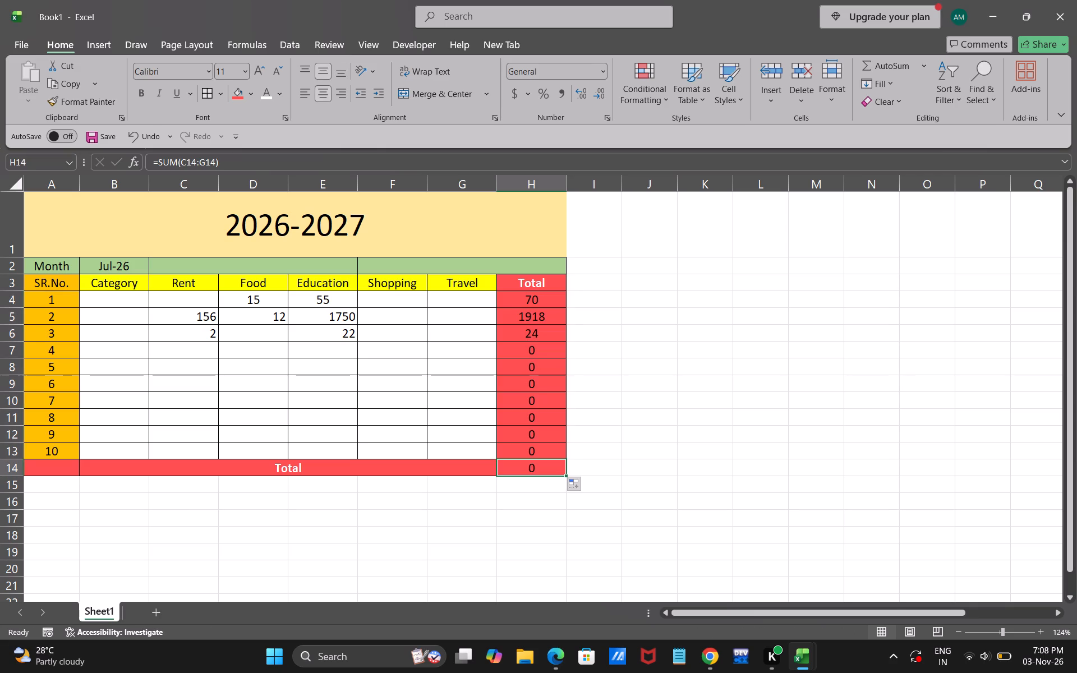
left_click(877, 59)
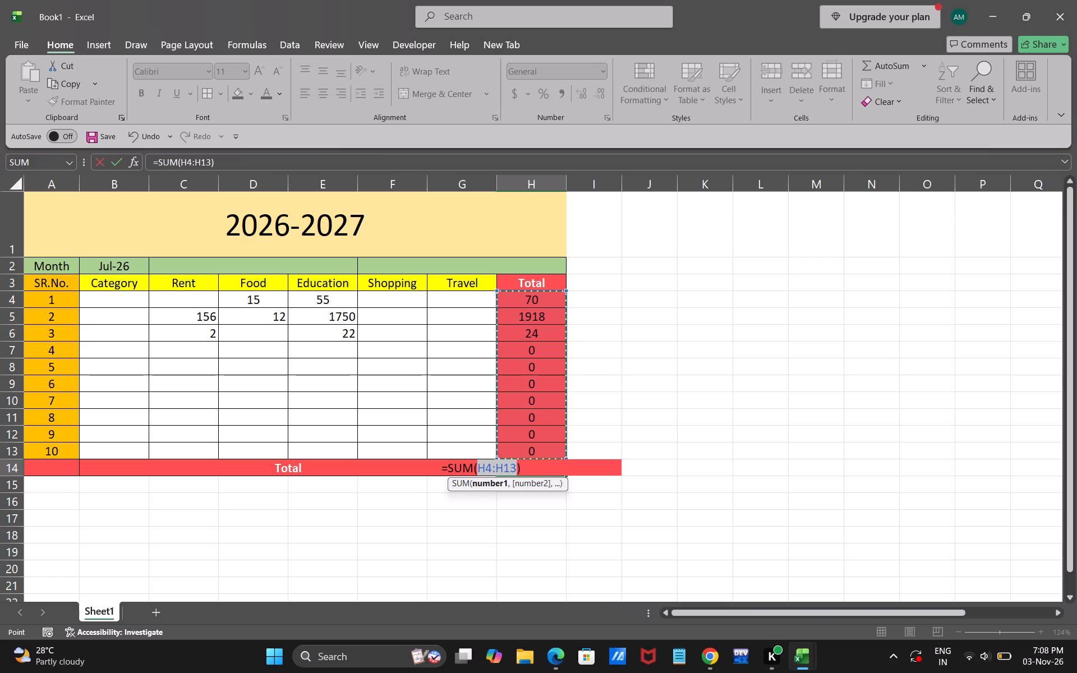
left_click(882, 68)
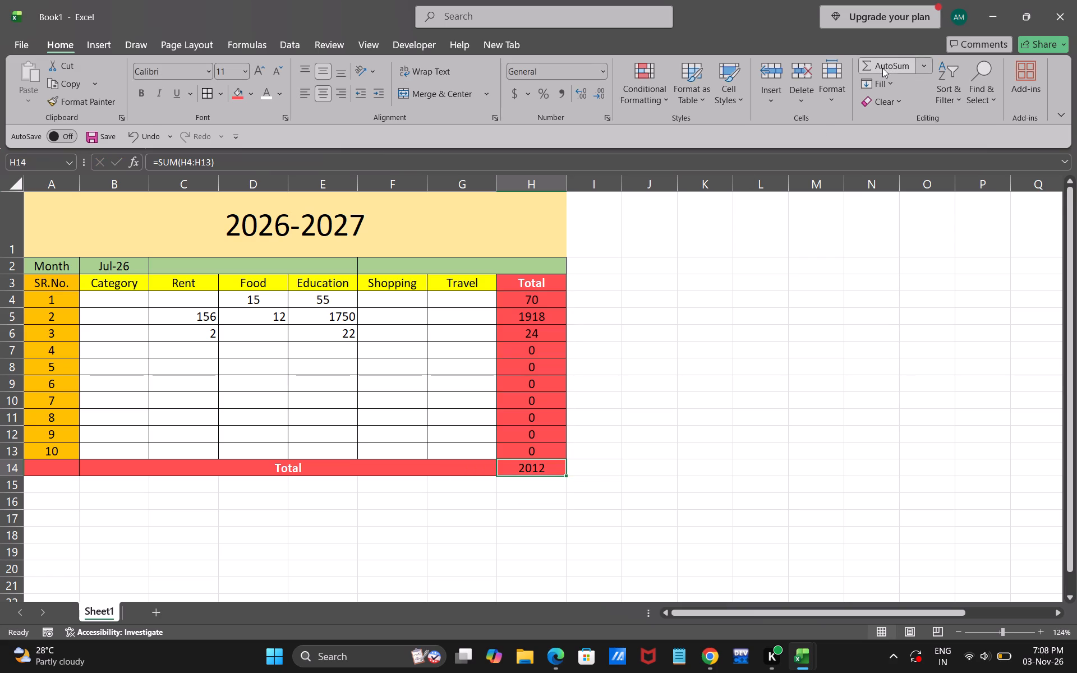
left_click(667, 323)
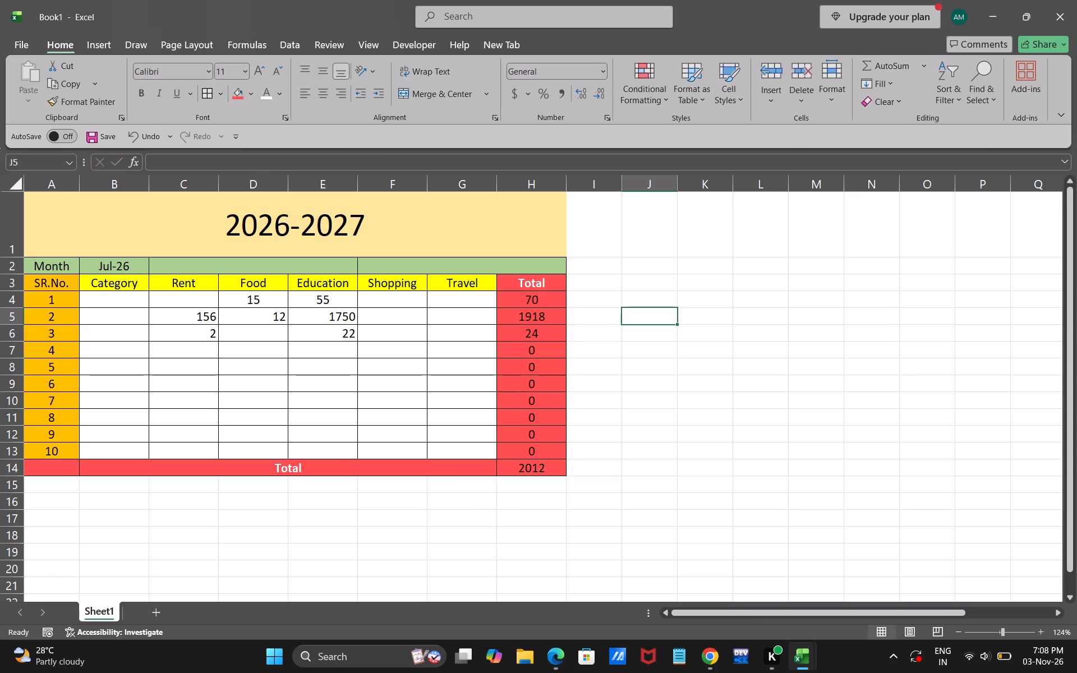
Clear the Total label from the merged cell in bottom row 14.
left_click(293, 474)
key("Delete")
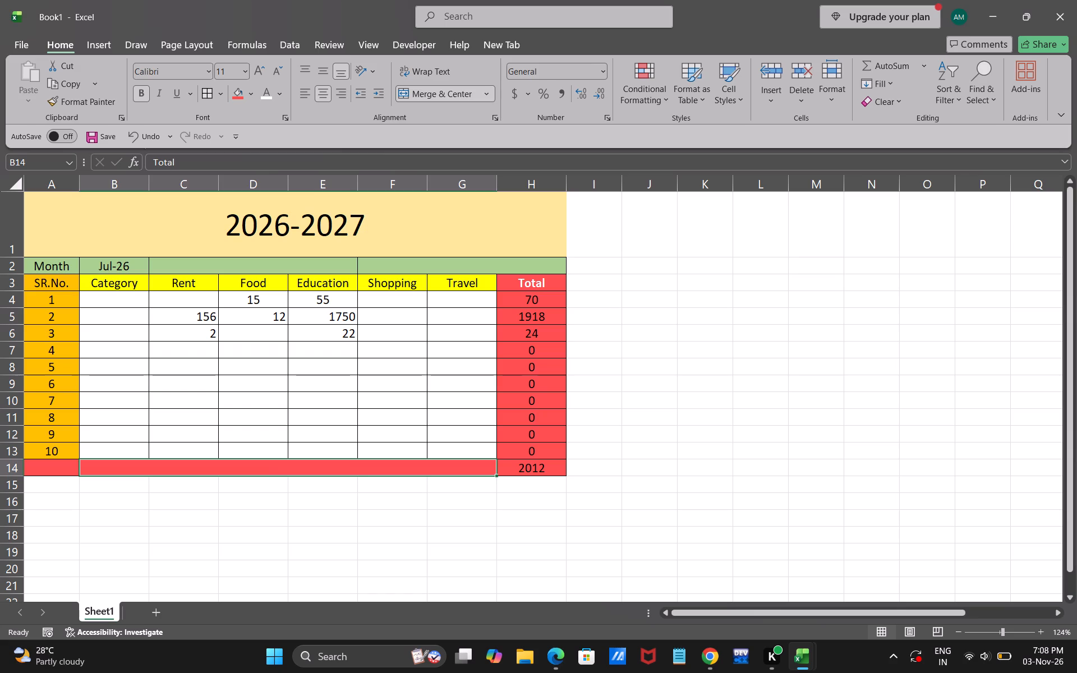
left_click(316, 503)
Unmerge the blank coral cell in row 14 back into the individual cells B14:G14.
left_click(114, 469)
left_click(436, 94)
left_click(164, 488)
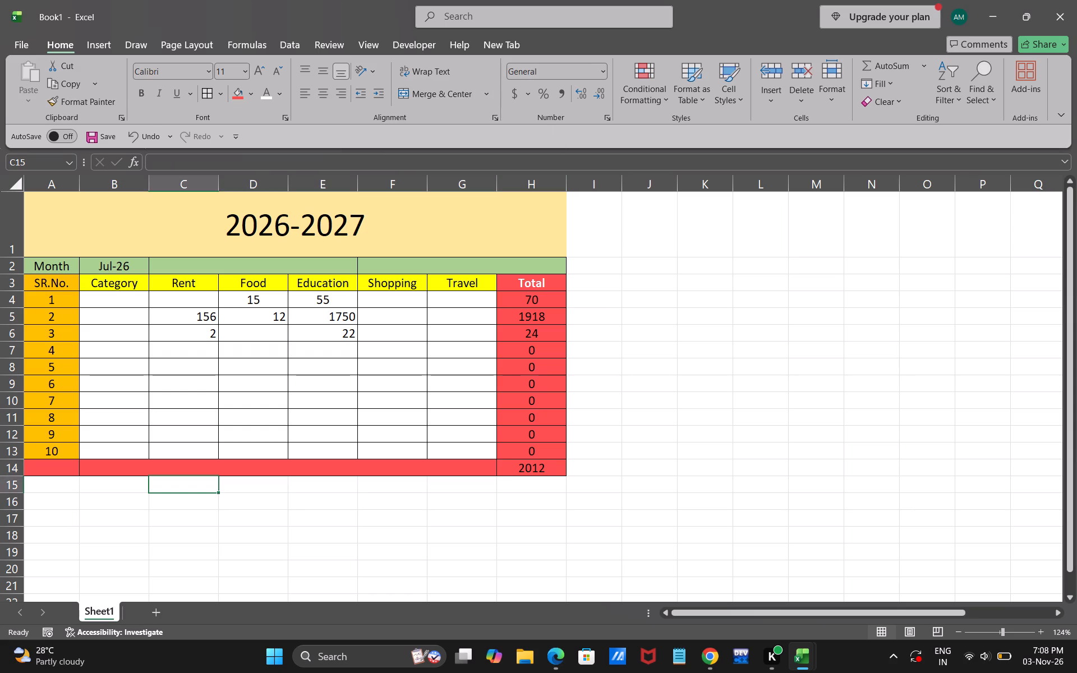
Apply all borders to the unmerged coral cells B14:G14 in the bottom row.
left_click_drag(115, 469, 431, 454)
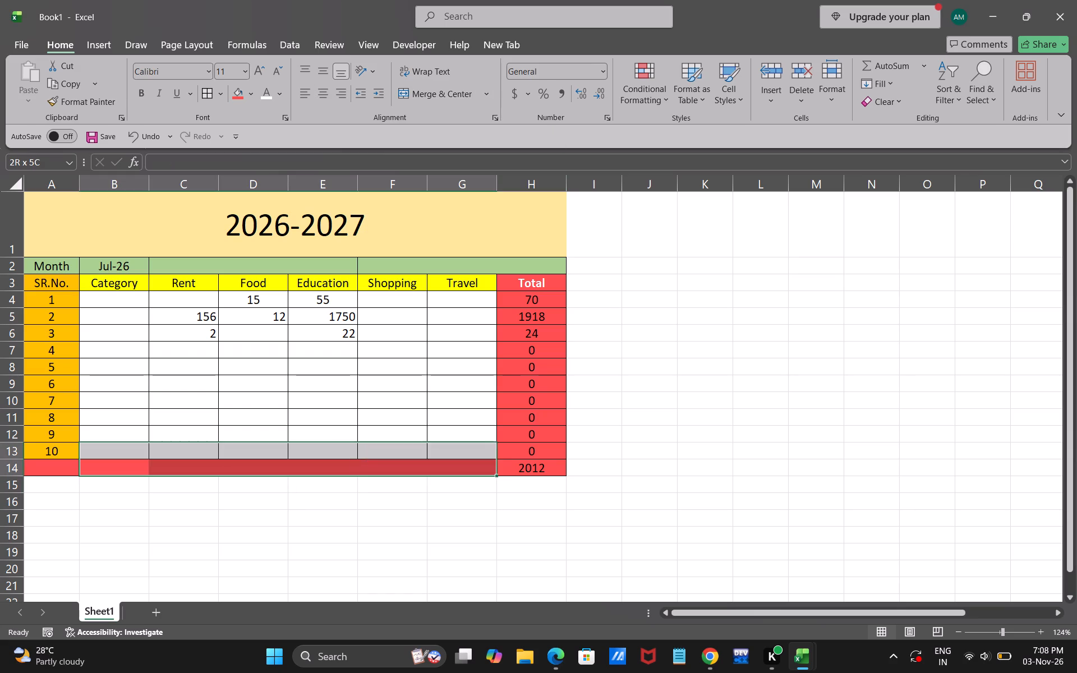
left_click_drag(431, 454, 464, 462)
left_click(208, 92)
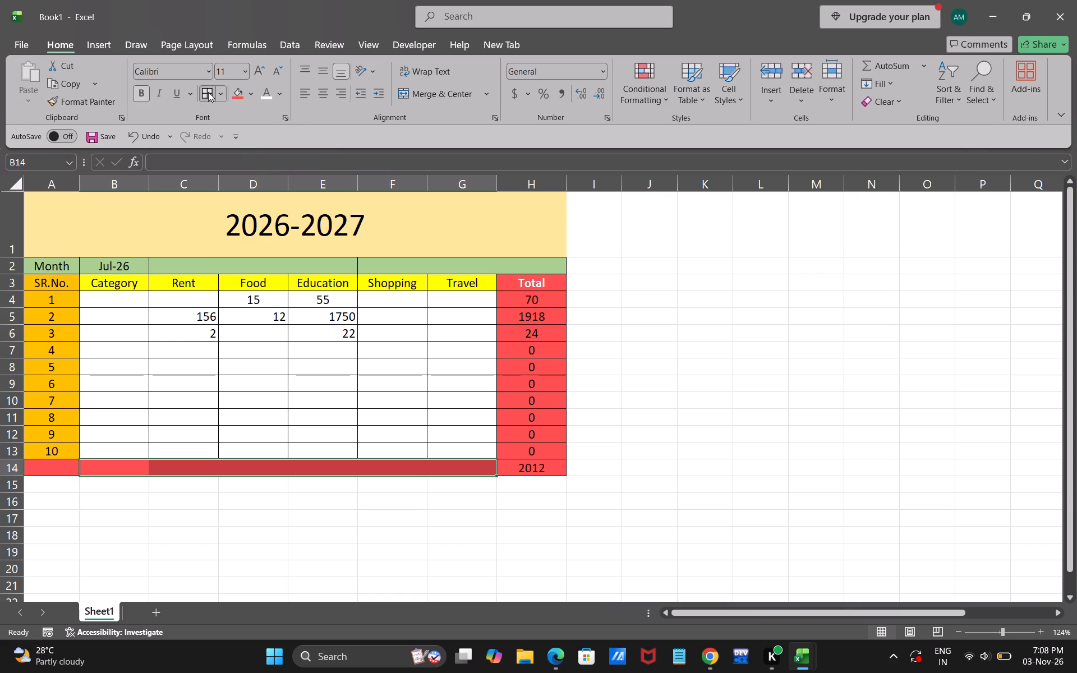
Enter an AutoSum formula in B14 that totals the Category column range B4:B13.
left_click(121, 467)
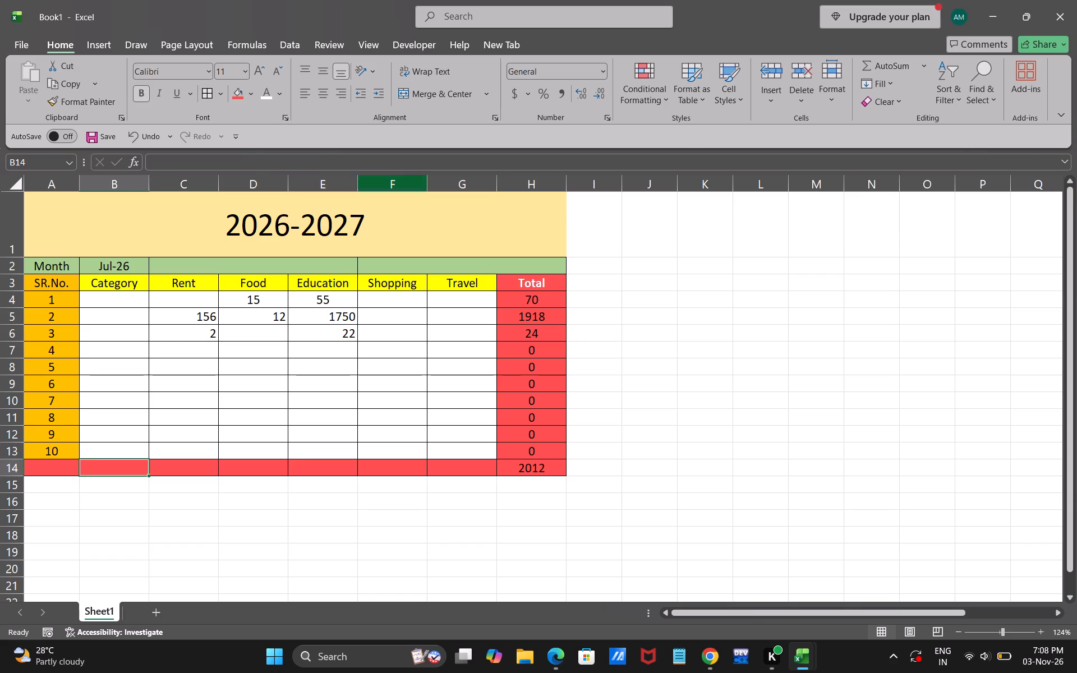
left_click(884, 67)
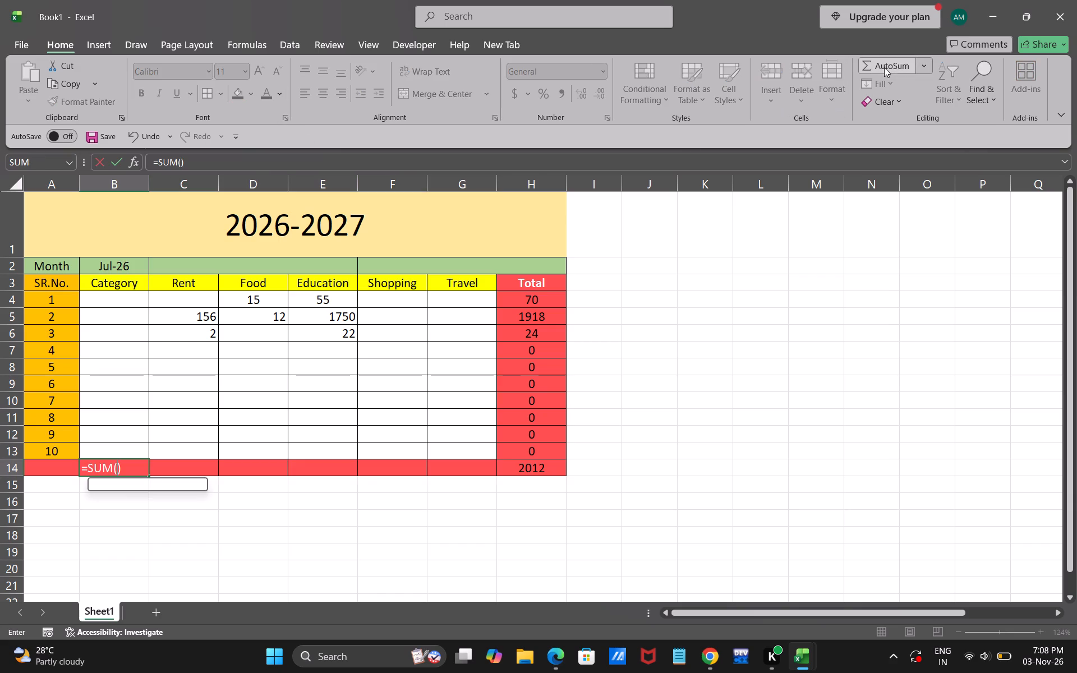
left_click_drag(117, 302, 111, 445)
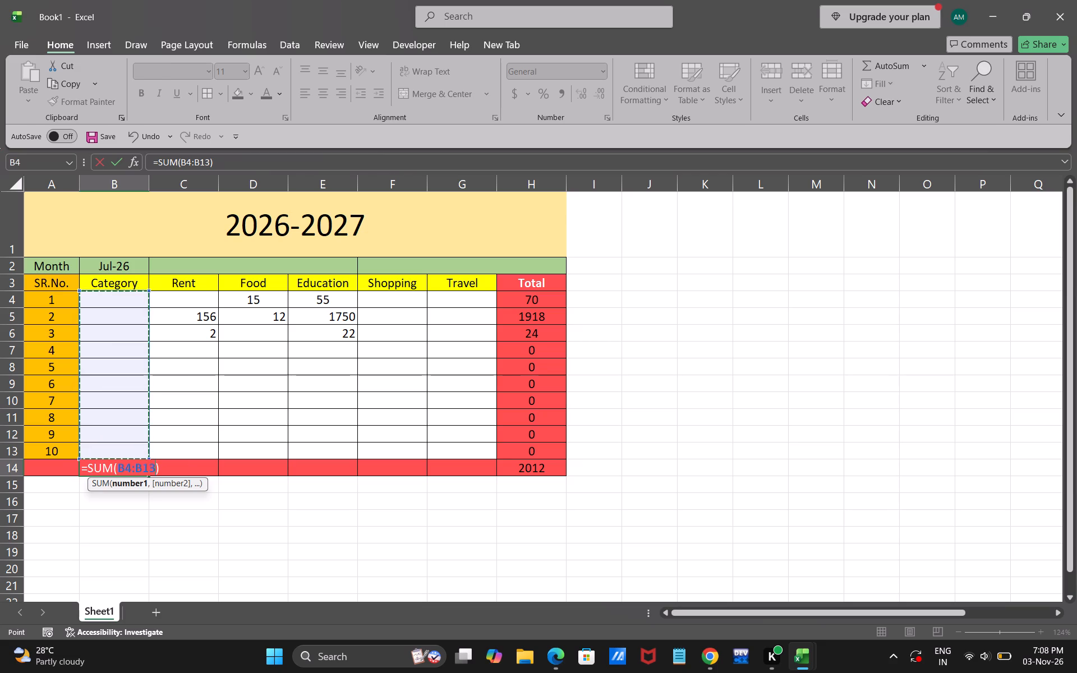
key("Return")
Fill the B14 sum formula across the bottom coral row through G14.
left_click(131, 470)
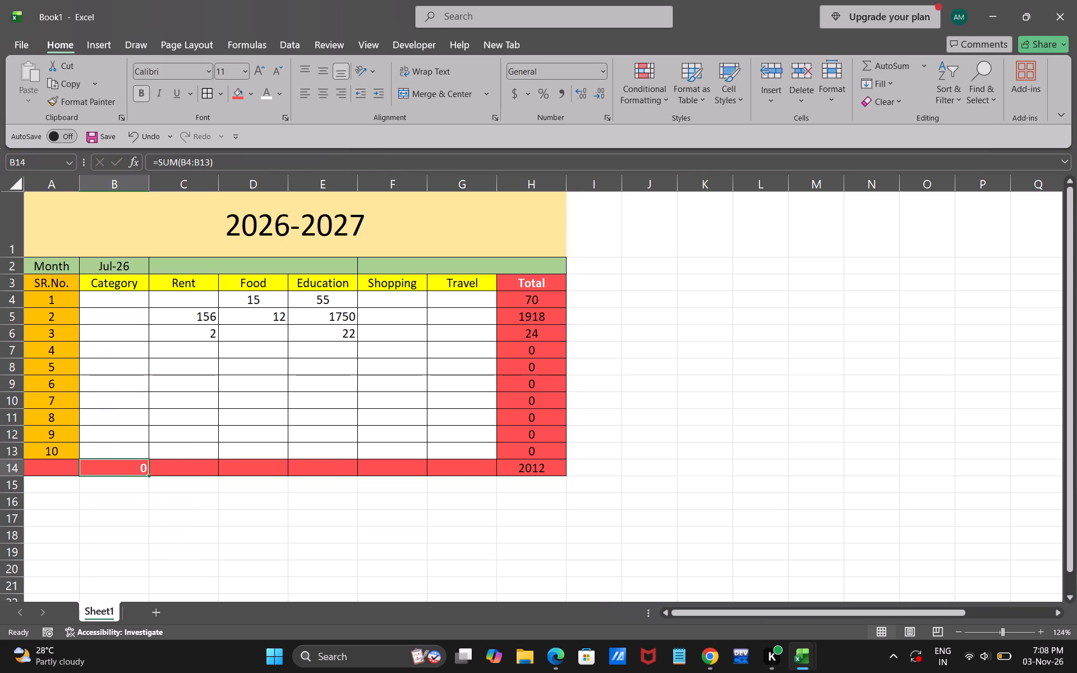
left_click_drag(149, 477, 210, 475)
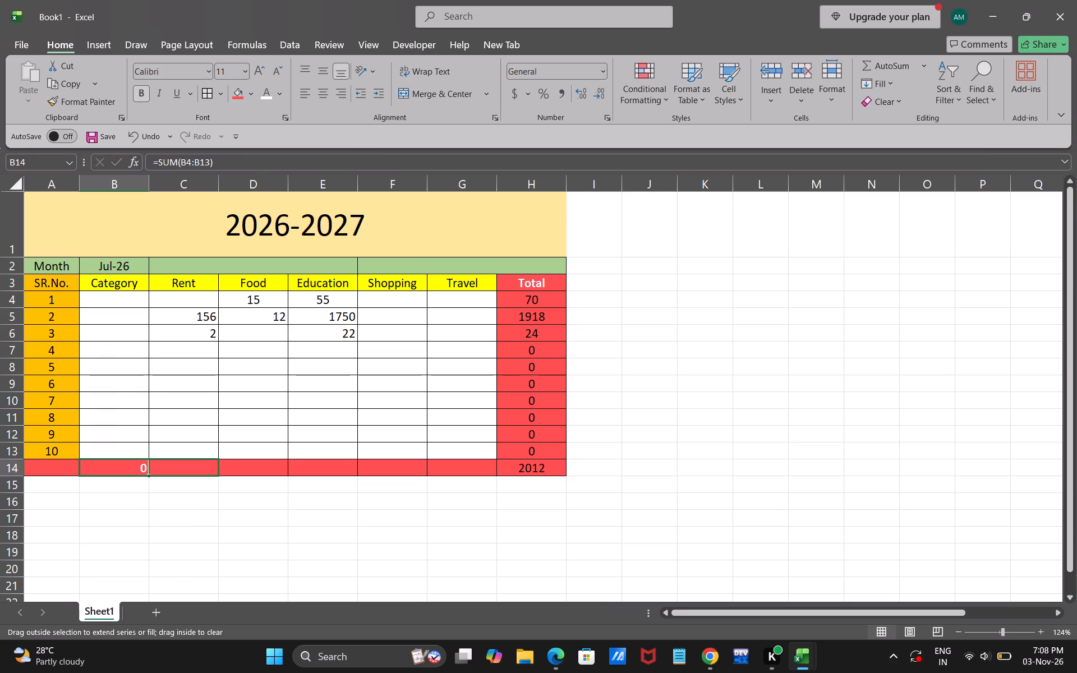
left_click_drag(210, 475, 475, 475)
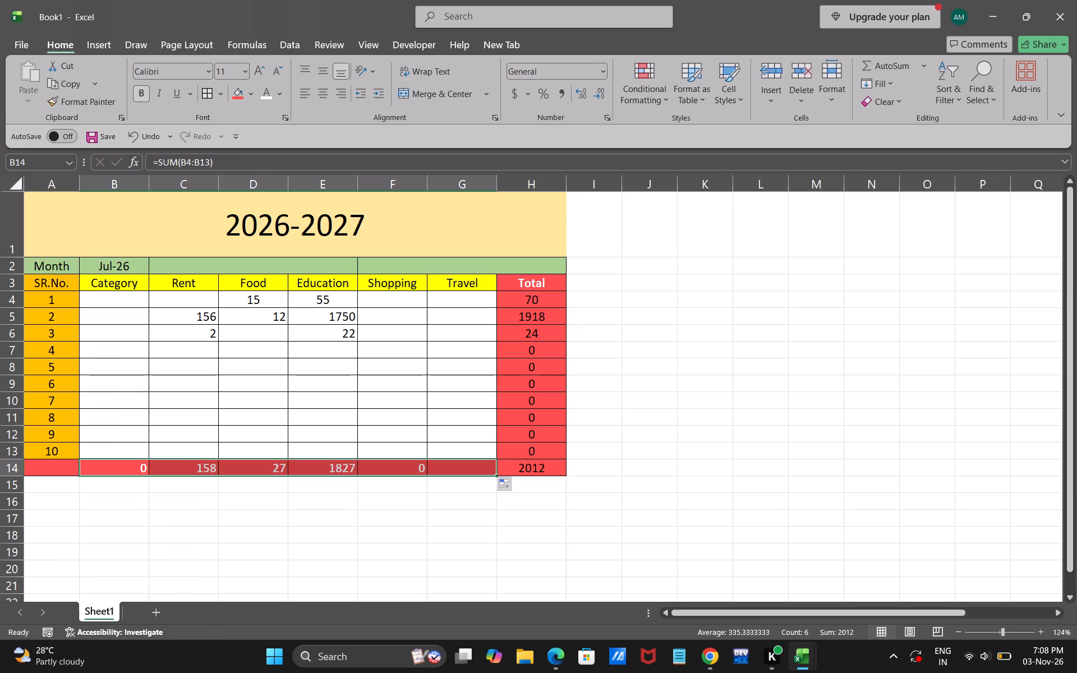
left_click(374, 518)
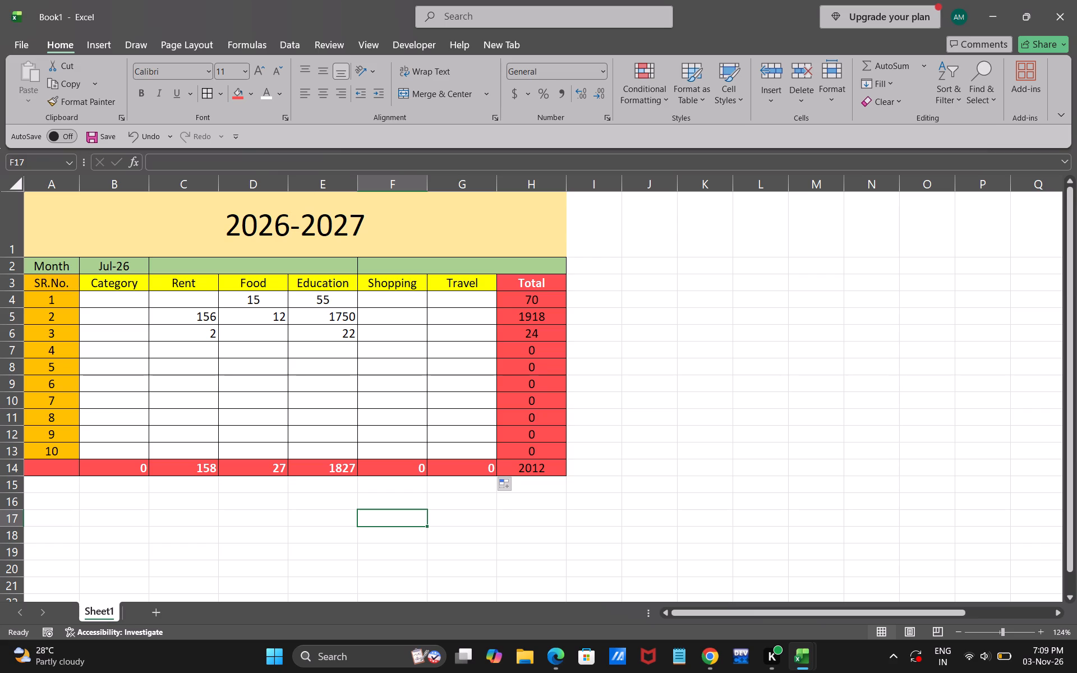
Open the Month dropdown list in cell B2.
left_click(123, 265)
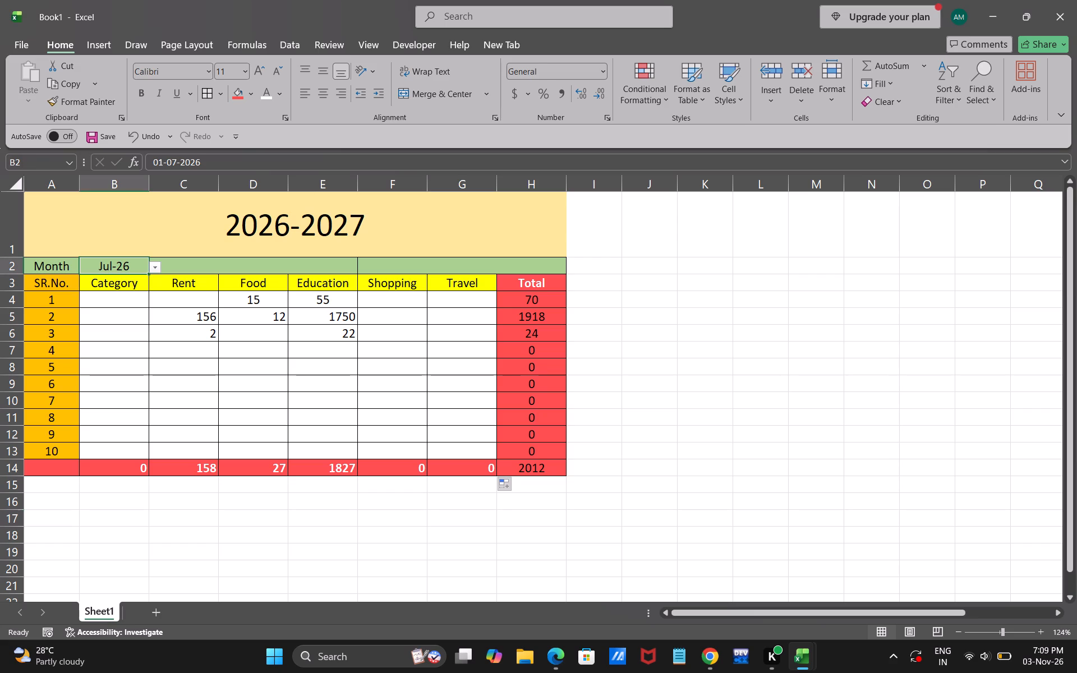
left_click(154, 267)
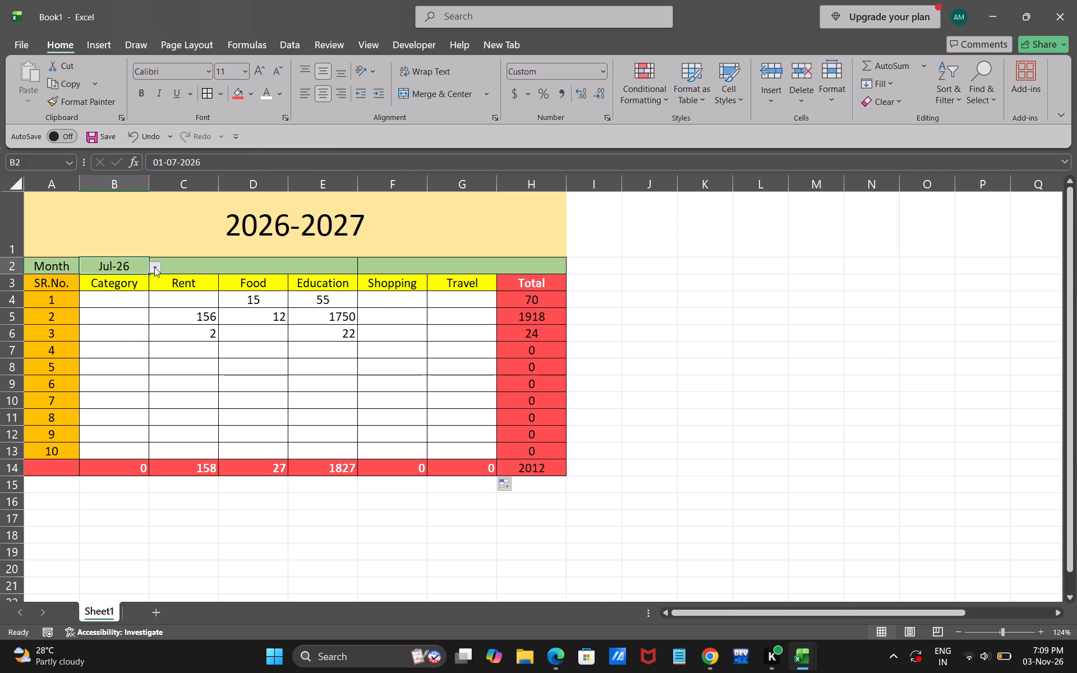
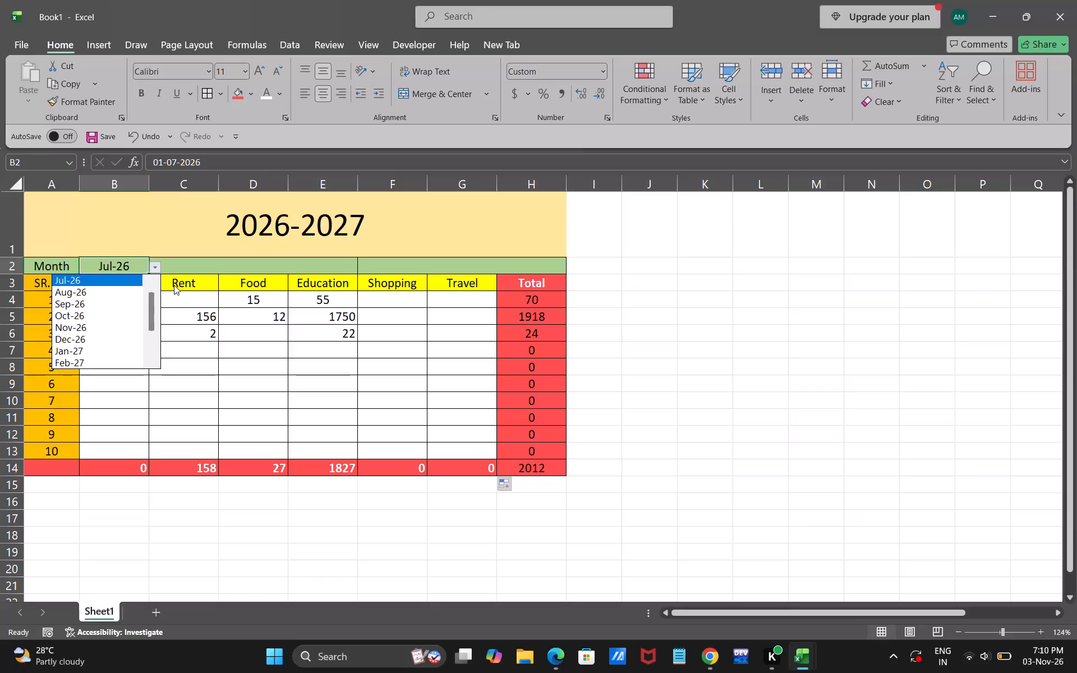
Change the Rent column header in C3 to Room Rent.
triple_click(171, 280)
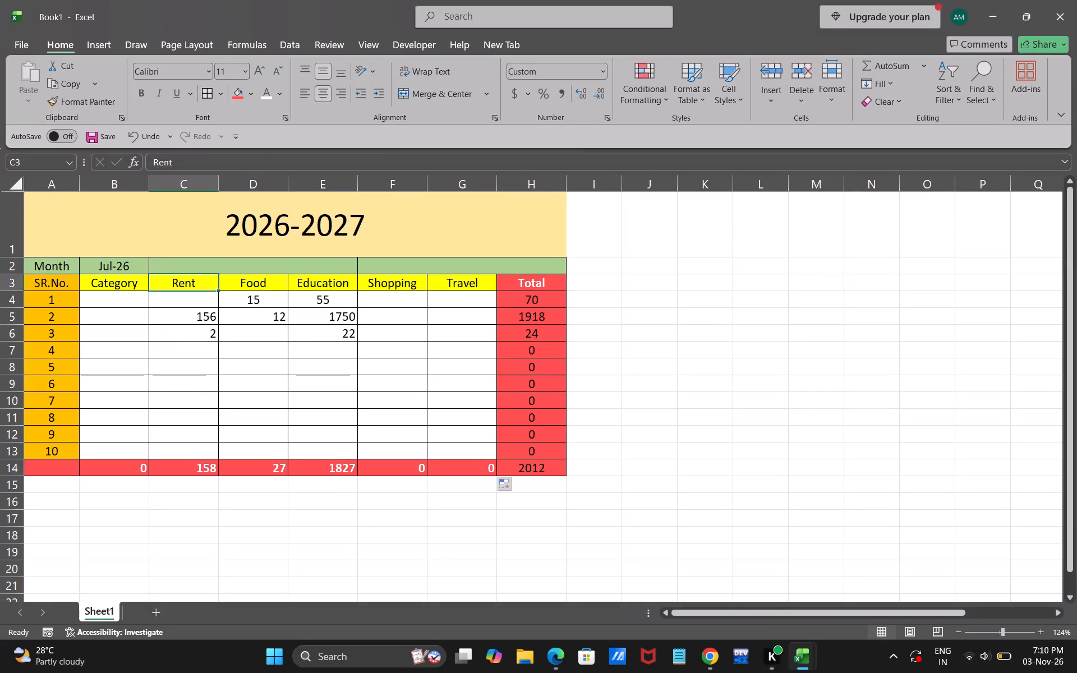
type("Room")
key("space")
left_click(240, 425)
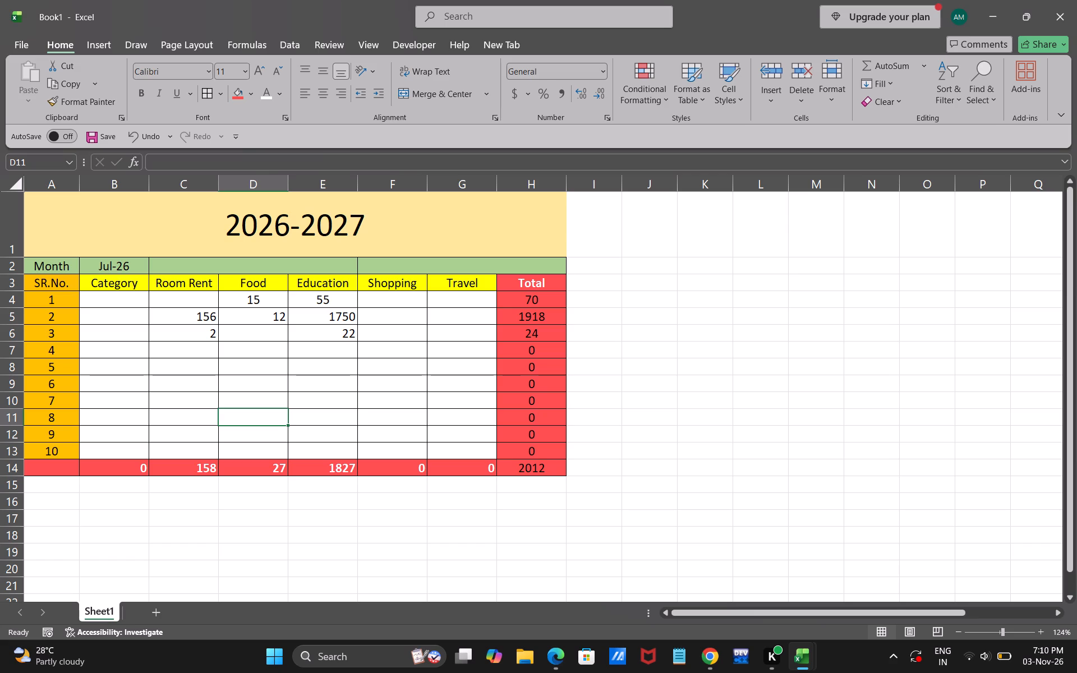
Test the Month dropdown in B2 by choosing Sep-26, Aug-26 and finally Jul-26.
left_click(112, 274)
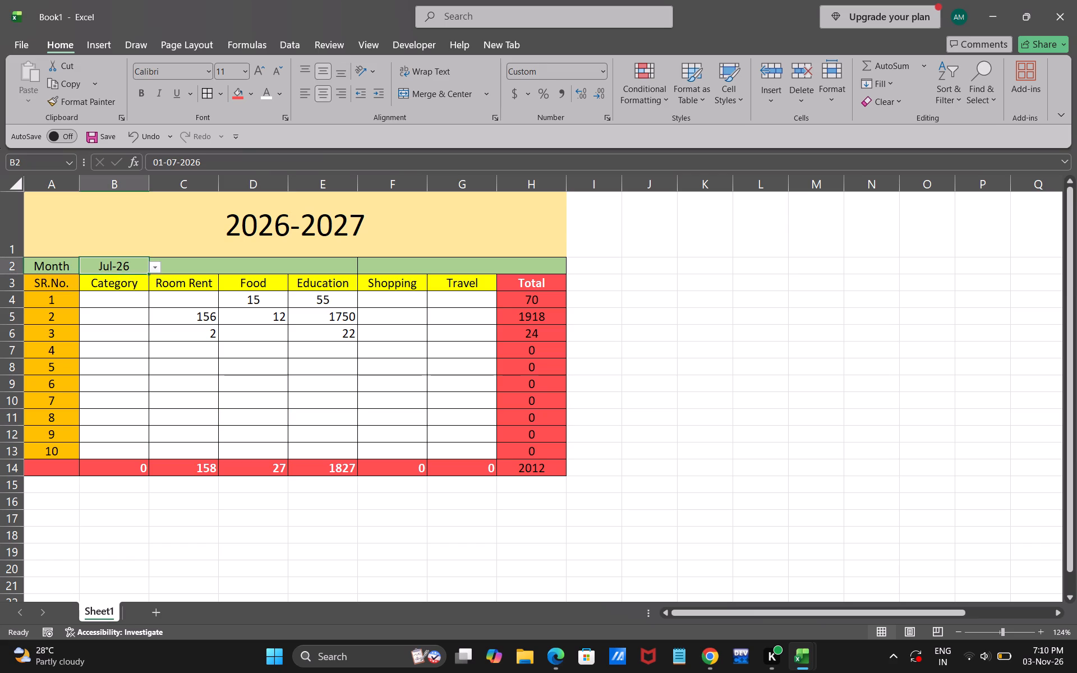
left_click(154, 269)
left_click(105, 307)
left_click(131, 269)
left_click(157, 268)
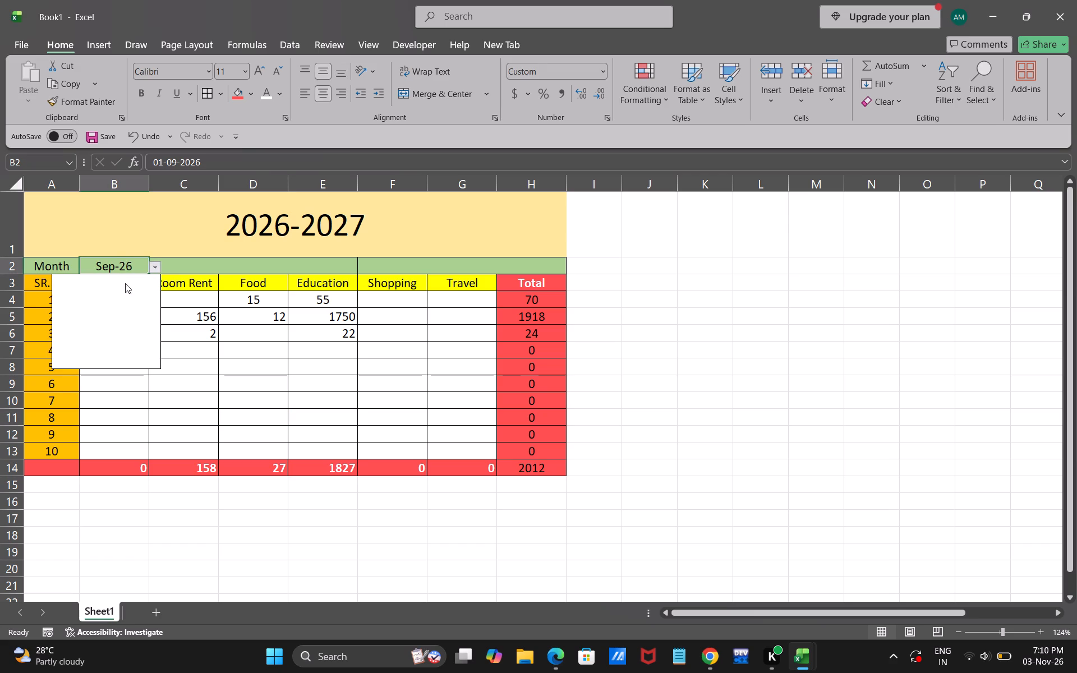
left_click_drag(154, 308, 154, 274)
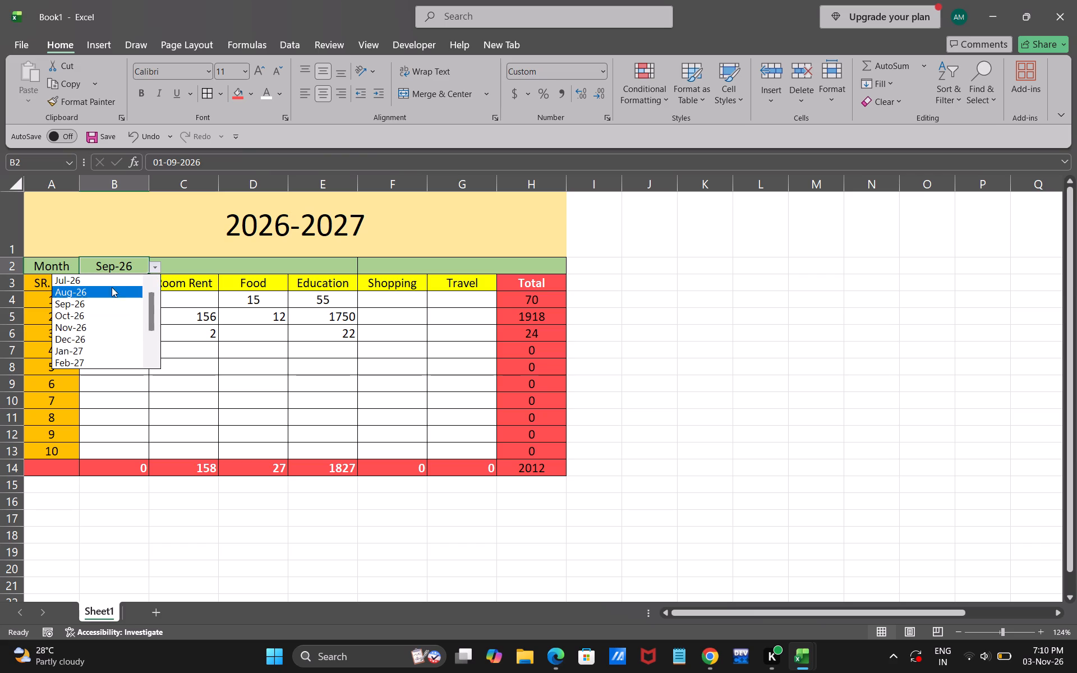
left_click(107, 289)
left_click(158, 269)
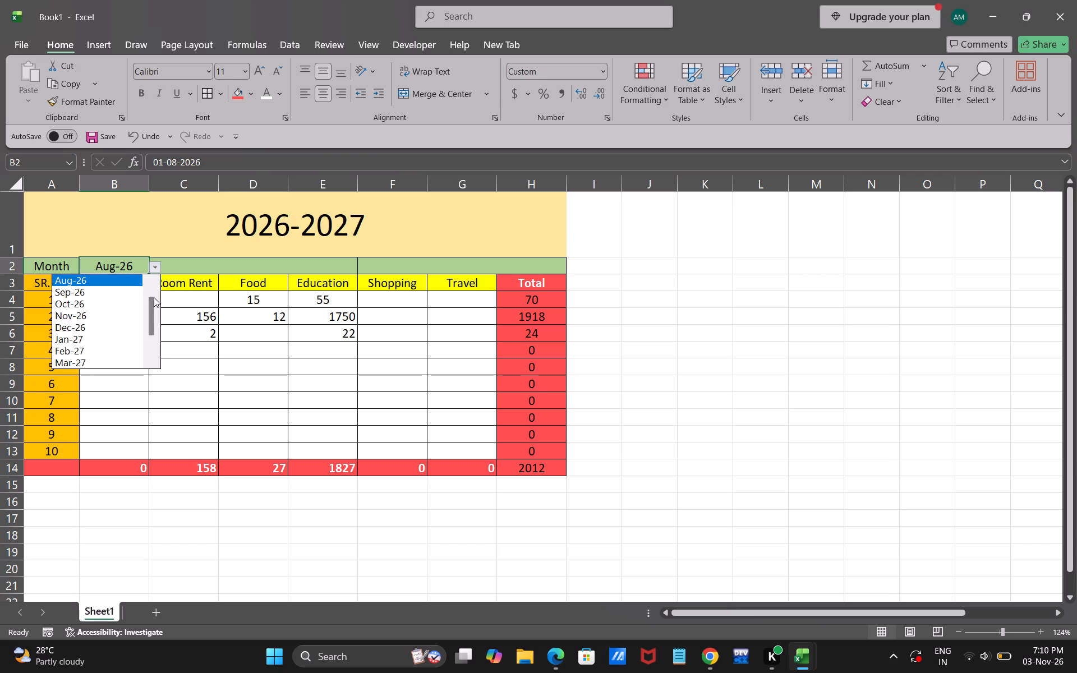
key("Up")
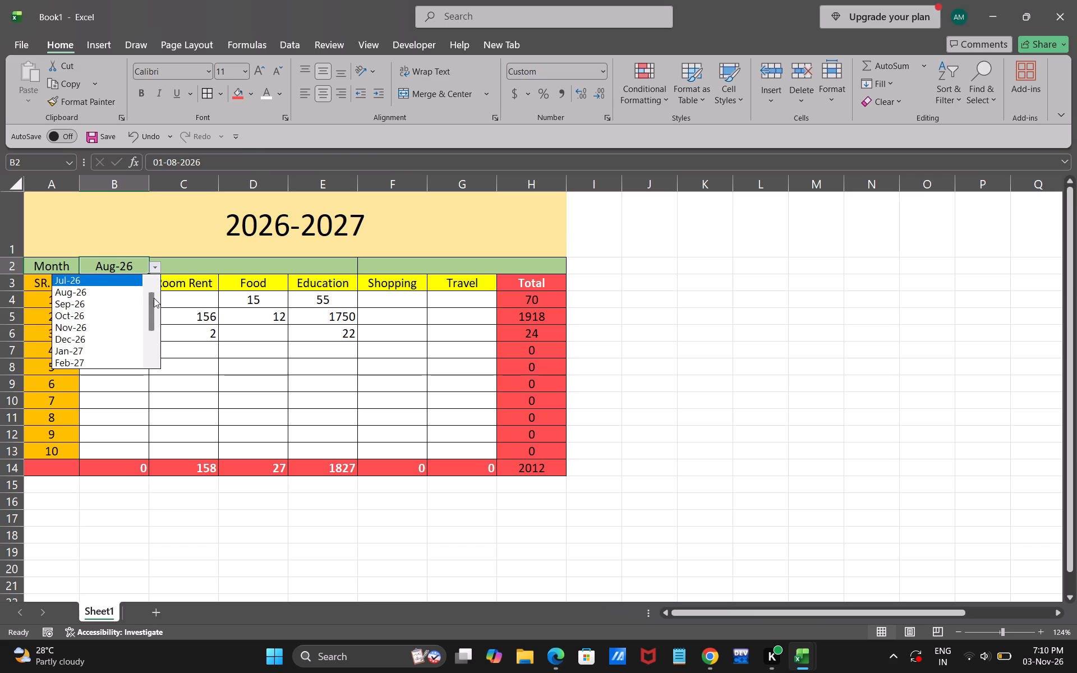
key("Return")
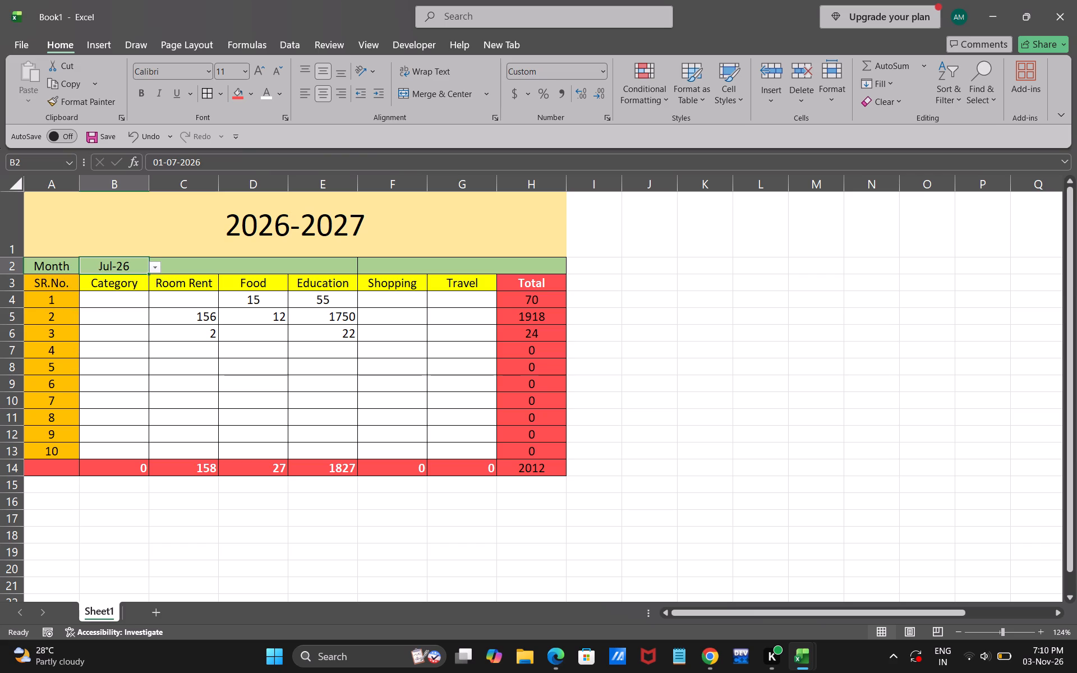
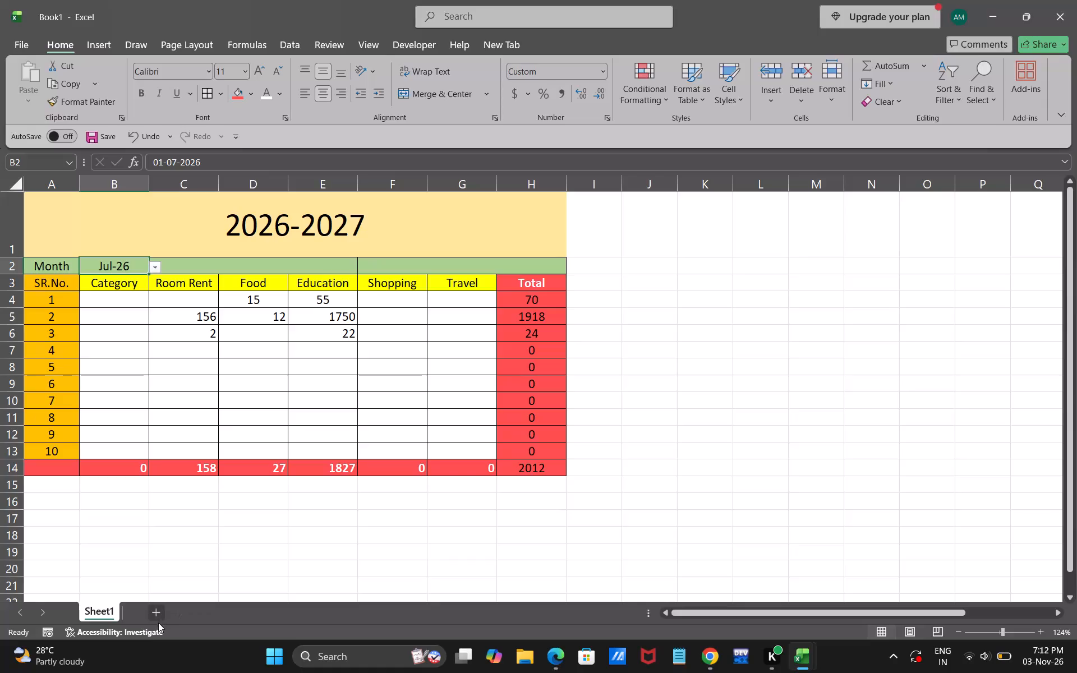
Add a new worksheet to the workbook and name it Data.
left_click(157, 609)
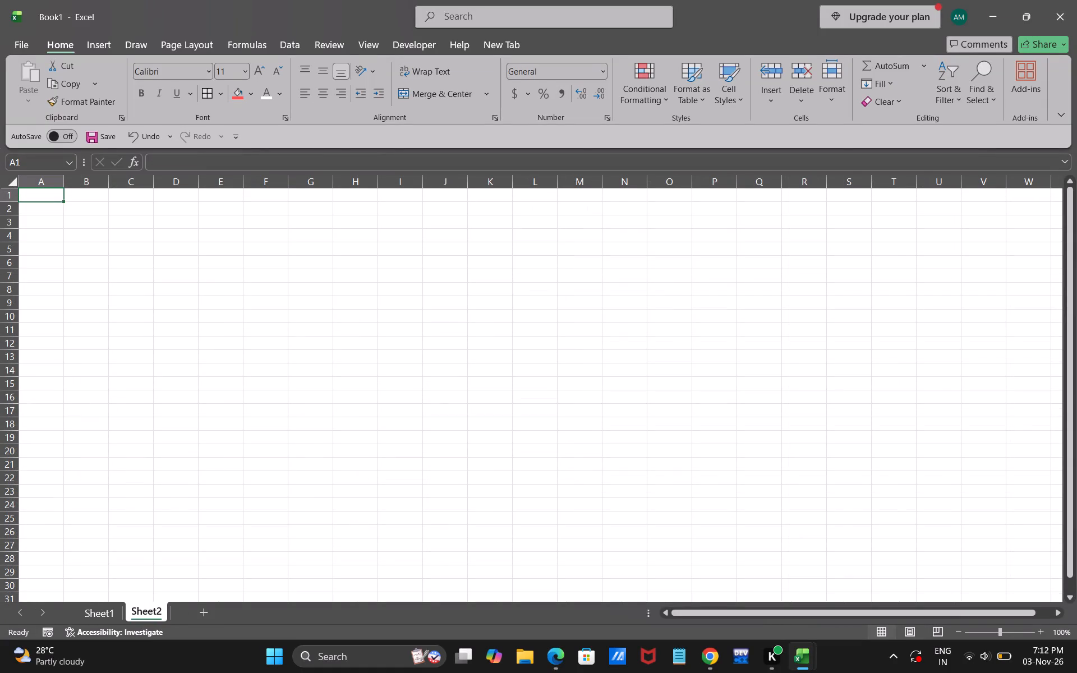
right_click(146, 606)
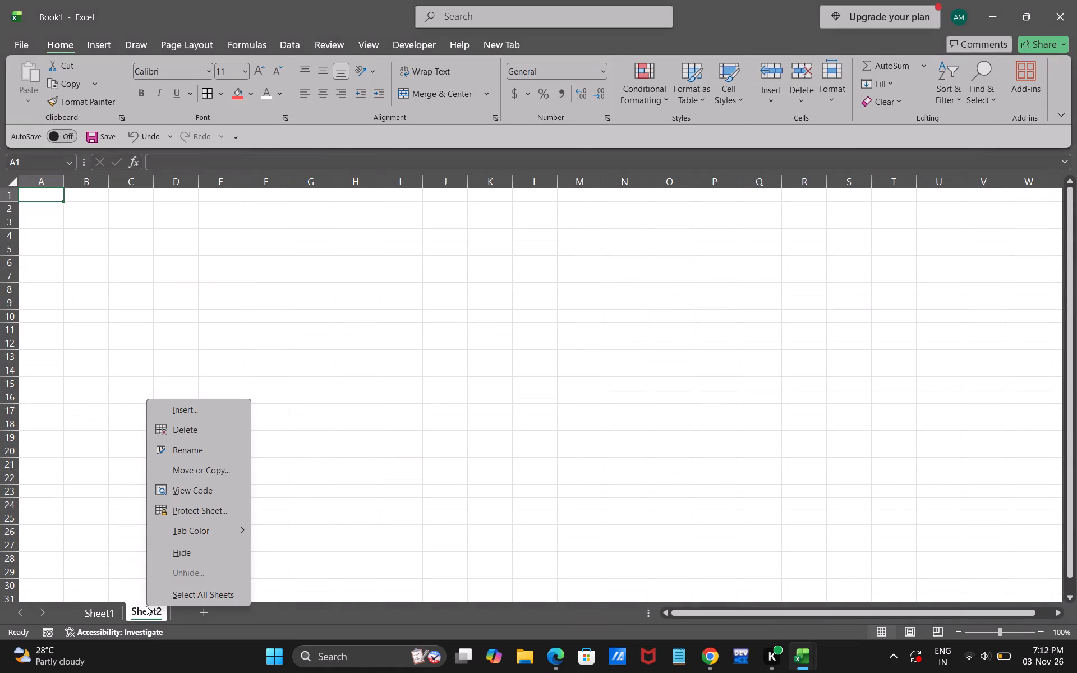
left_click(182, 444)
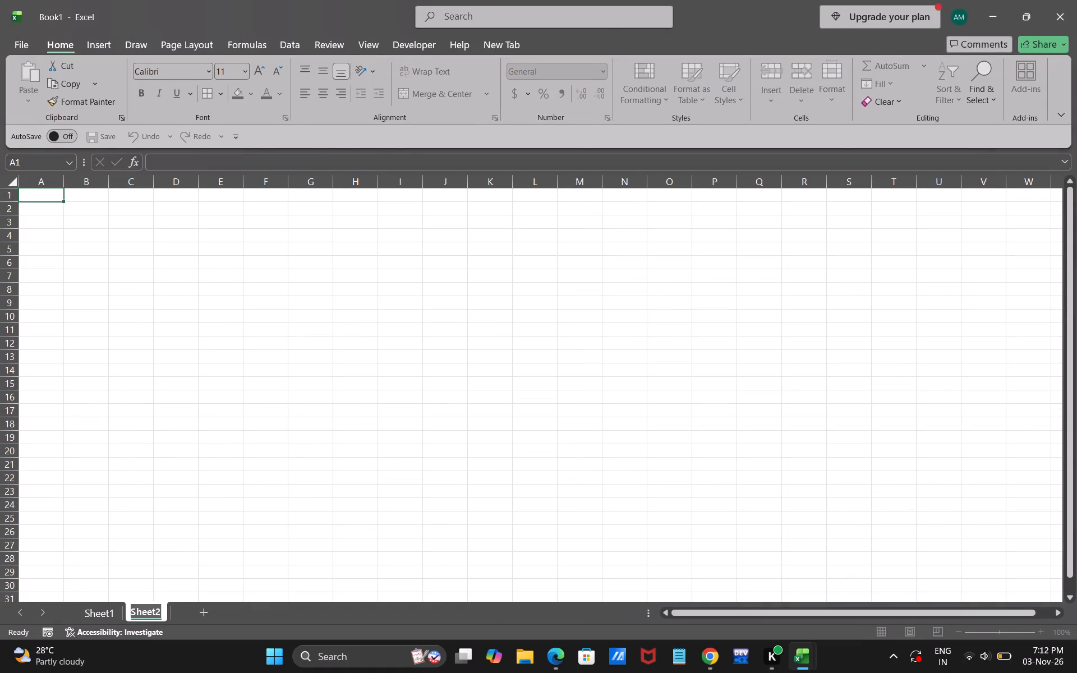
type("Dar")
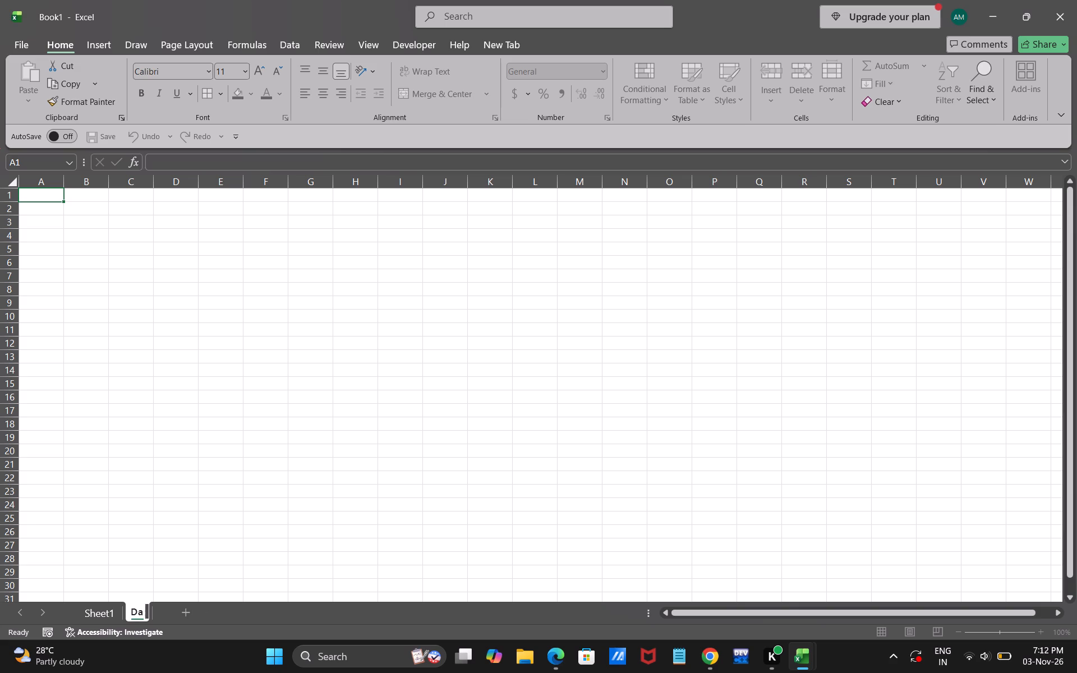
key("BackSpace")
type("ta")
left_click(209, 389)
Enter the headers Month in A1 and Sr.No. in B1 of the Data sheet.
left_click(52, 196)
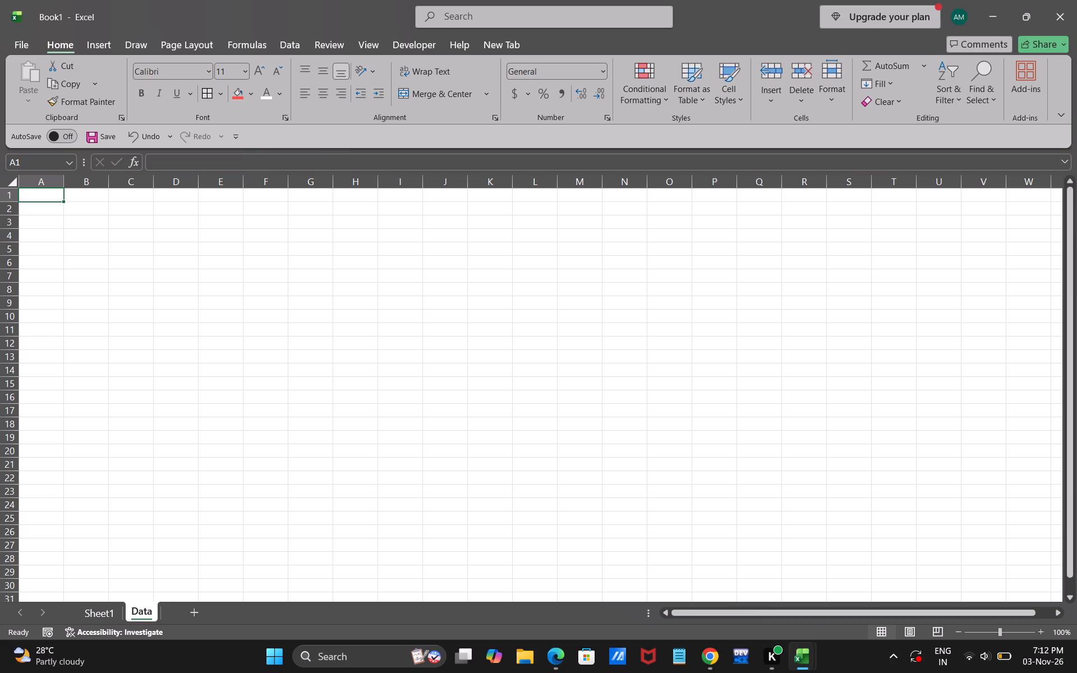
type("Mo")
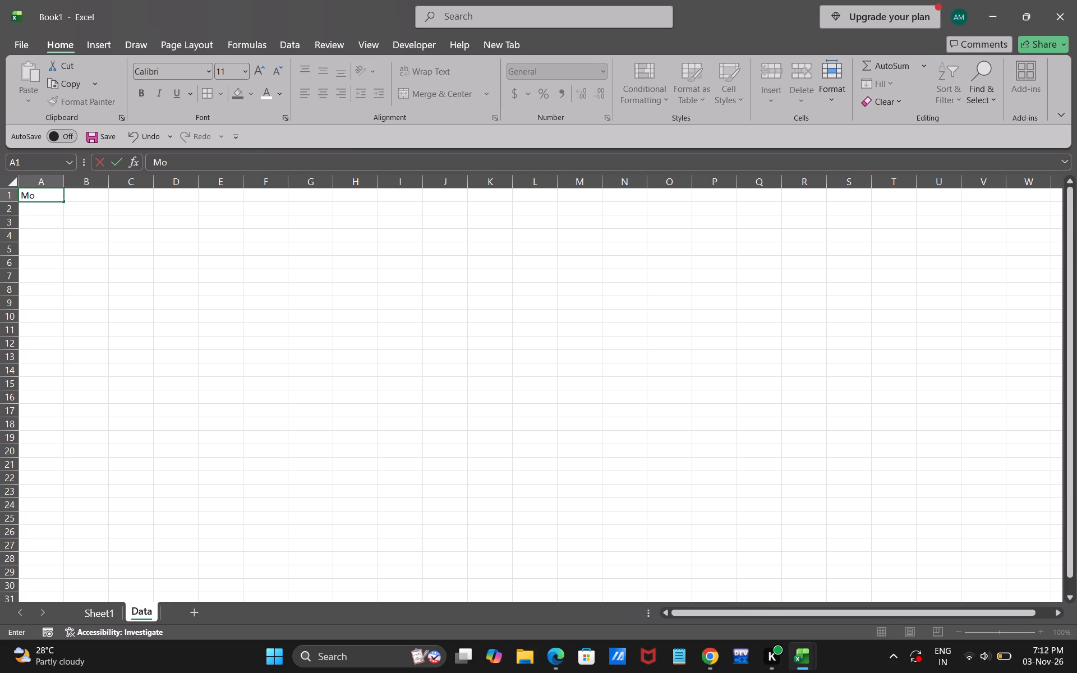
type("nt")
key("h")
key("Tab")
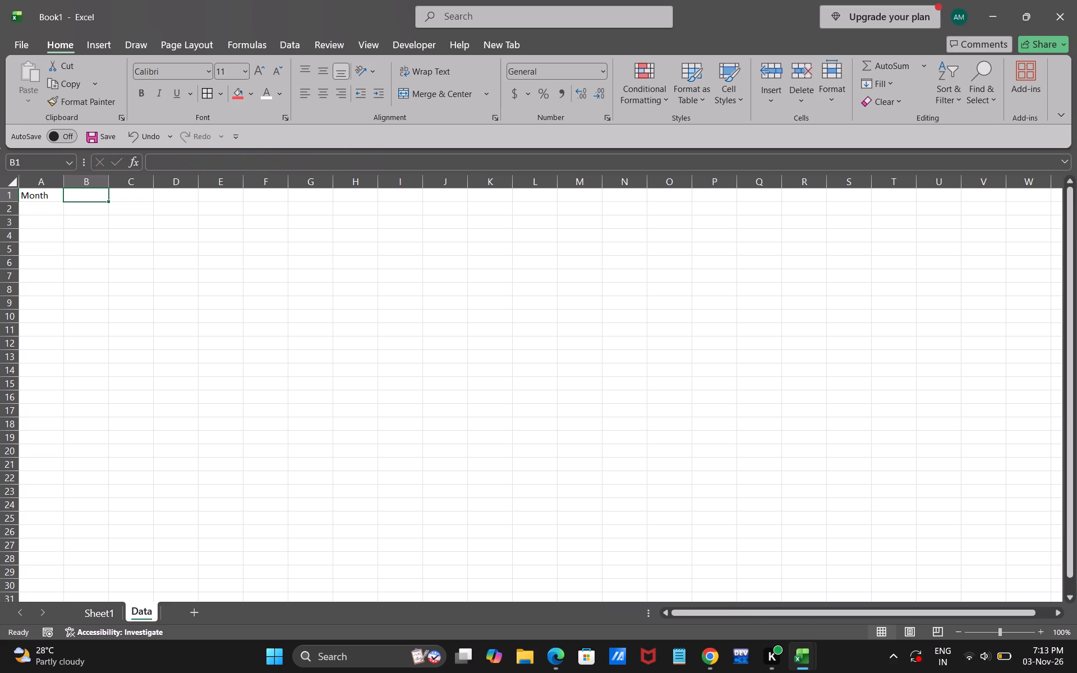
type("Sr")
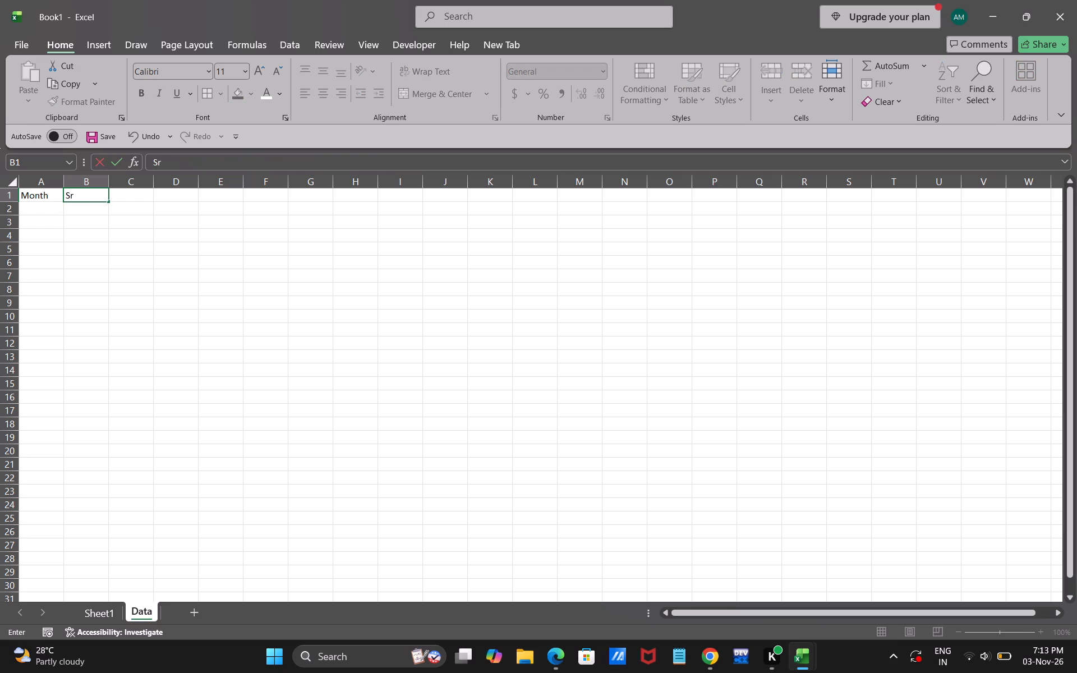
type(".")
key("space")
key("BackSpace")
type("No.")
key("Tab")
Enter the headers Rent, Food, Education and Shopping in C1 to F1 of the Data sheet.
type("Rent")
key("Tab")
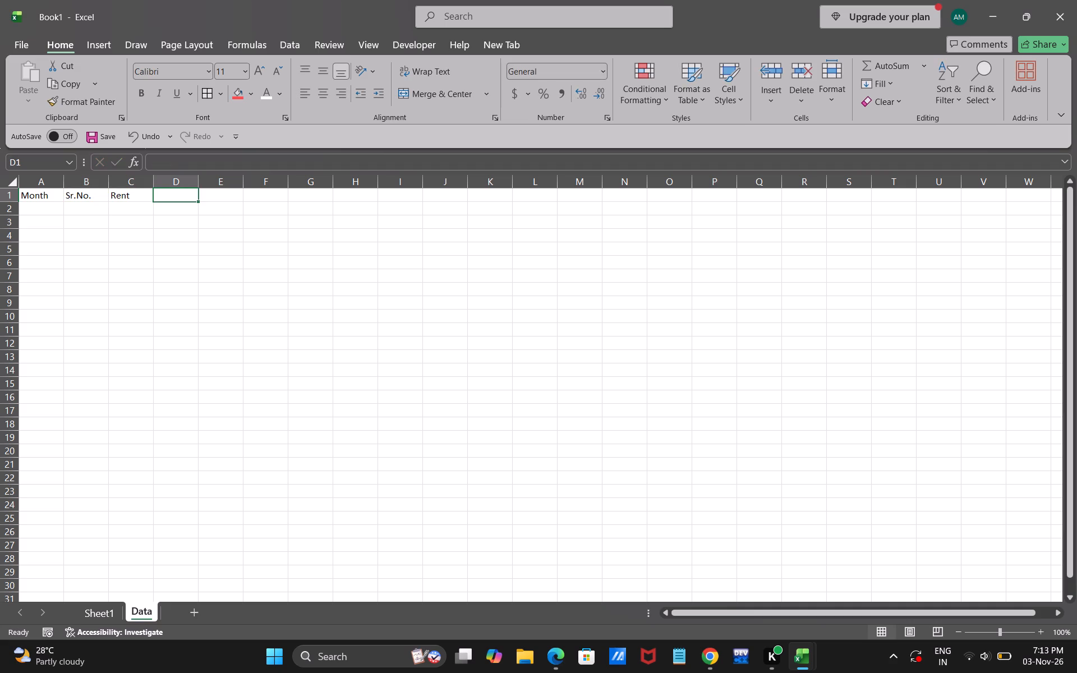
type("Food")
key("Tab")
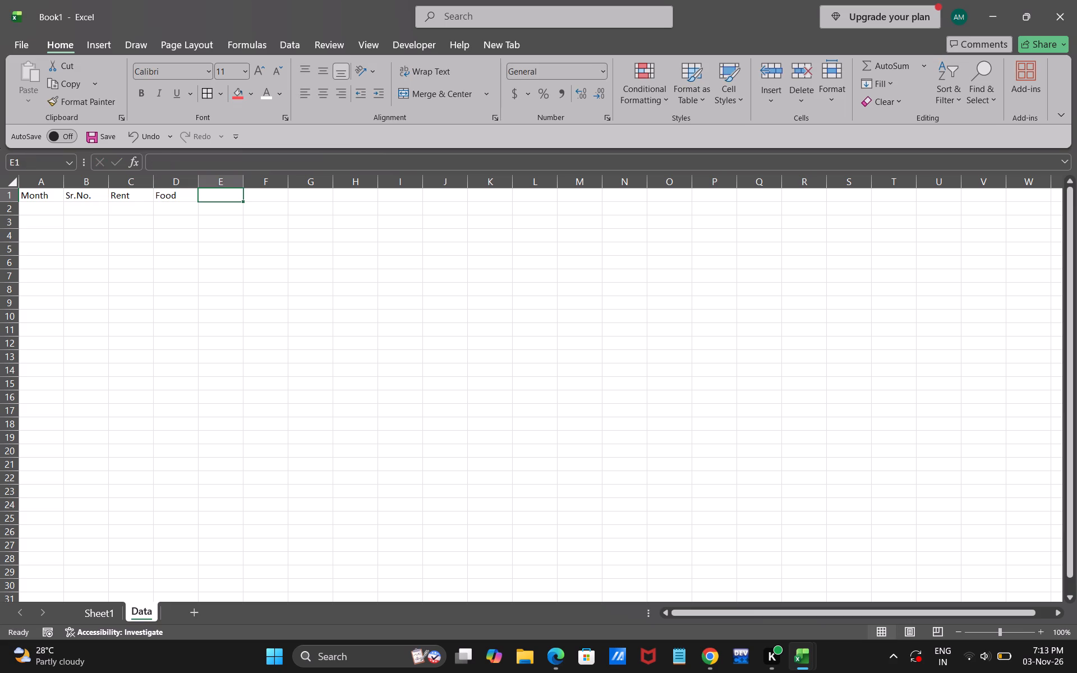
type("Educatio")
key("n")
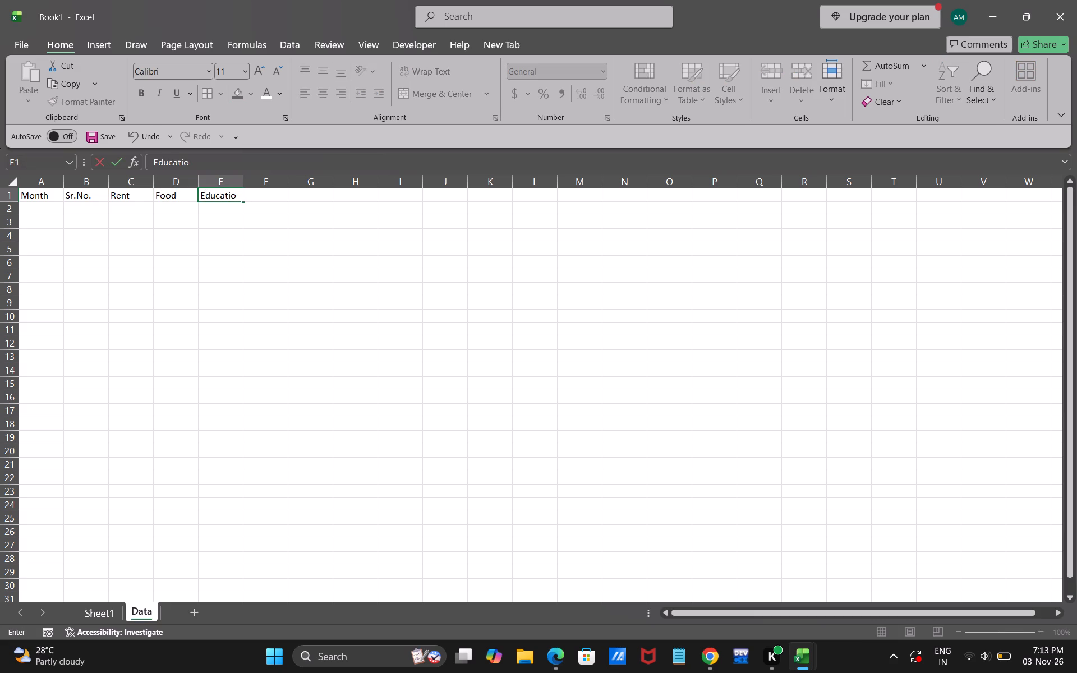
key("Tab")
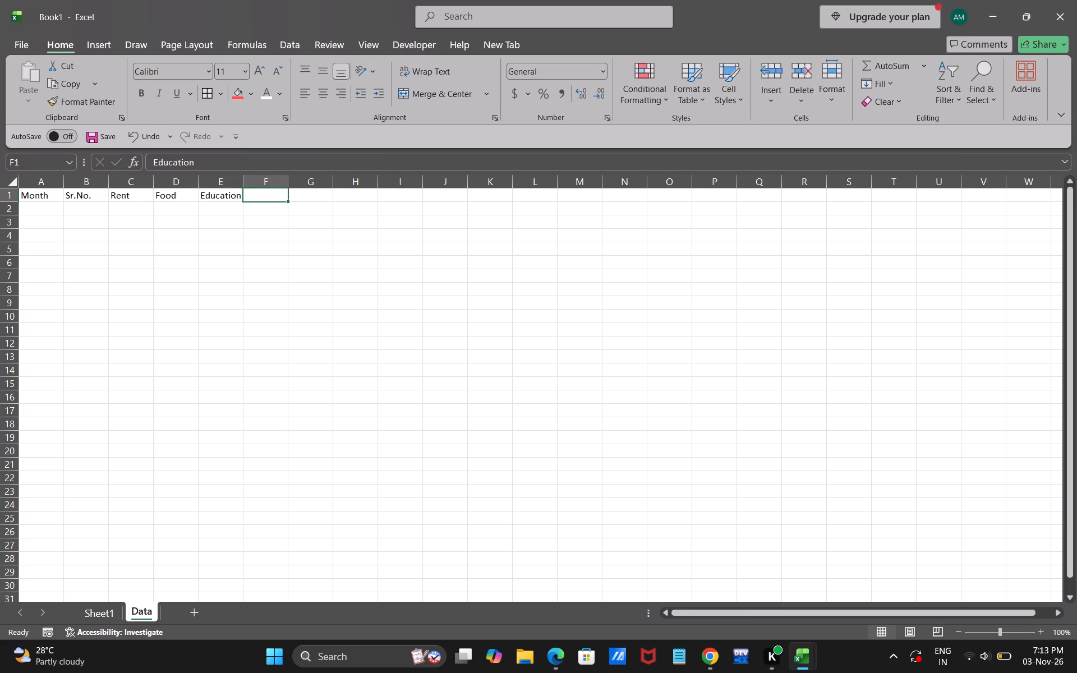
type("Shoo")
key("BackSpace")
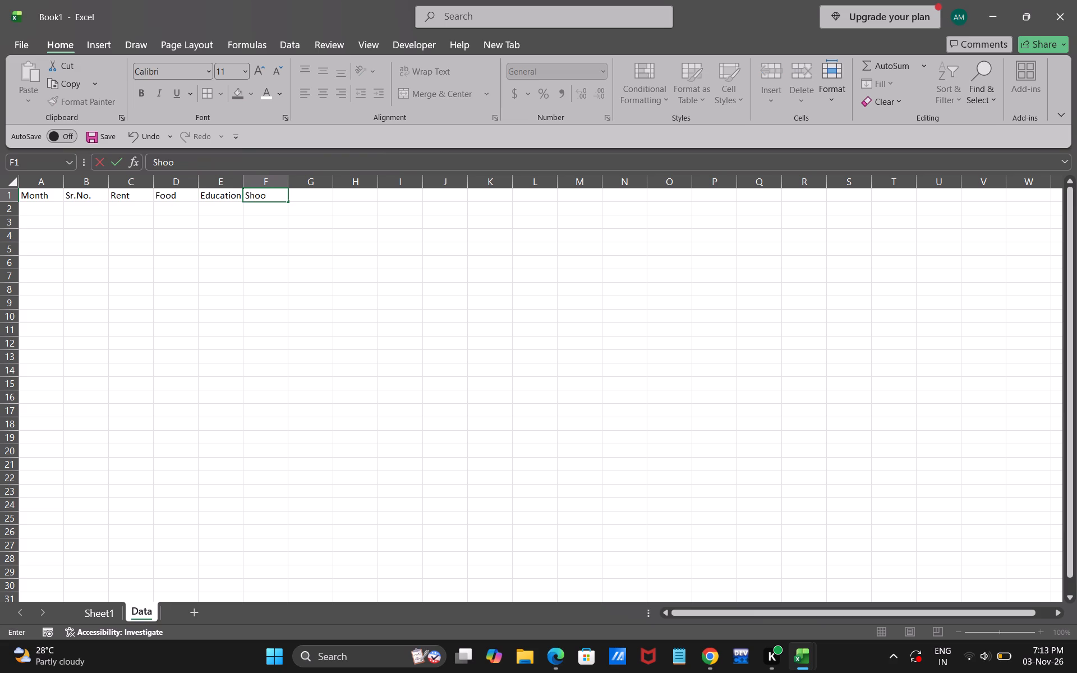
type("pp")
type("ing")
key("Tab")
Enter the header Travel in G1 of the Data sheet.
type("Tra")
type("va=ek")
key("BackSpace")
key("BackSpace")
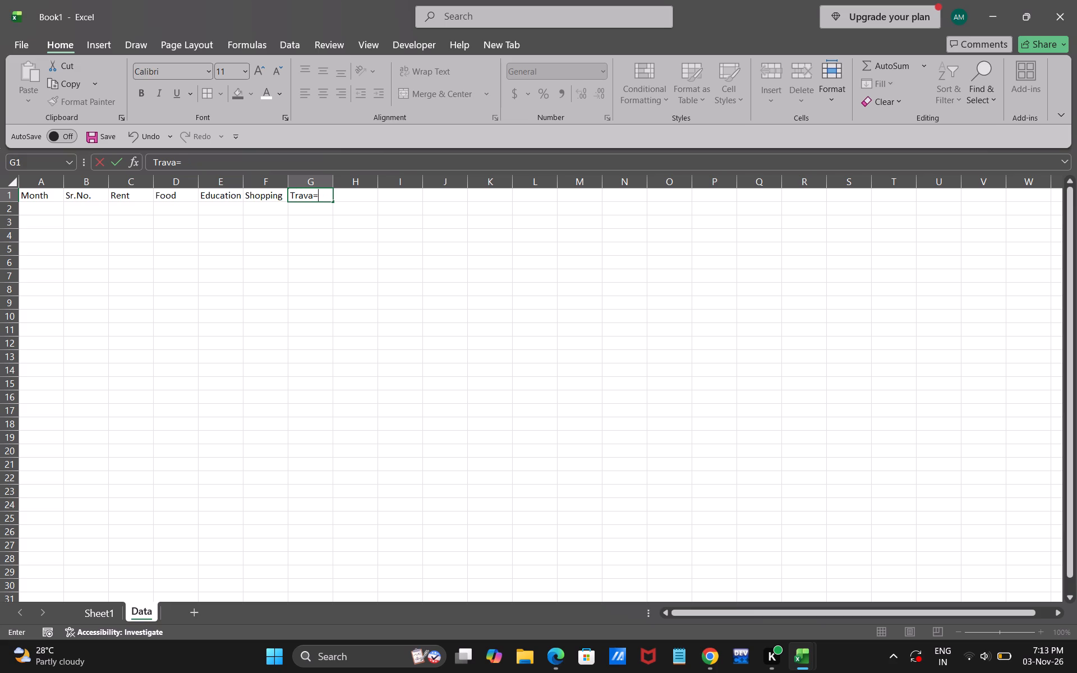
key("BackSpace")
key("BackSpace")
type("ek")
key("BackSpace")
key("l")
left_click(39, 209)
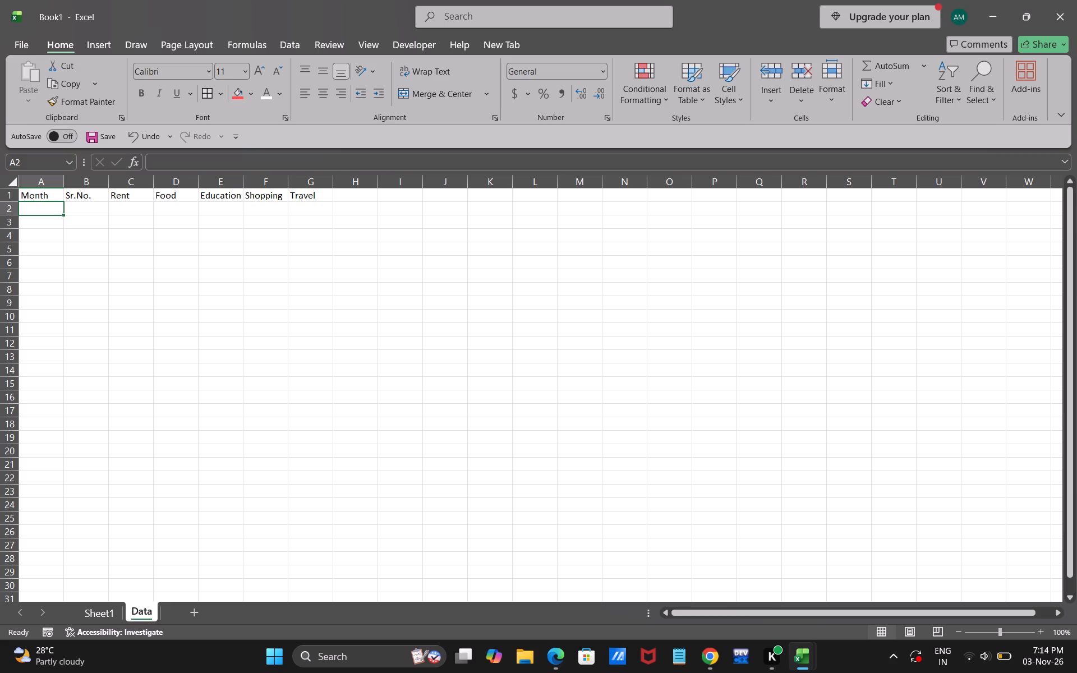
Copy the Jul-26 date from T4 on Sheet1 into A2 under Month on the Data sheet.
left_click(46, 208)
left_click(47, 206)
left_click(98, 614)
scroll(728, 382, "left", 3)
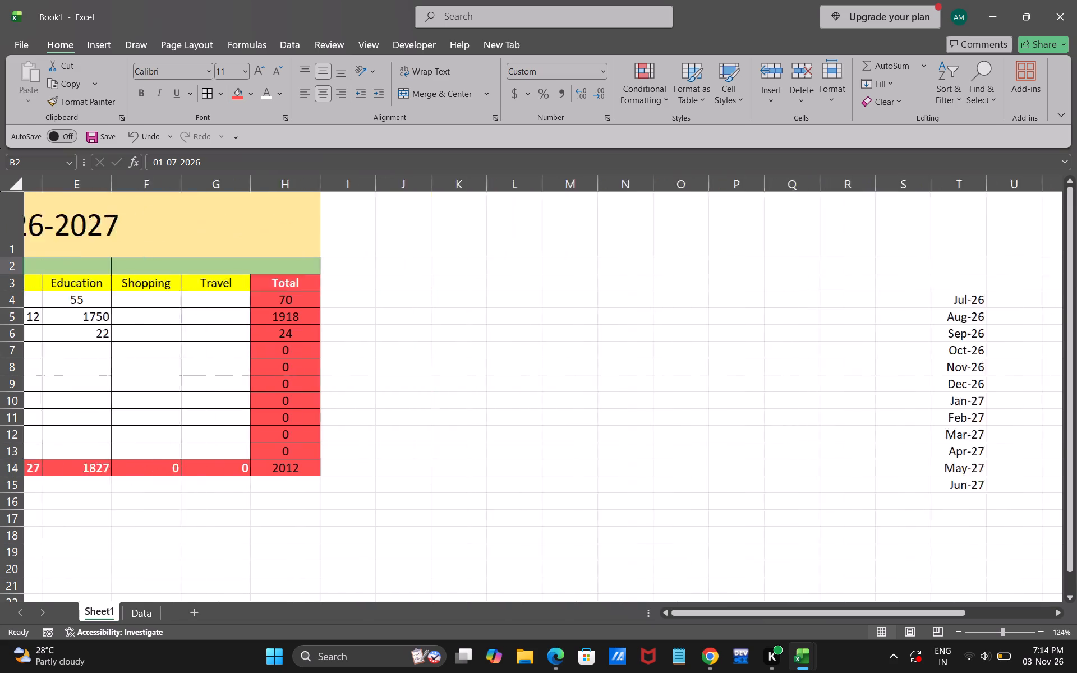
scroll(728, 382, "left", 2)
left_click(675, 295)
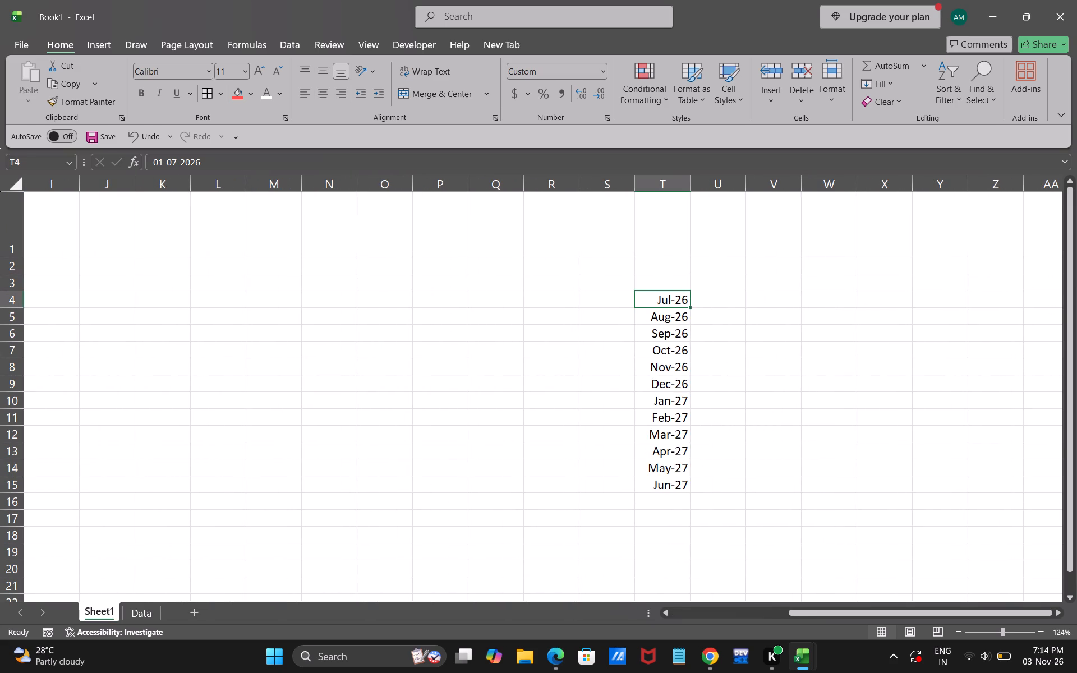
key("ctrl+c")
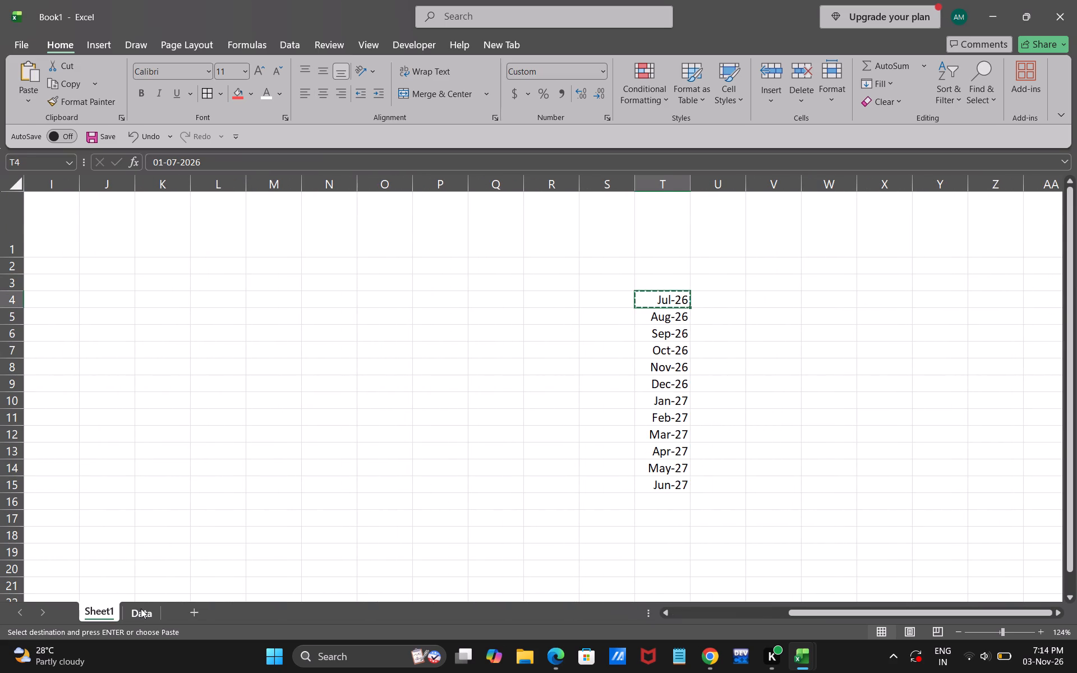
left_click(141, 609)
key("ctrl+v")
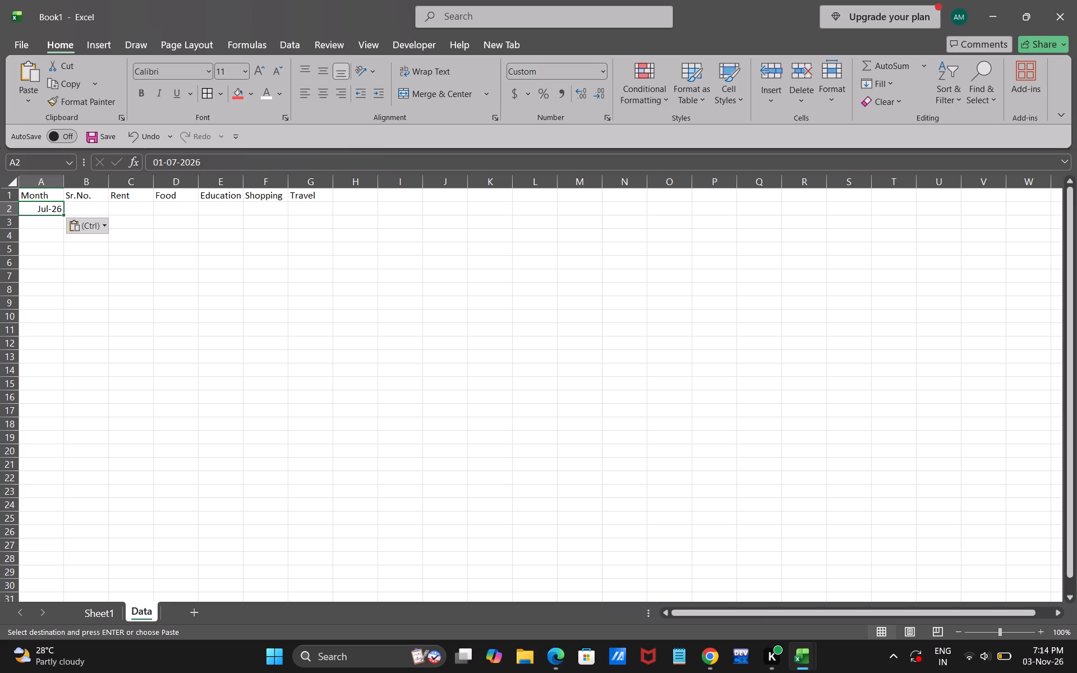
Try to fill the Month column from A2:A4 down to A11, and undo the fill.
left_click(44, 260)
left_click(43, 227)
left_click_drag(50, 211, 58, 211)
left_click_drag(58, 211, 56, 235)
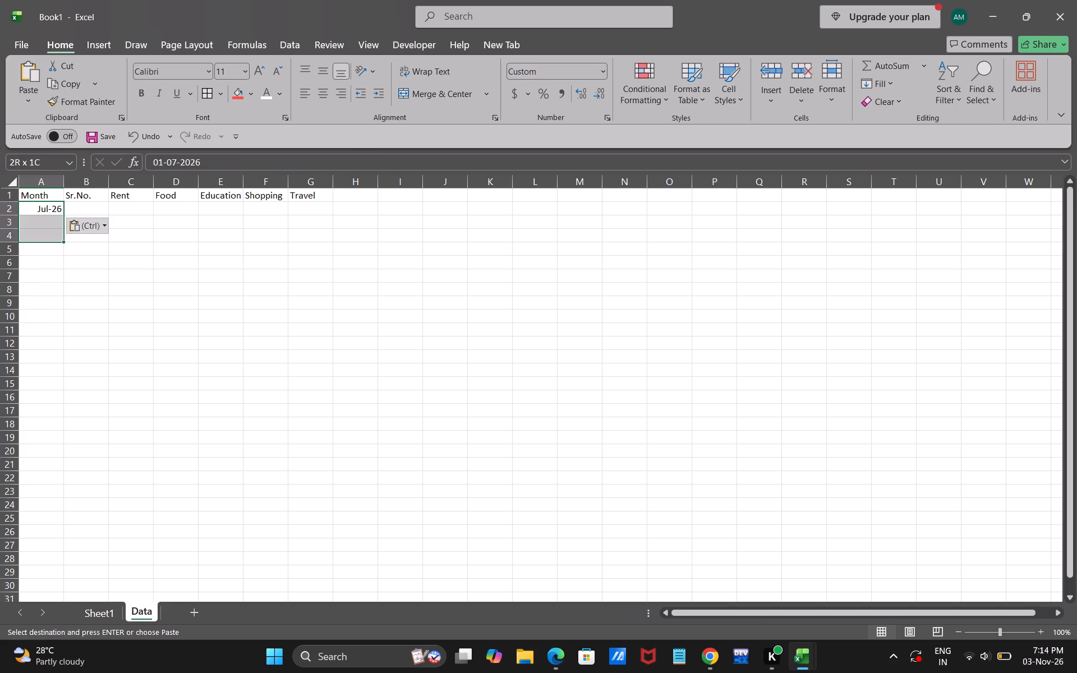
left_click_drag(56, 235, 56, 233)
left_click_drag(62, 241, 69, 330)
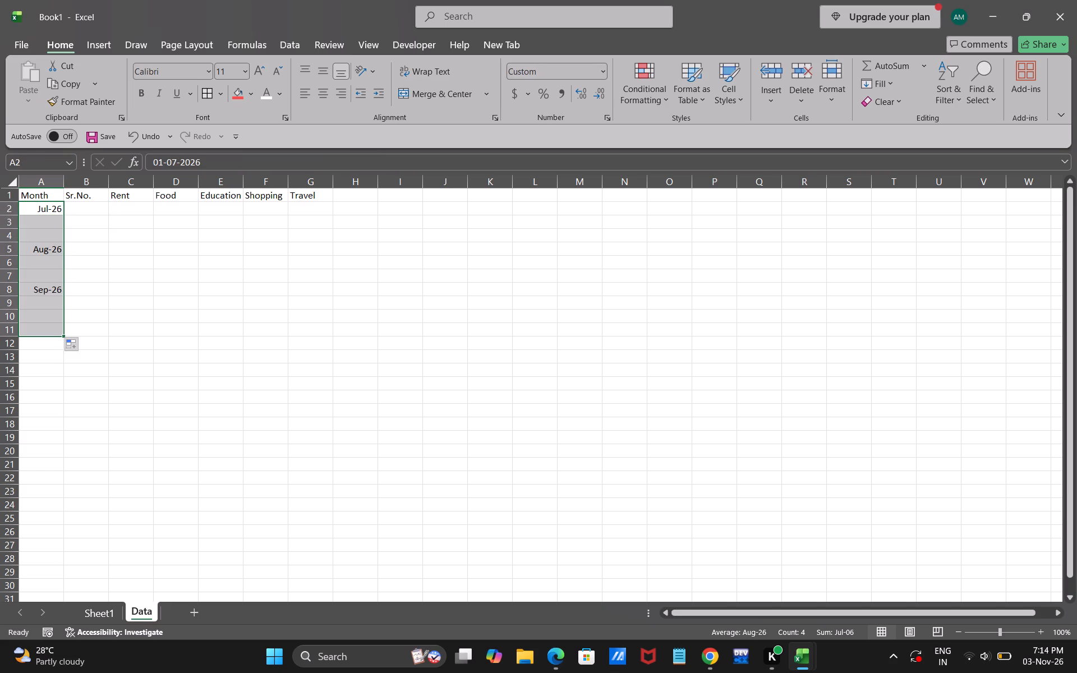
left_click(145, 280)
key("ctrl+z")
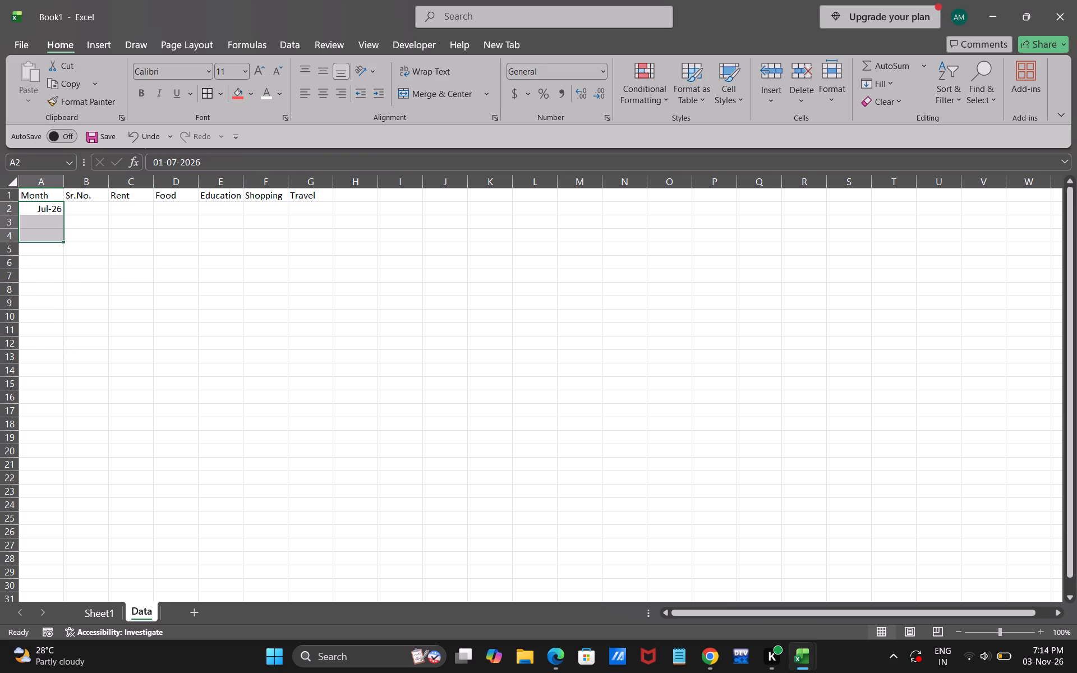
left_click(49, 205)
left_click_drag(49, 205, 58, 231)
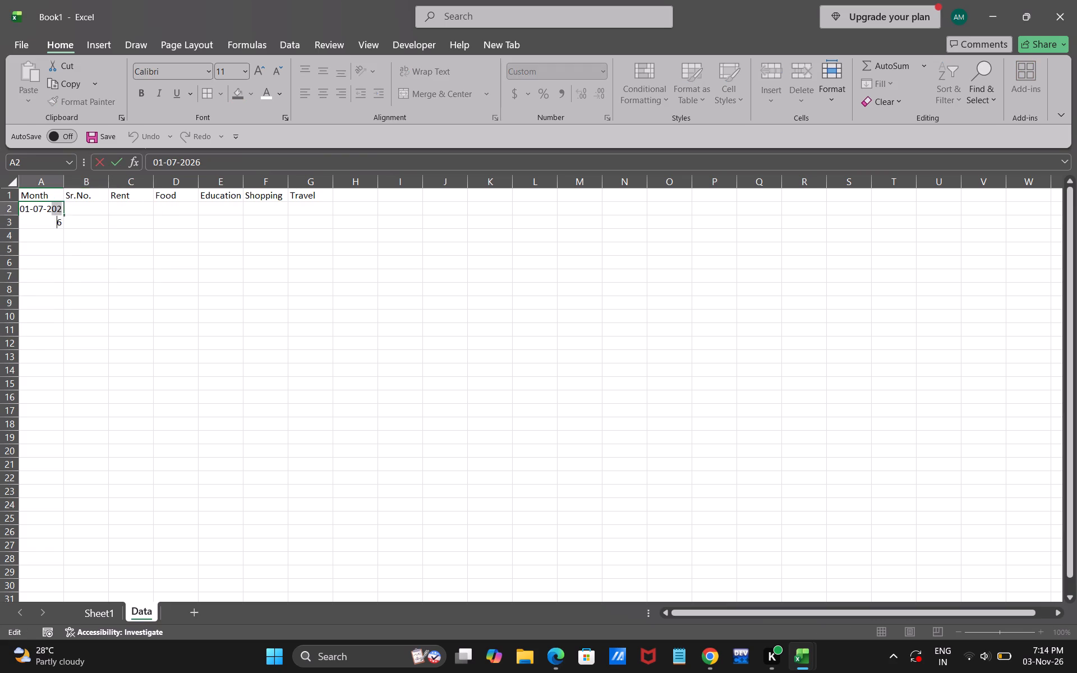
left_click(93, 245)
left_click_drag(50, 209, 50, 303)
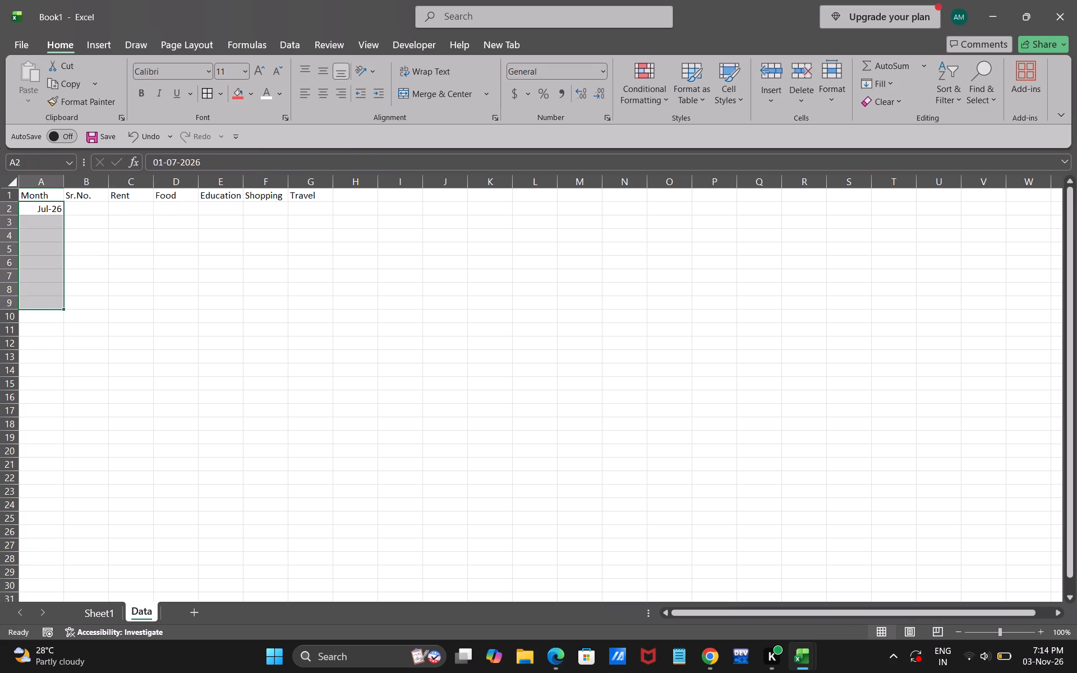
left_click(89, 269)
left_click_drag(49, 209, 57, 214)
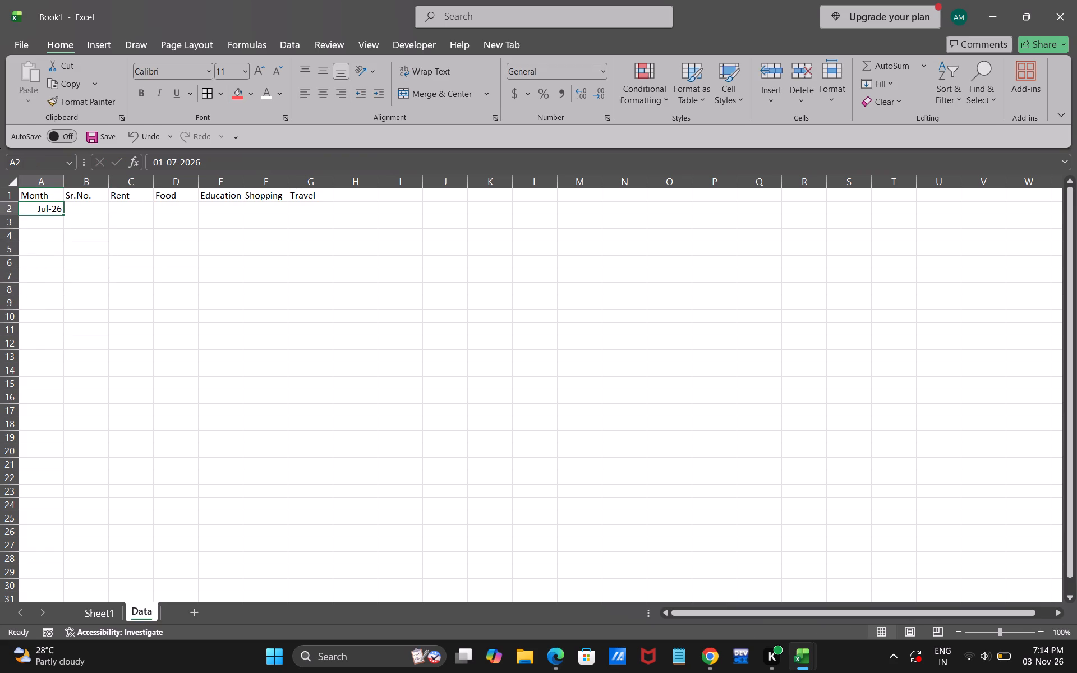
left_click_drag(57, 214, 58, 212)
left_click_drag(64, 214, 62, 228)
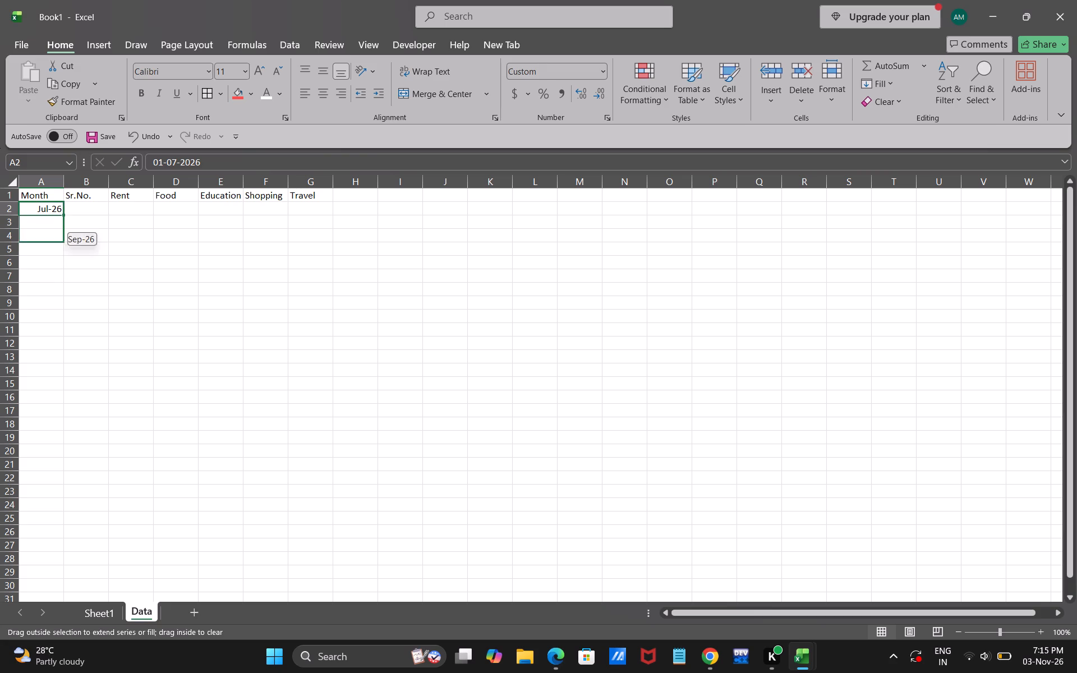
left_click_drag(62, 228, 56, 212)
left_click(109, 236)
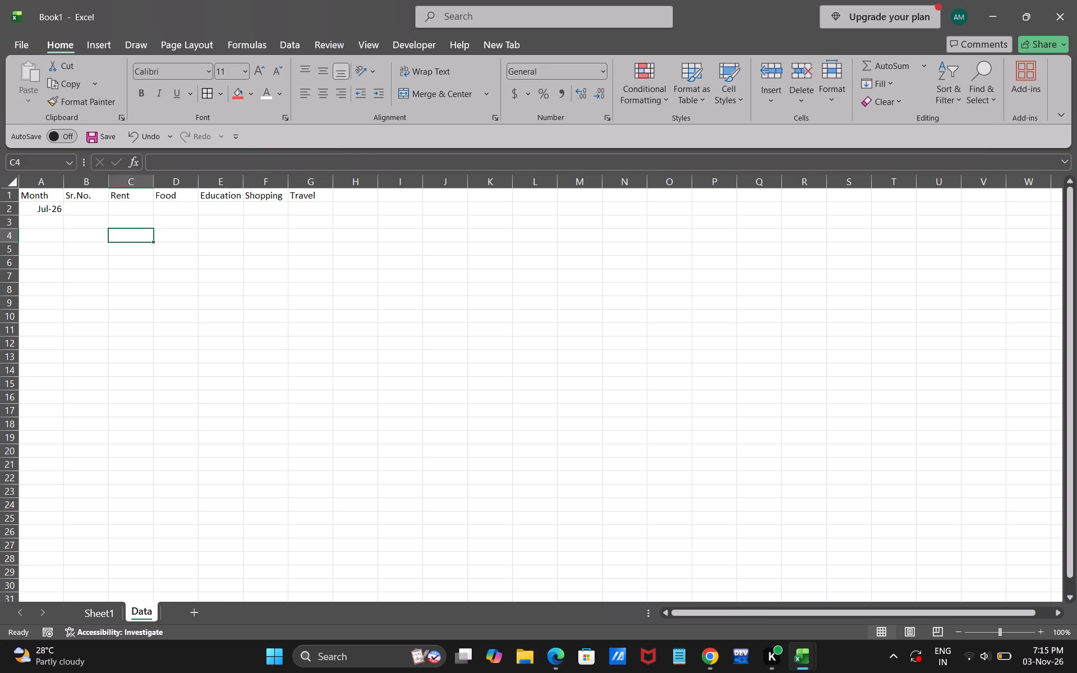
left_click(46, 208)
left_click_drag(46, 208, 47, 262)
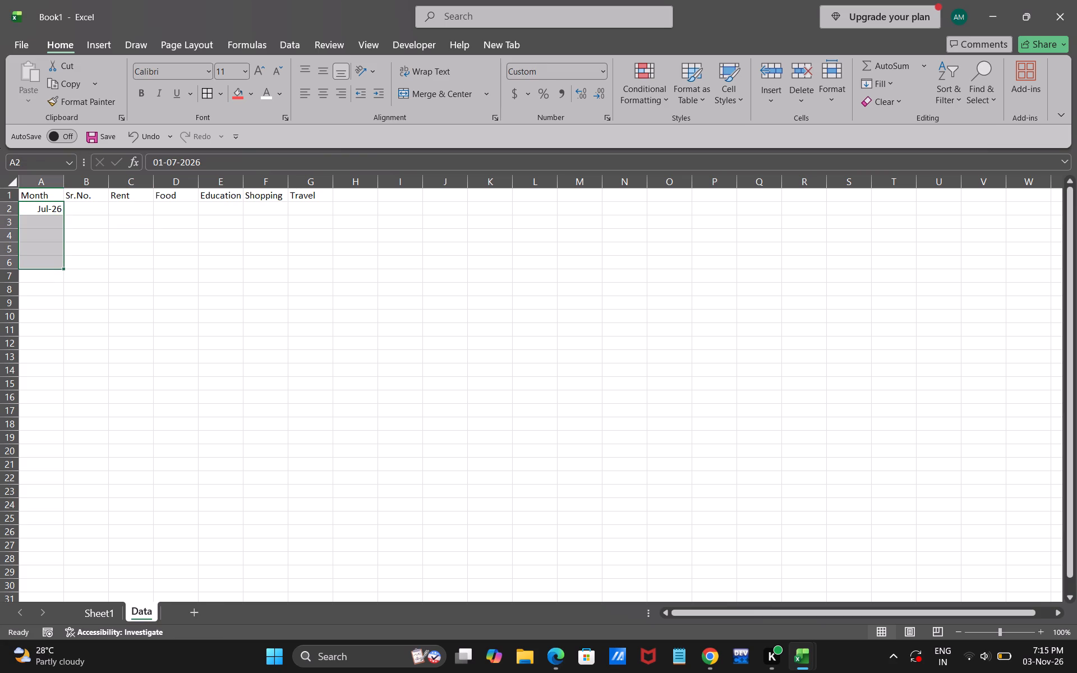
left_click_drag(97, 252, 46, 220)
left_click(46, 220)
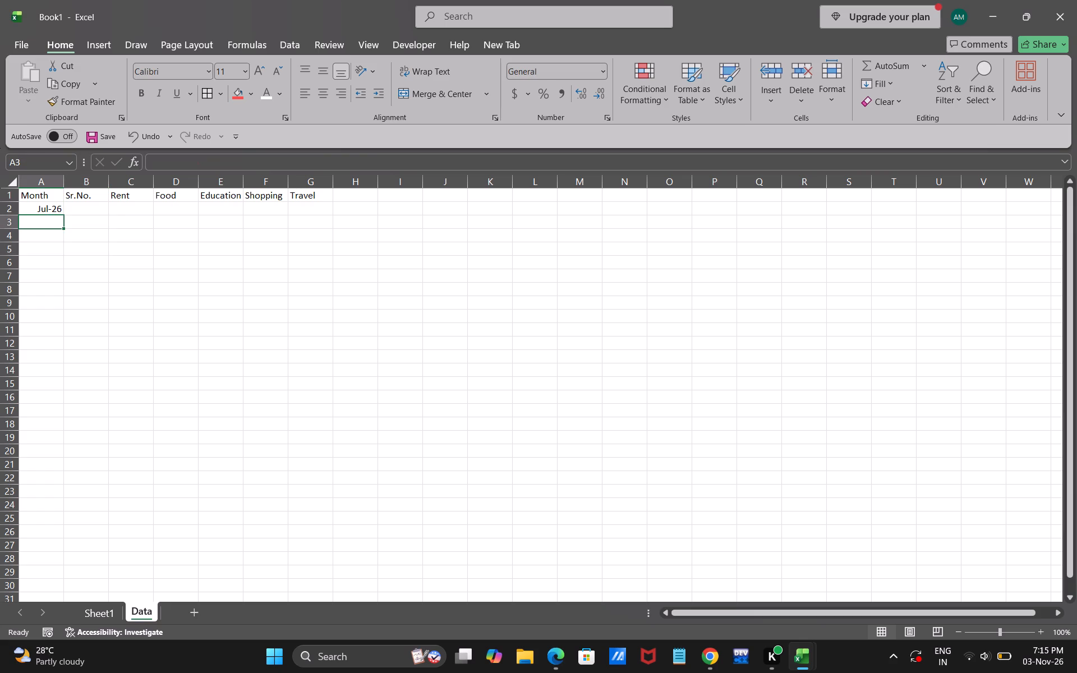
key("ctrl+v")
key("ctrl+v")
Copy the Jul-26 date from A2 into A3 to A6 in the Month column of the Data sheet.
left_click(49, 203)
key("ctrl+c")
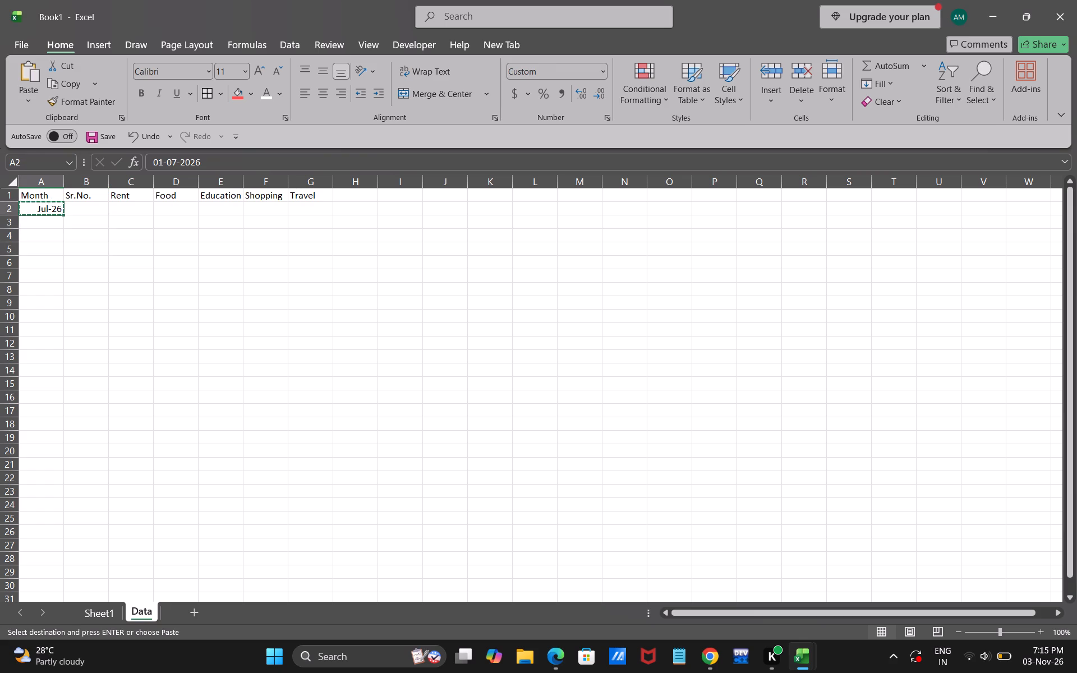
left_click(52, 229)
key("ctrl+v")
left_click(50, 224)
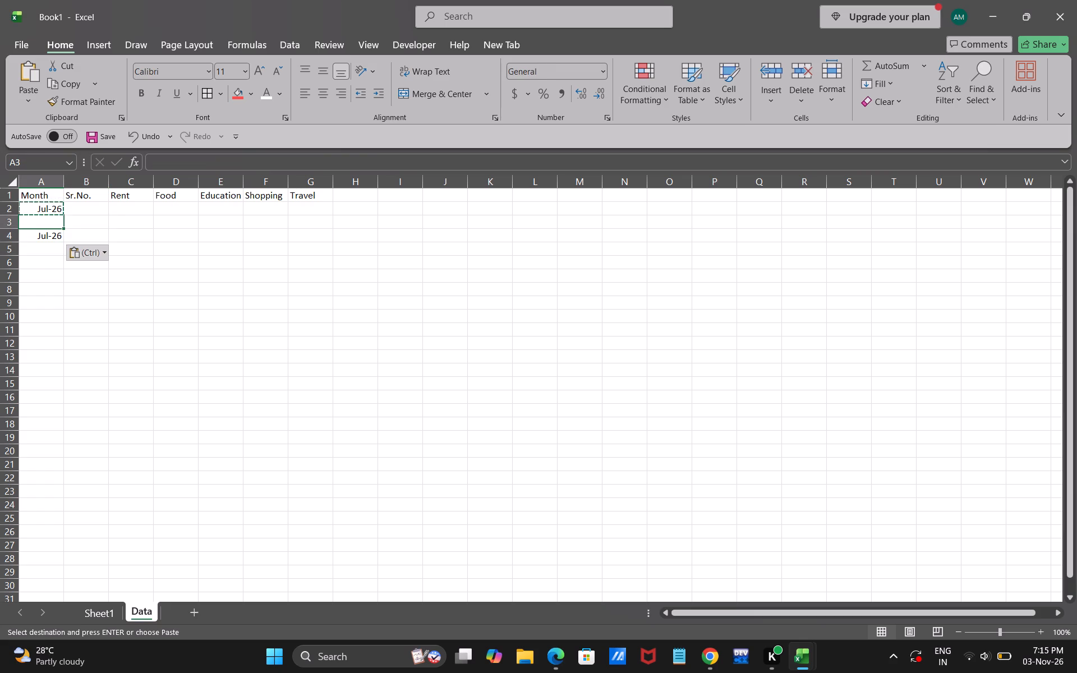
key("ctrl+v")
left_click(45, 251)
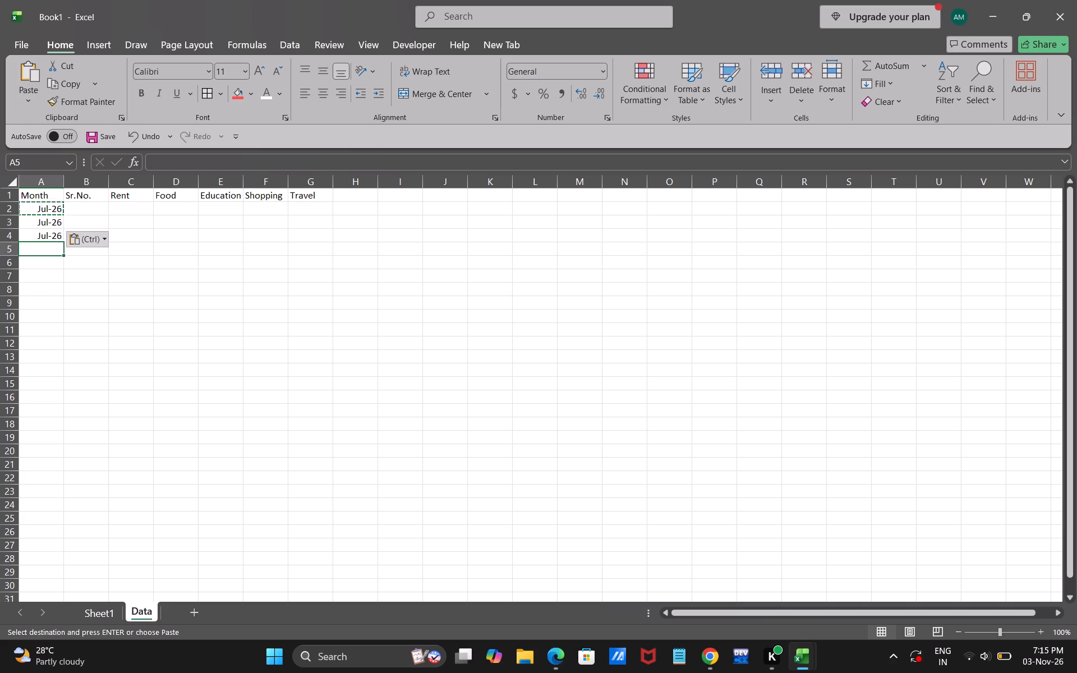
key("ctrl+v")
key("Down")
key("ctrl+v")
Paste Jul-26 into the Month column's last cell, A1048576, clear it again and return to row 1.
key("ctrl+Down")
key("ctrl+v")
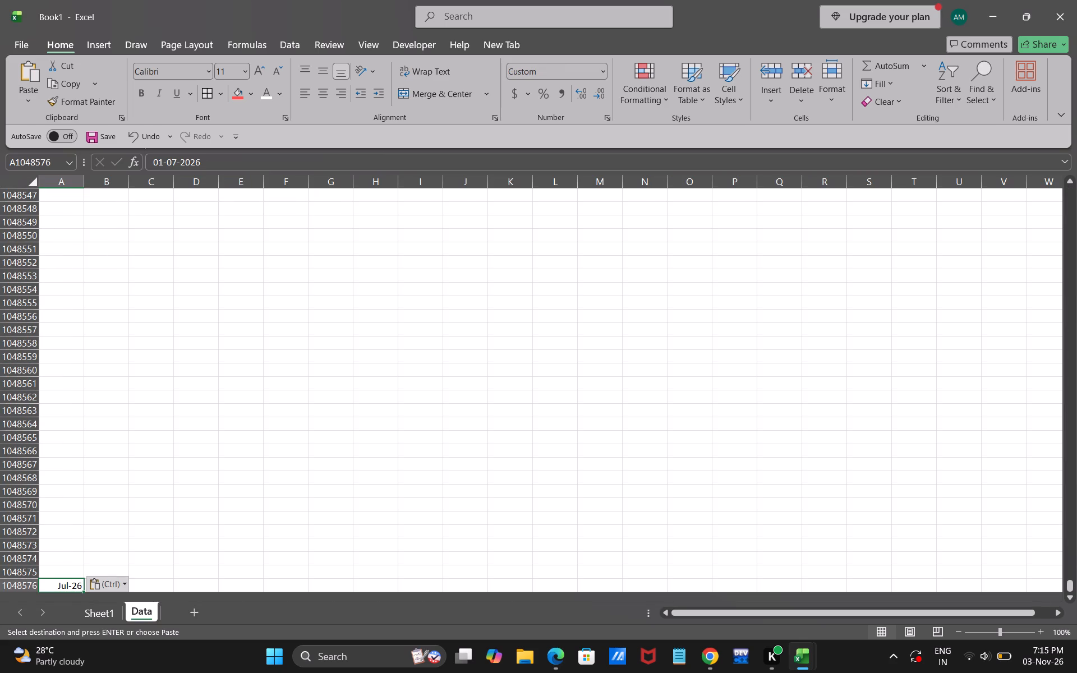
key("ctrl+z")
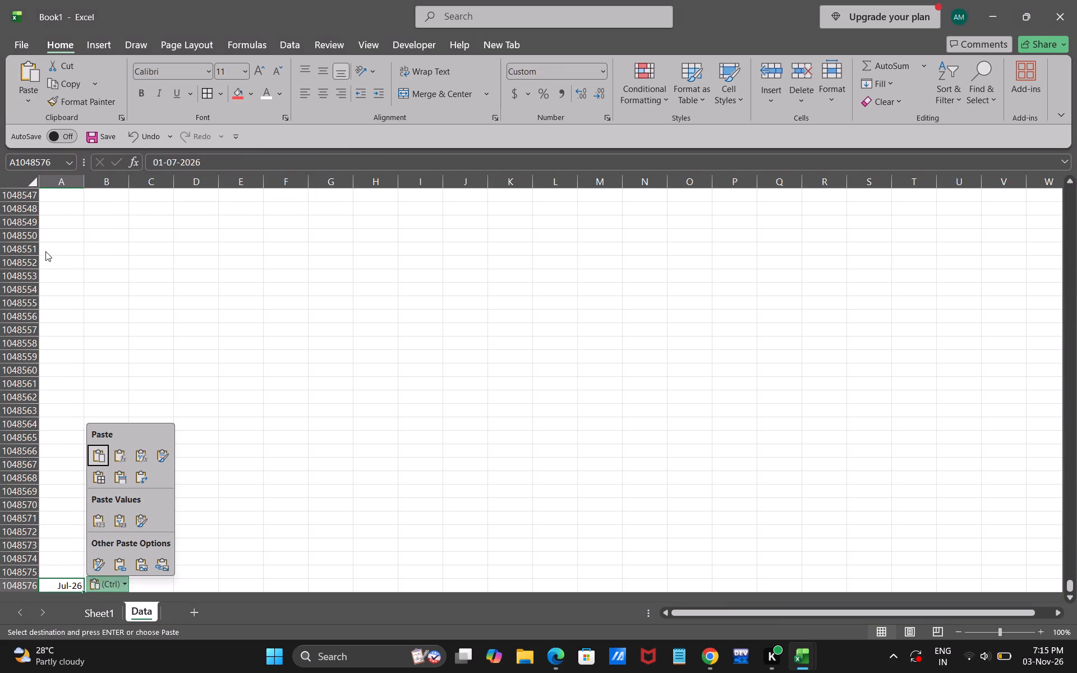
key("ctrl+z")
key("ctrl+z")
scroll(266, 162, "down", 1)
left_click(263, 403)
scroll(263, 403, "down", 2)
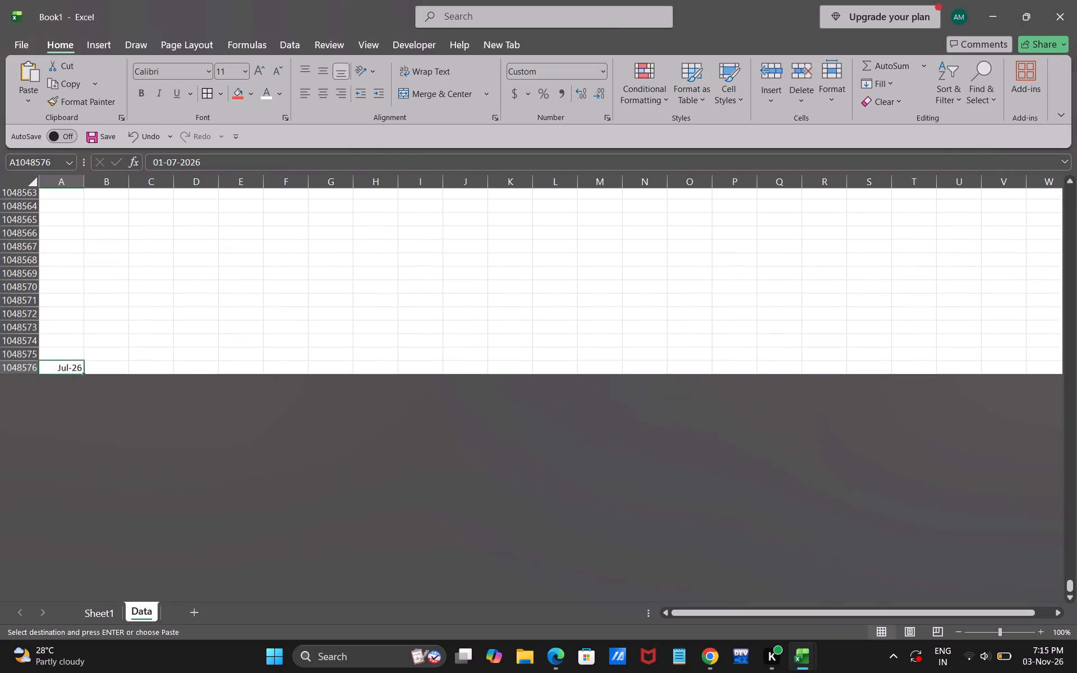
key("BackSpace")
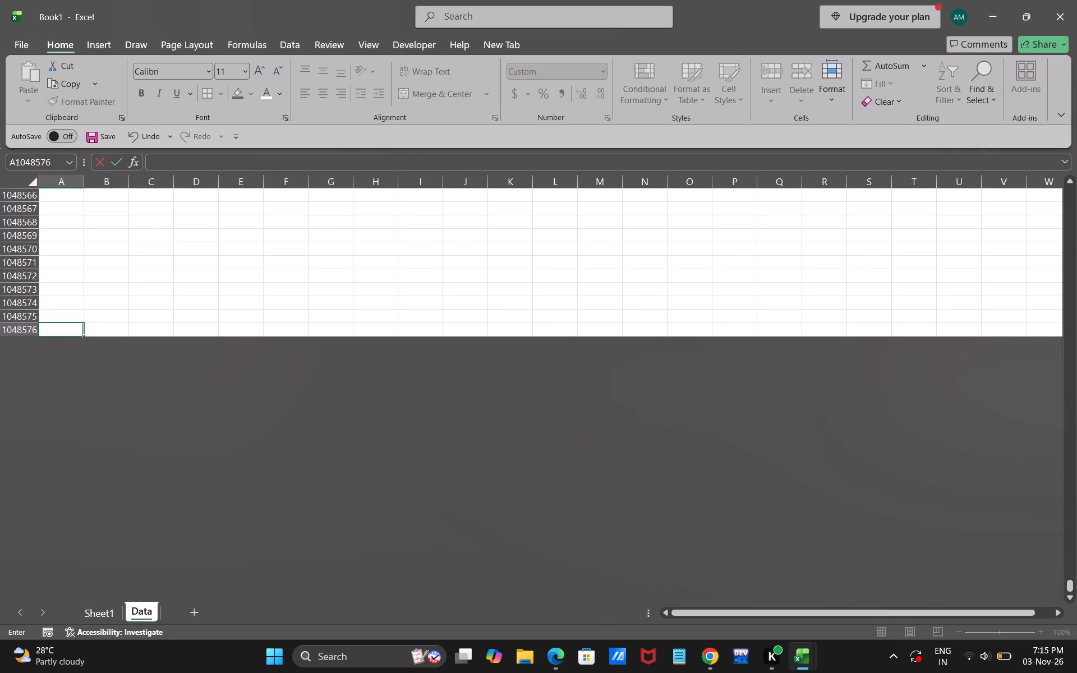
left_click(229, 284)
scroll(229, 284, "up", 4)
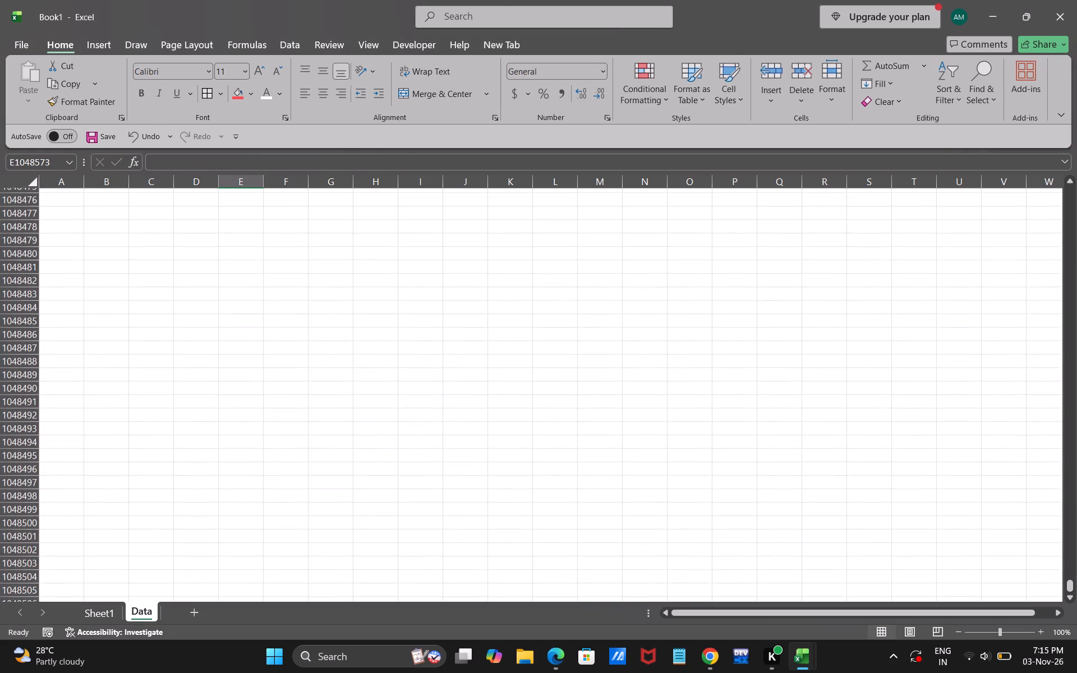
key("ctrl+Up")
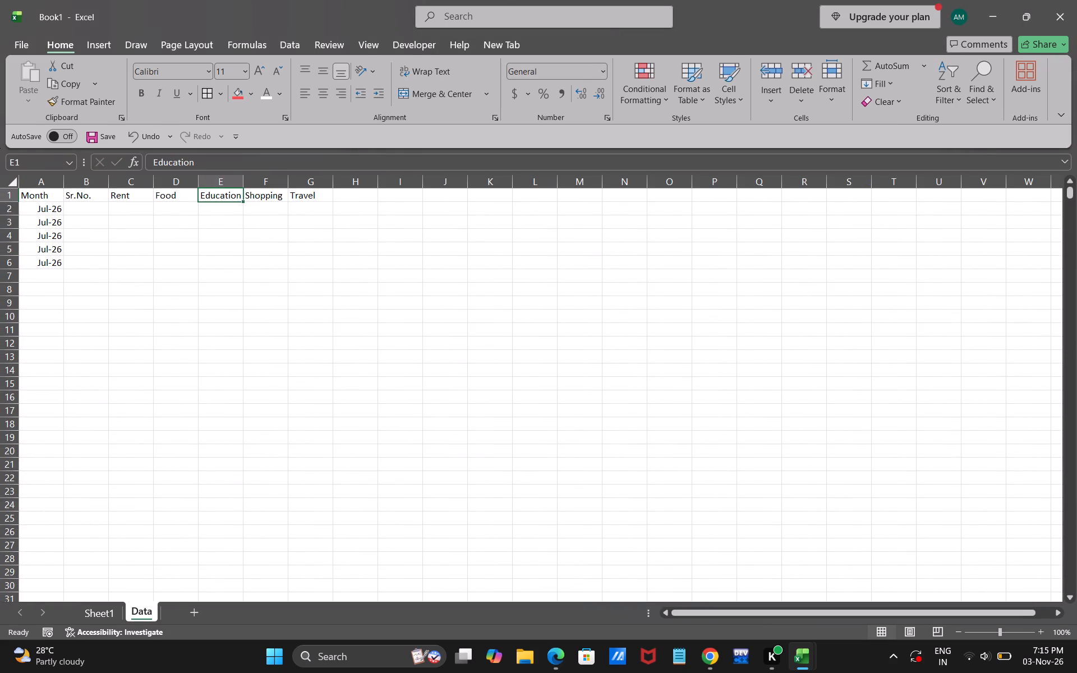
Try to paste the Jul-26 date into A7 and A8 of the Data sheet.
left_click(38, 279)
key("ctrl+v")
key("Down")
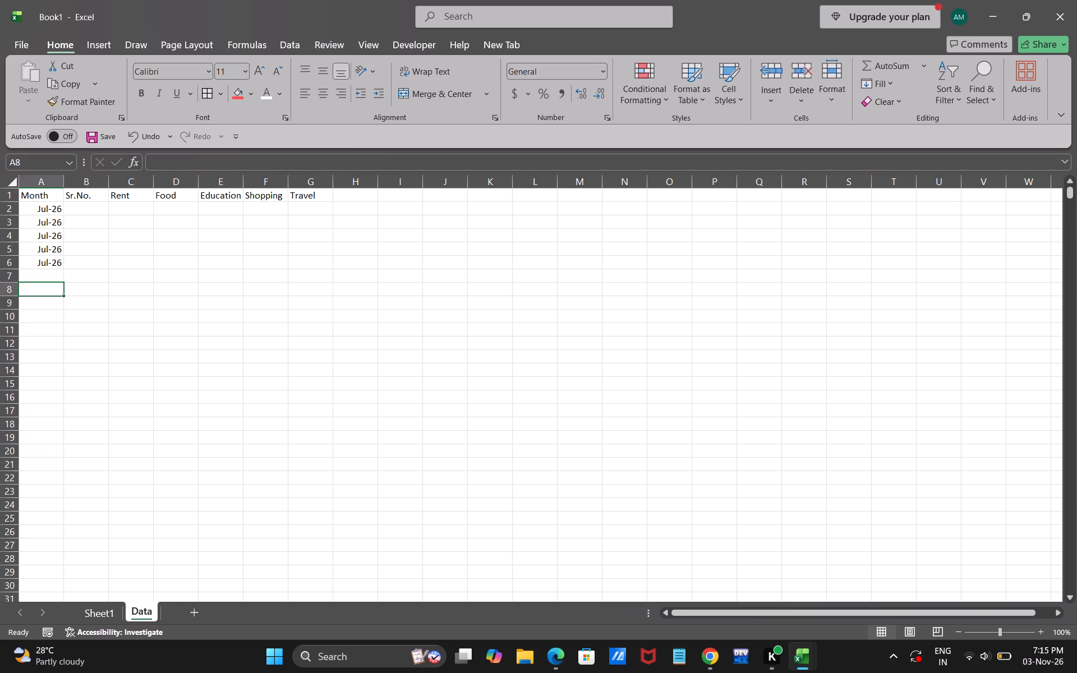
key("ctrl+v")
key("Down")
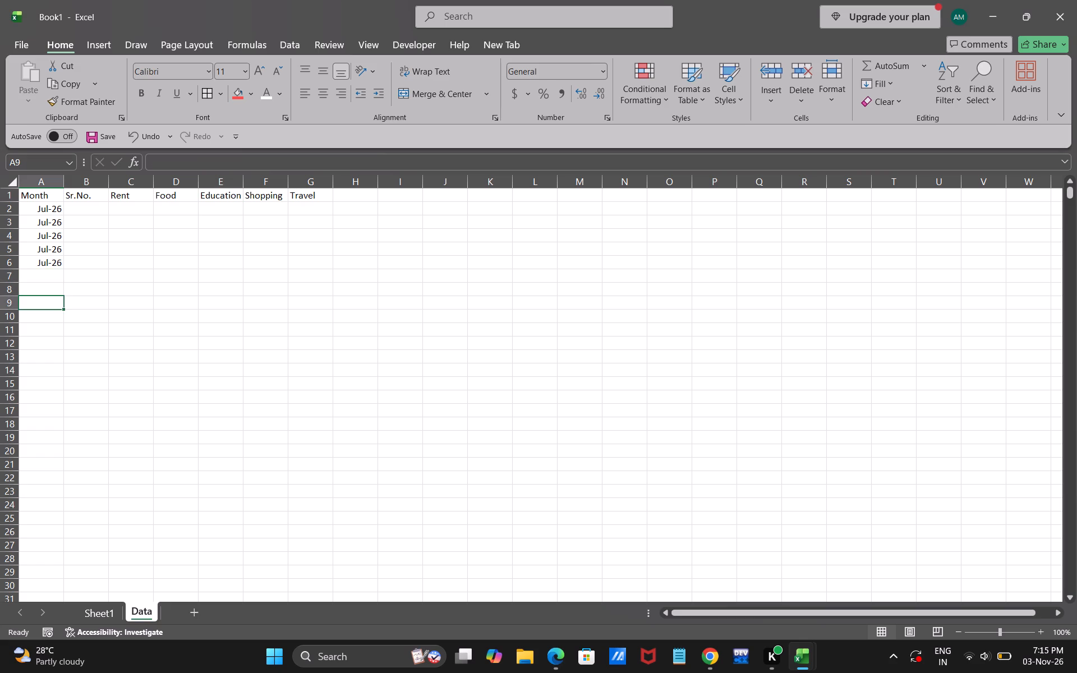
Copy the Jul-26 date from A5 into A7 to A11 in the Month column.
left_click(50, 250)
key("ctrl+c")
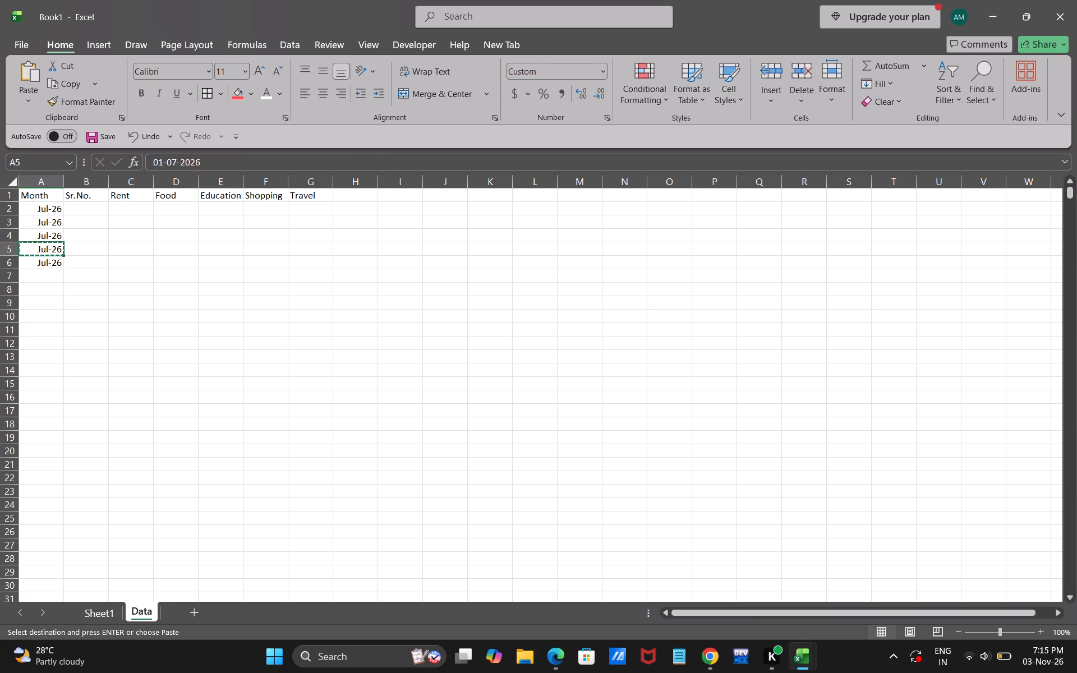
left_click(49, 272)
key("ctrl+v")
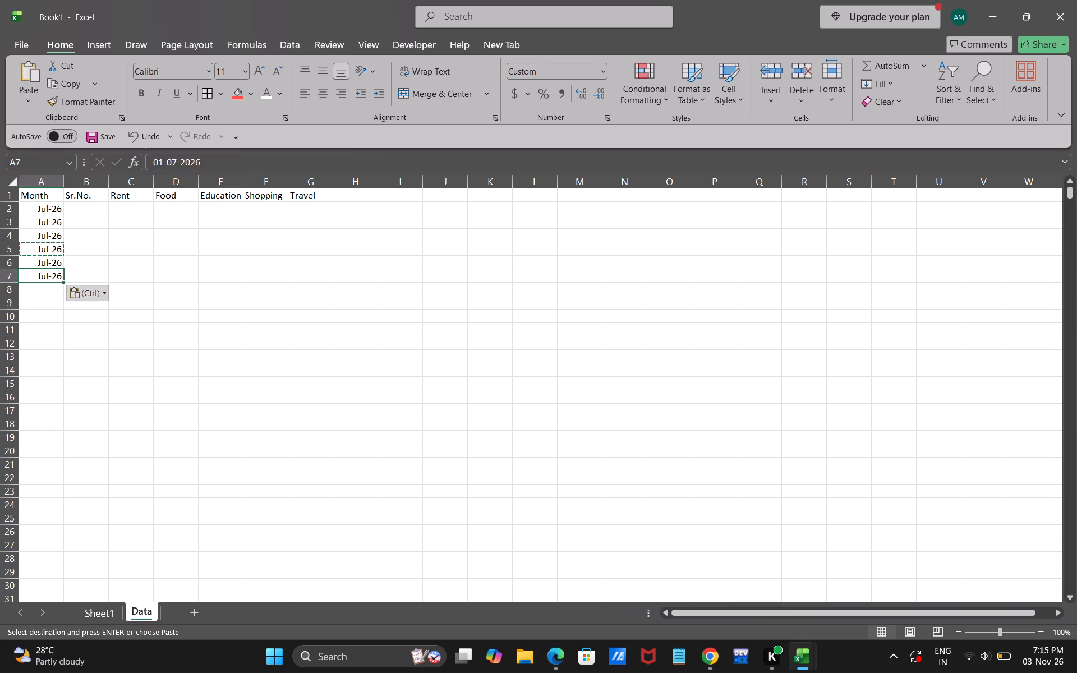
key("Down")
key("ctrl+v")
key("Down")
key("ctrl+v")
key("Down")
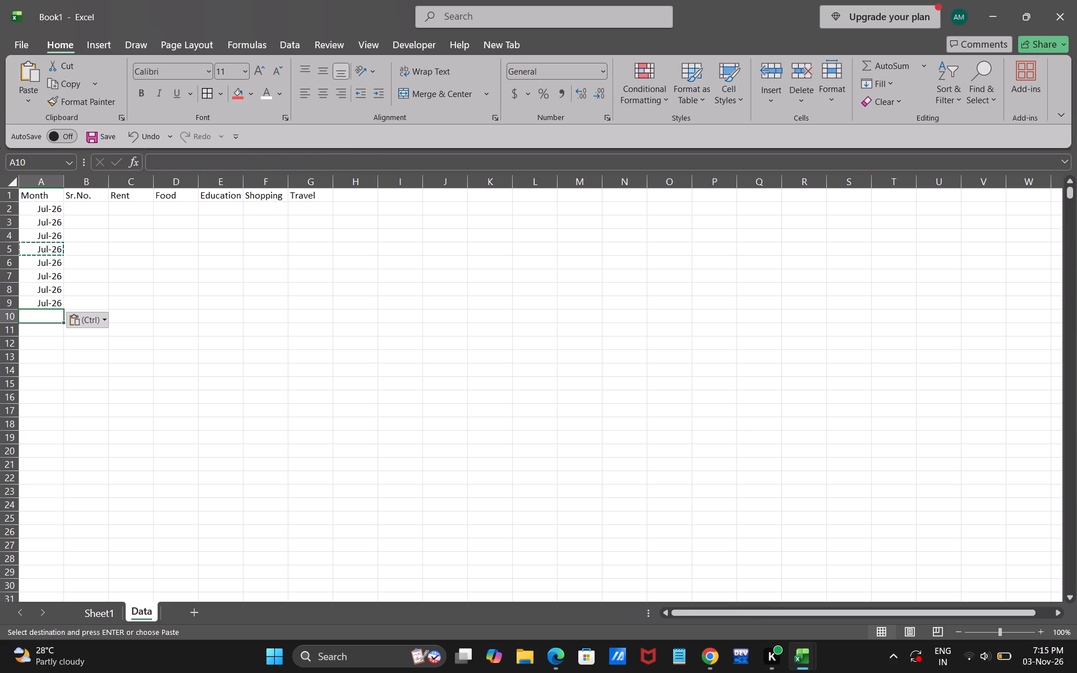
key("ctrl+v")
key("Down")
key("ctrl+v")
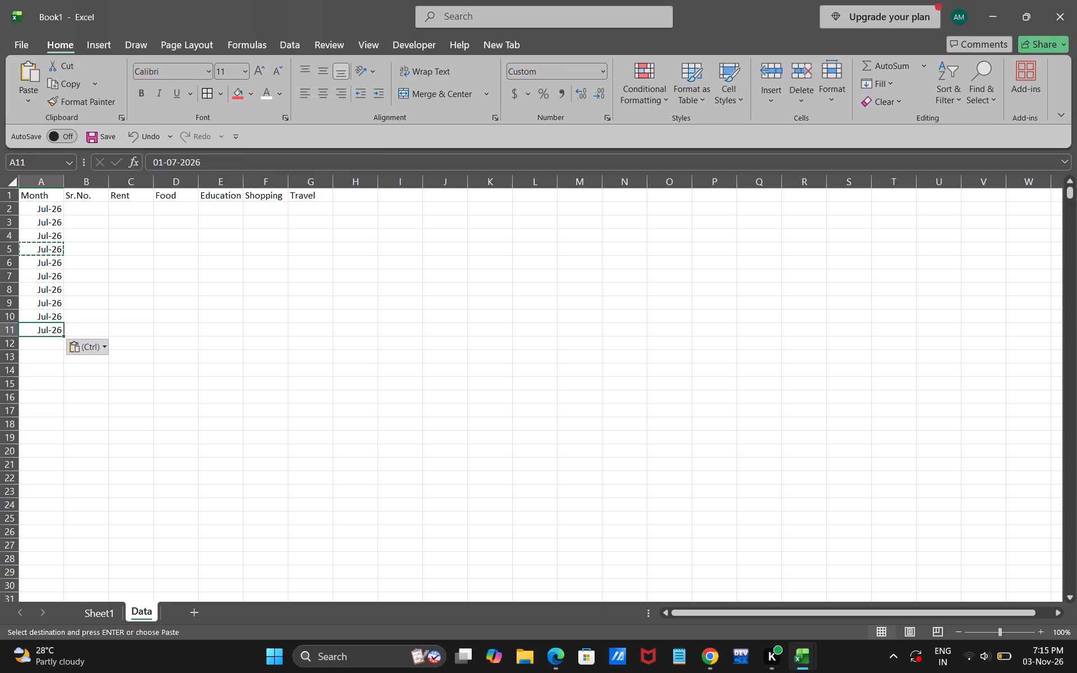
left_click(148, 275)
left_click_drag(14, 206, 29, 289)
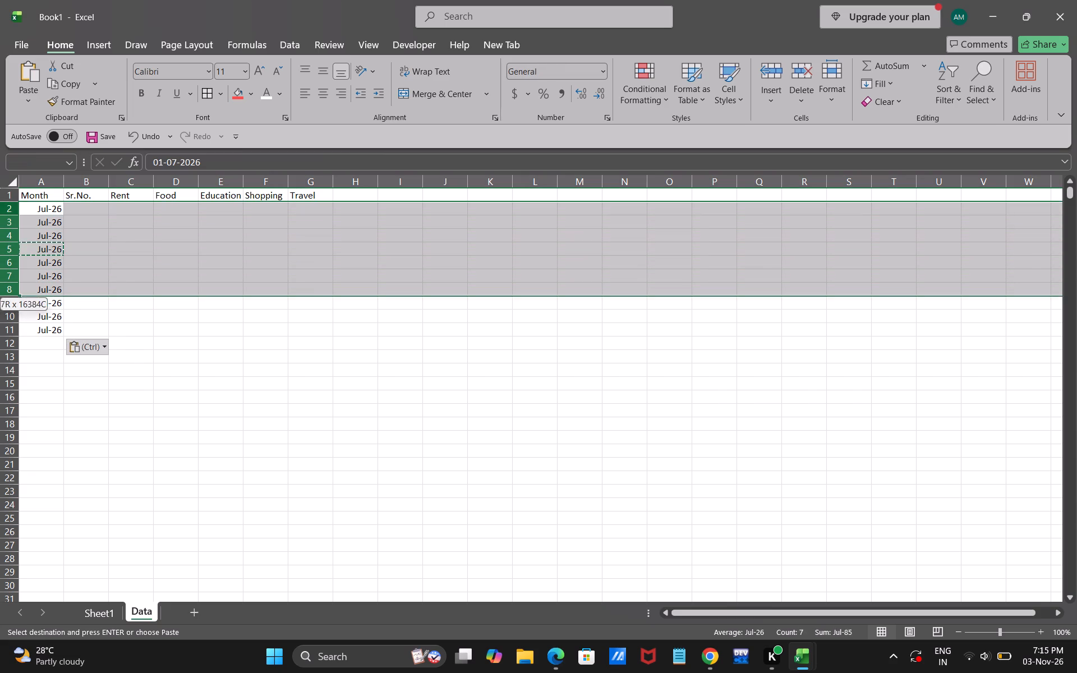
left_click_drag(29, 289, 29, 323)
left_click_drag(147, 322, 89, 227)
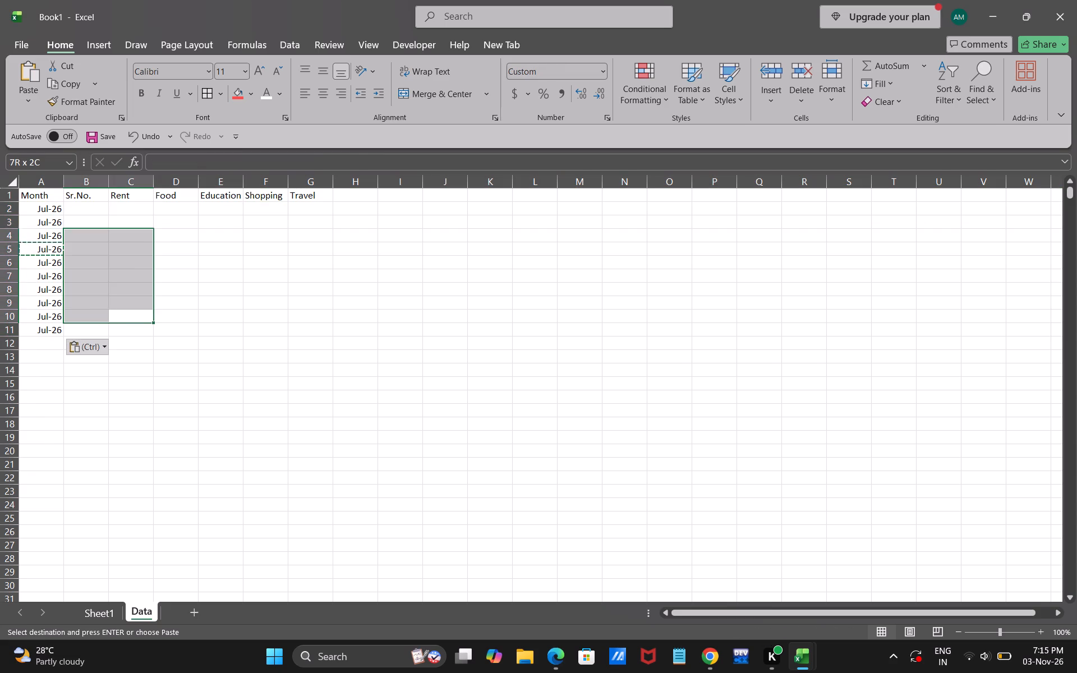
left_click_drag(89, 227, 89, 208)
Number the Sr.No. column by entering 1 in B2 and 2 in B3, and fill the series down to B11.
left_click(89, 208)
key("1")
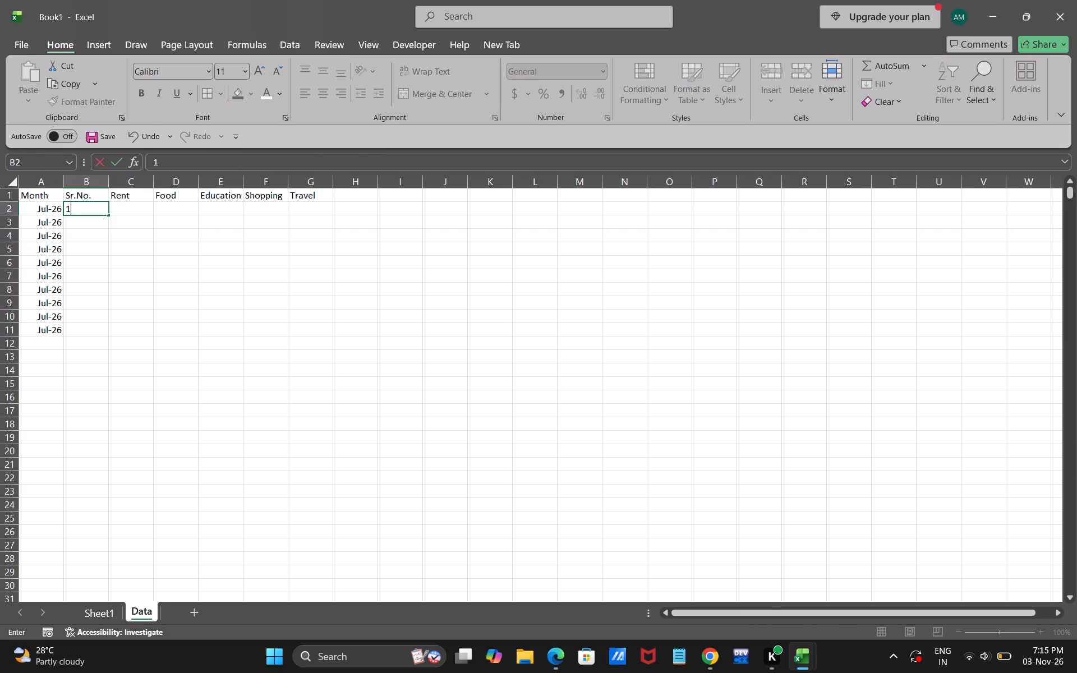
key("Down")
key("2")
left_click_drag(90, 208, 91, 219)
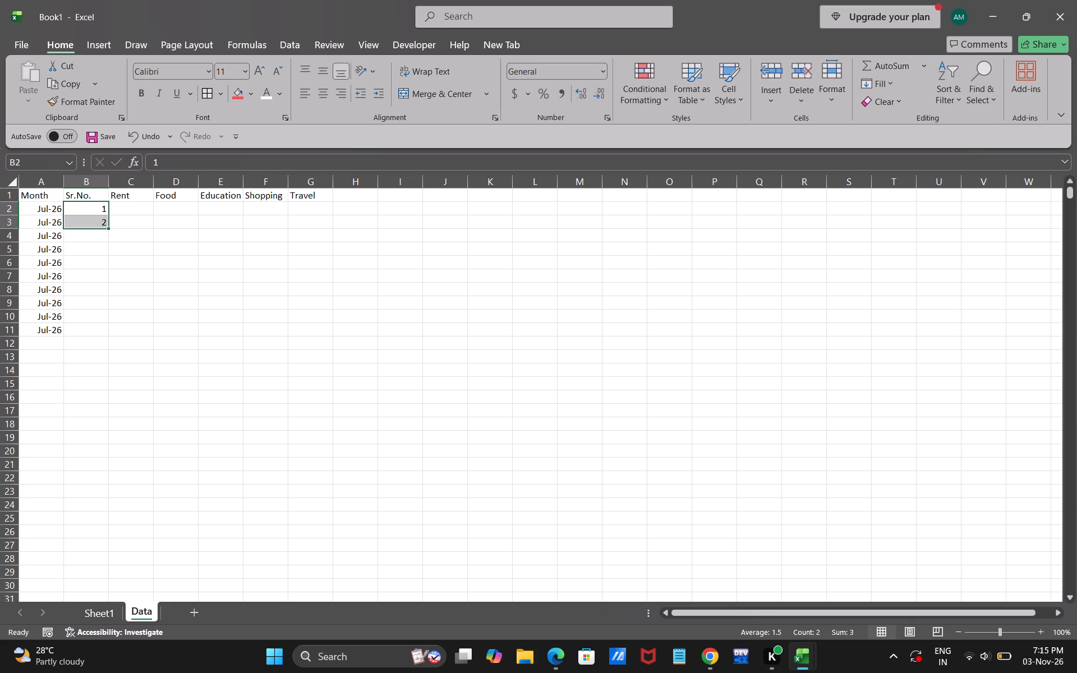
left_click_drag(107, 229, 109, 336)
left_click(165, 273)
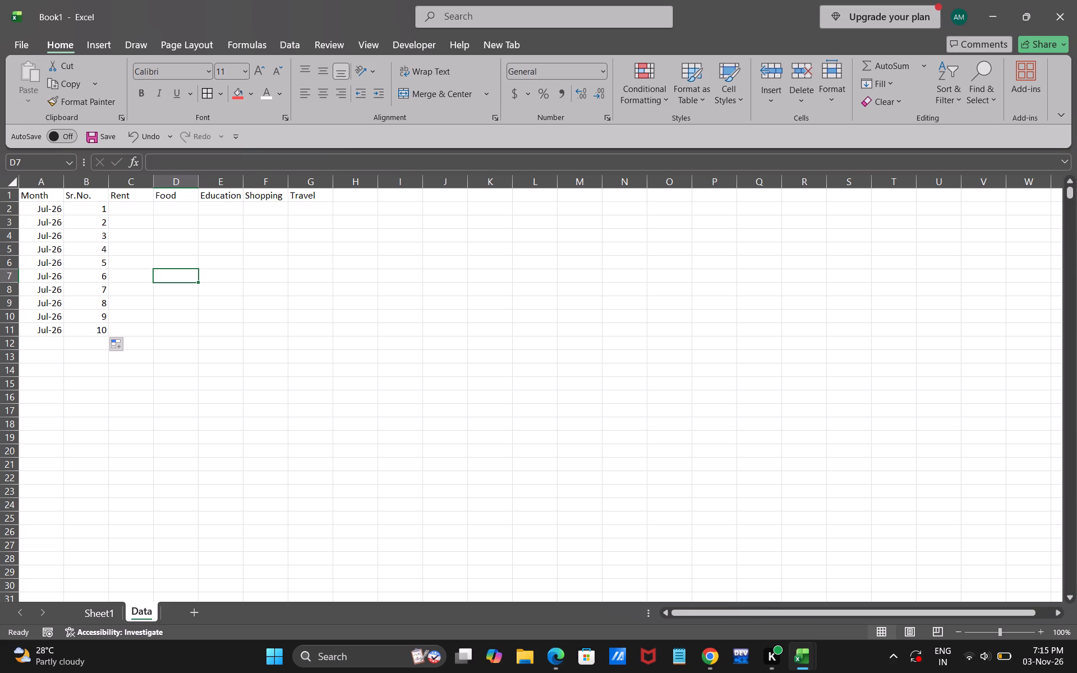
Start a FILTER formula in C4, the first Room Rent cell of Sheet1, with Data!B2:G1000 as the array.
left_click(101, 612)
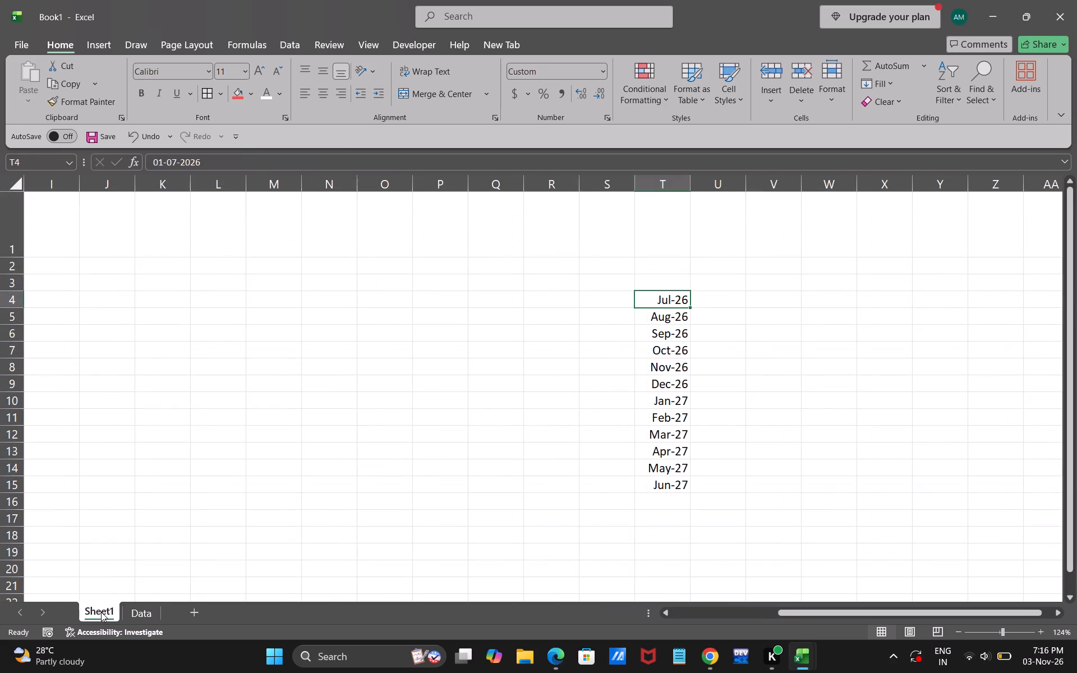
scroll(378, 425, "right", 7)
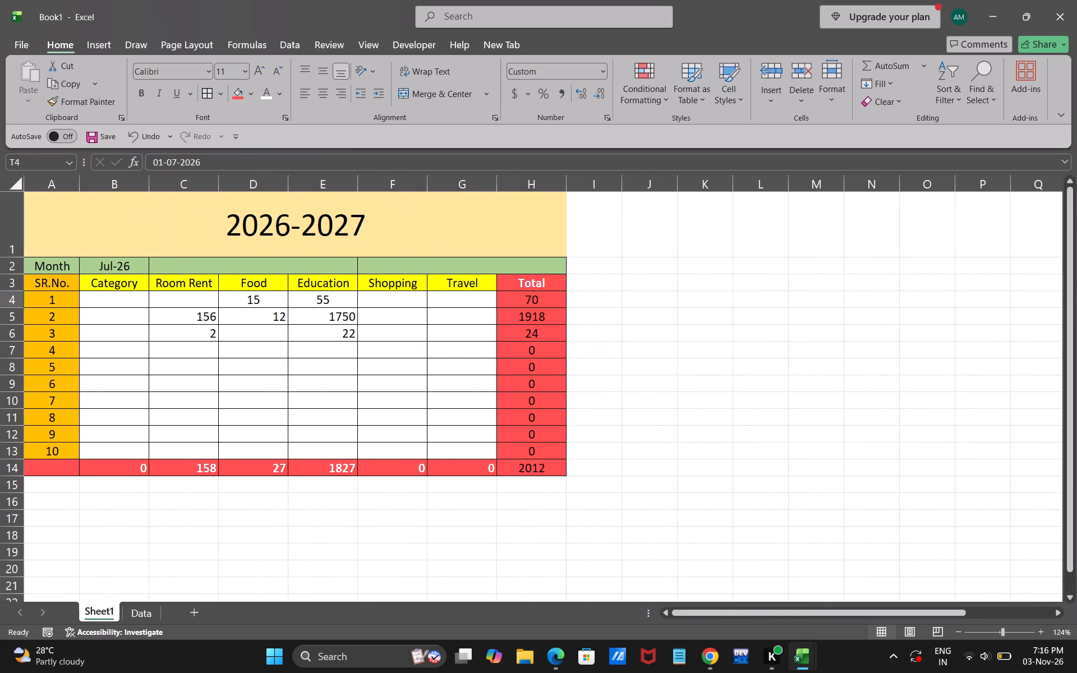
left_click(132, 266)
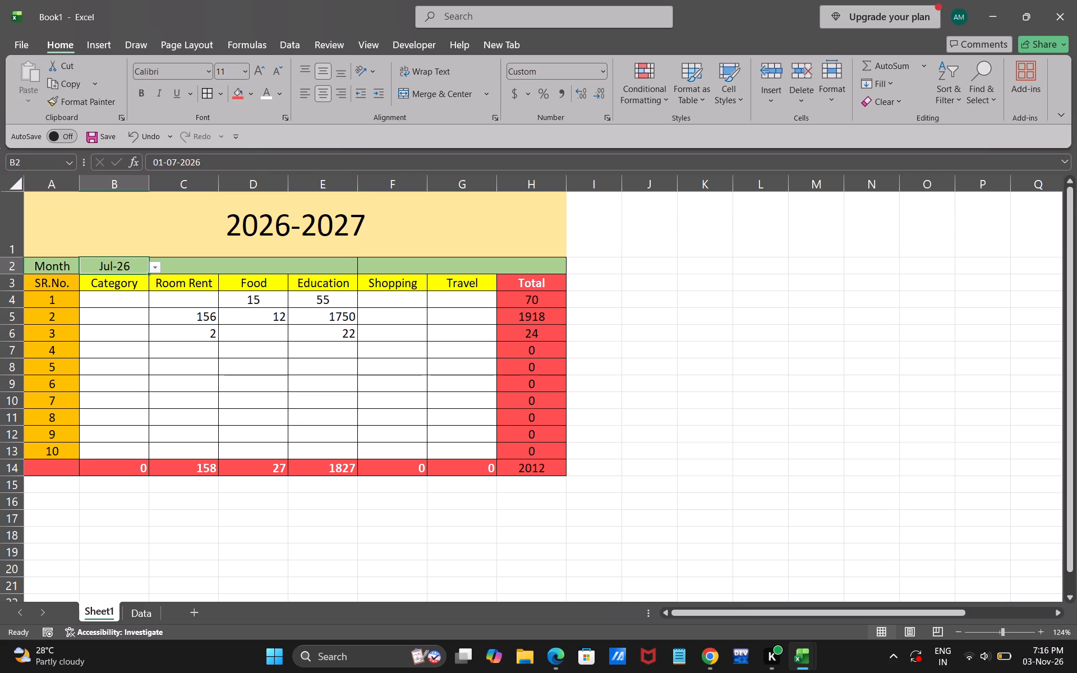
left_click(182, 265)
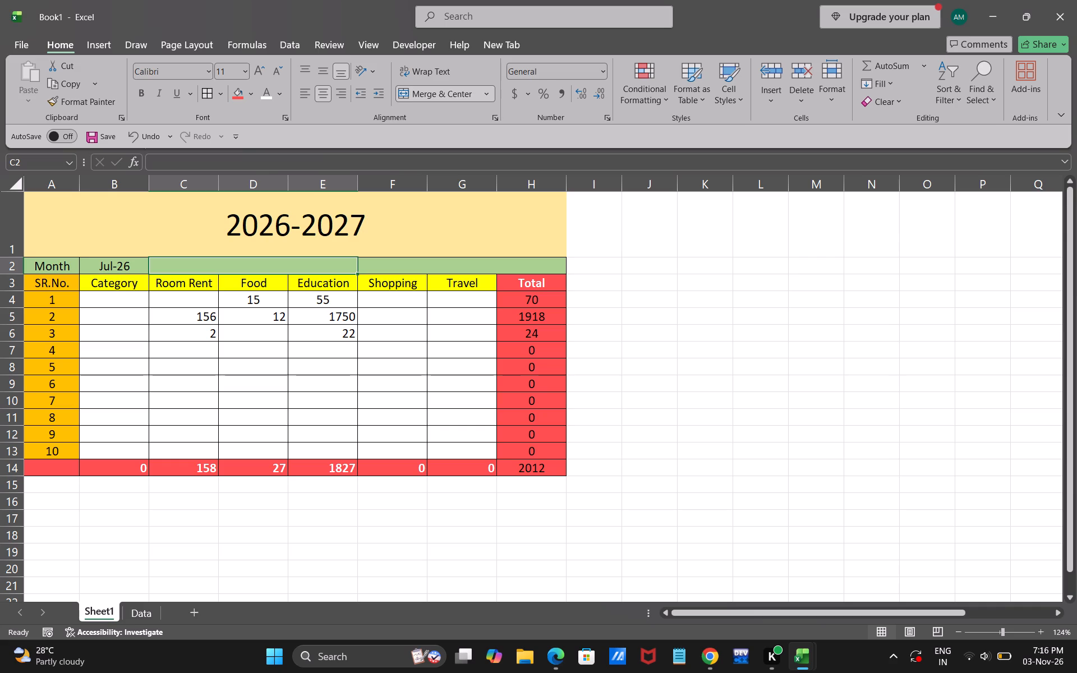
left_click(194, 305)
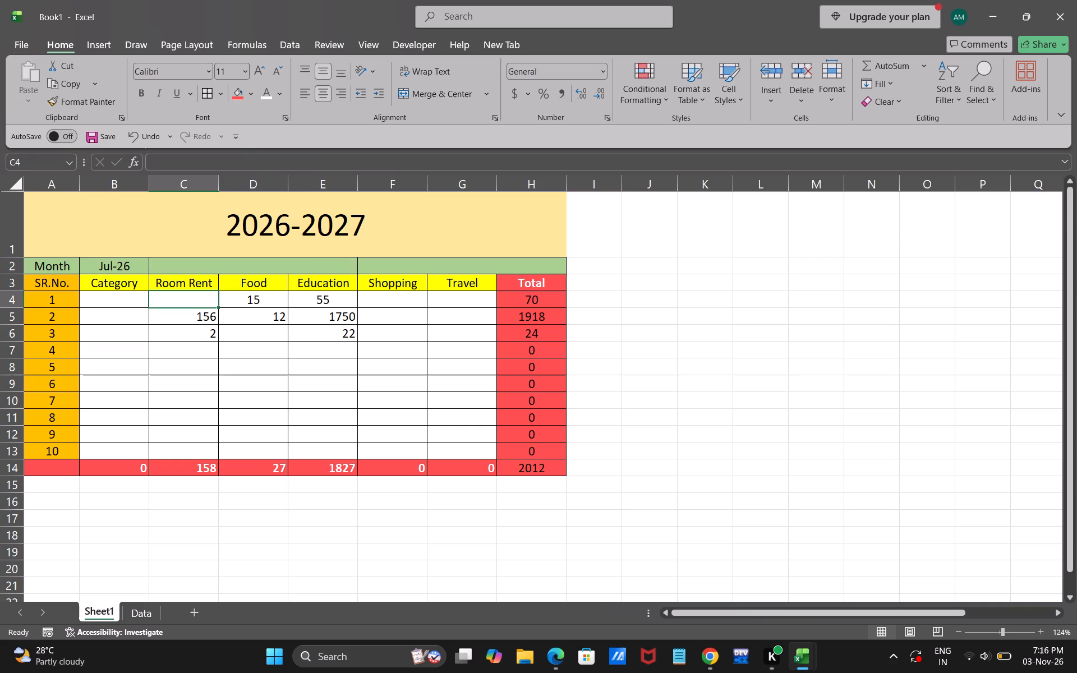
key("shift+plus")
key("BackSpace")
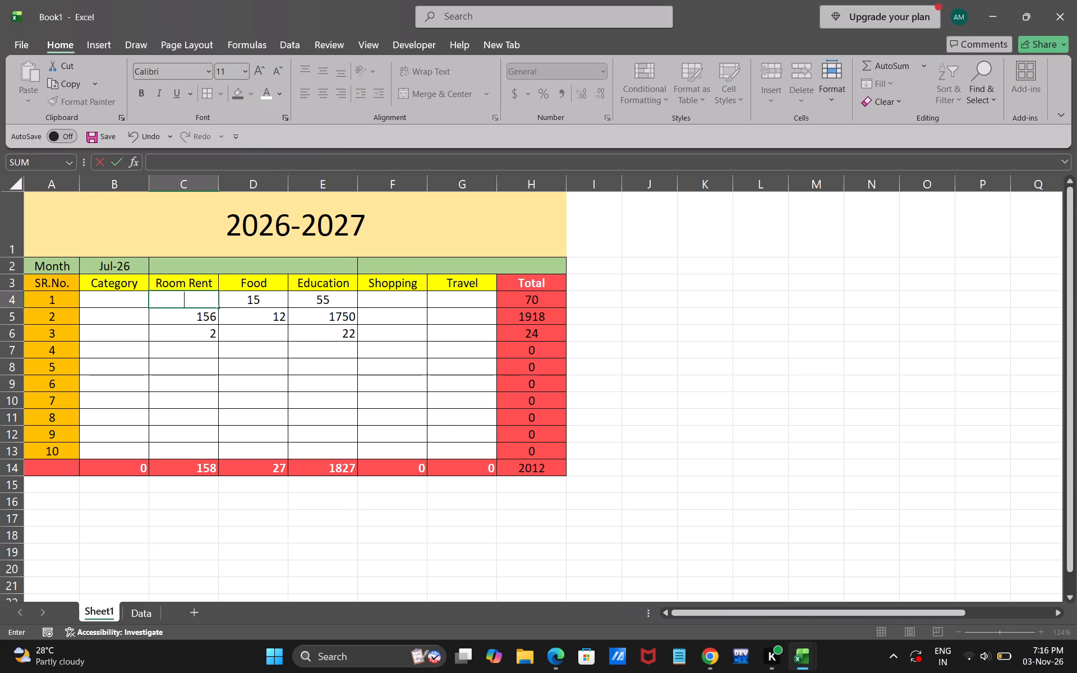
key("equal")
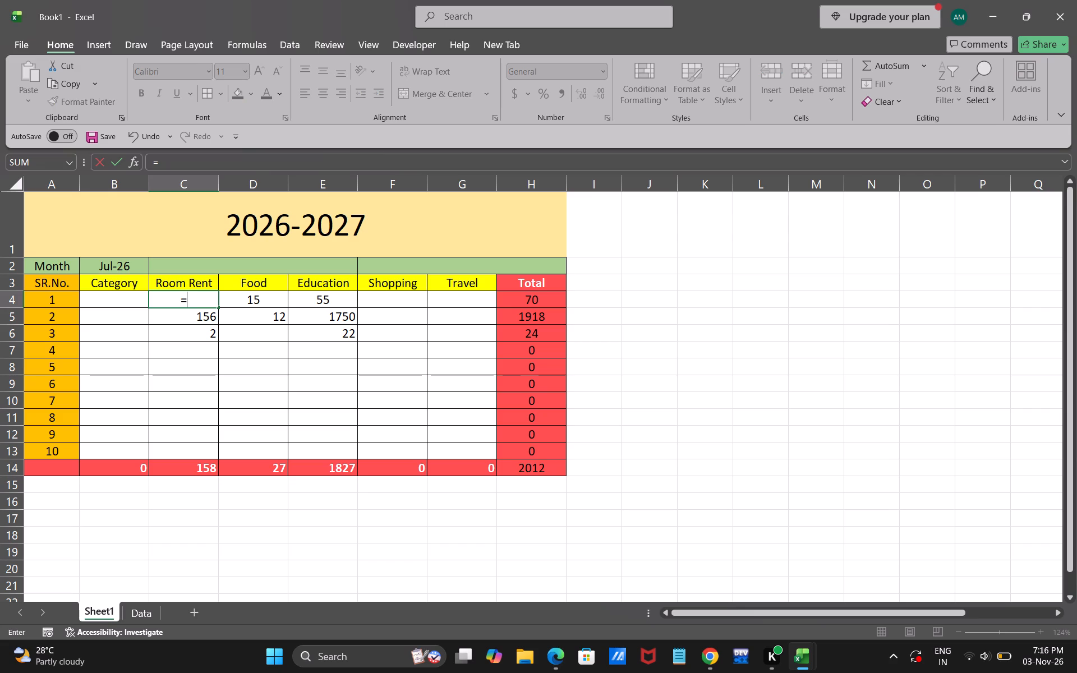
type("Filter")
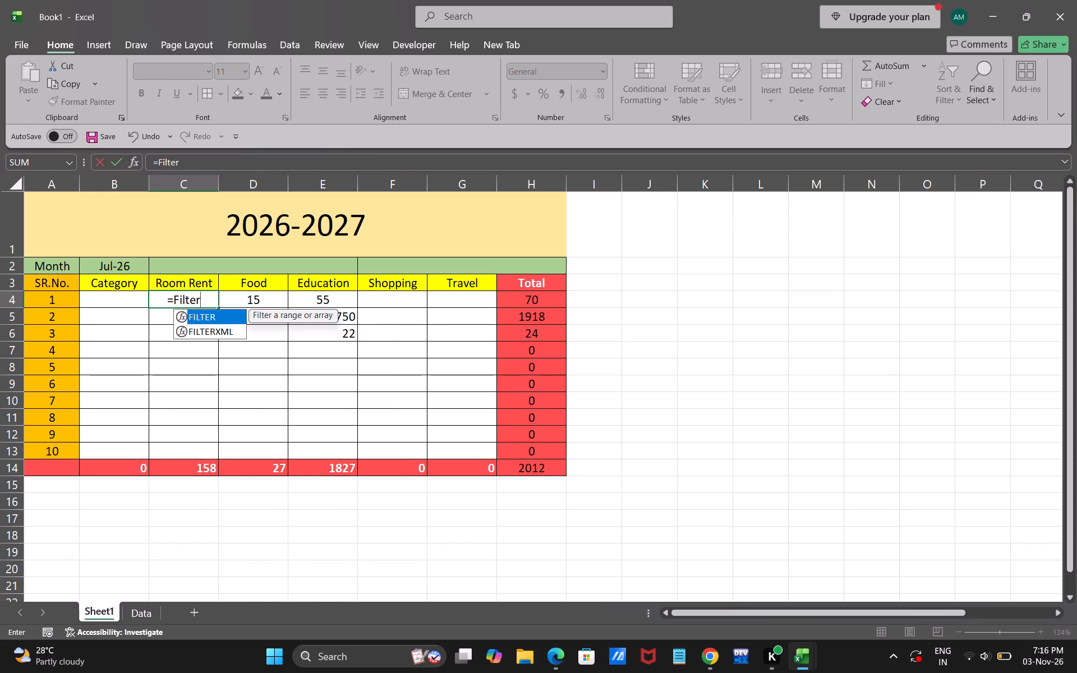
key("Tab")
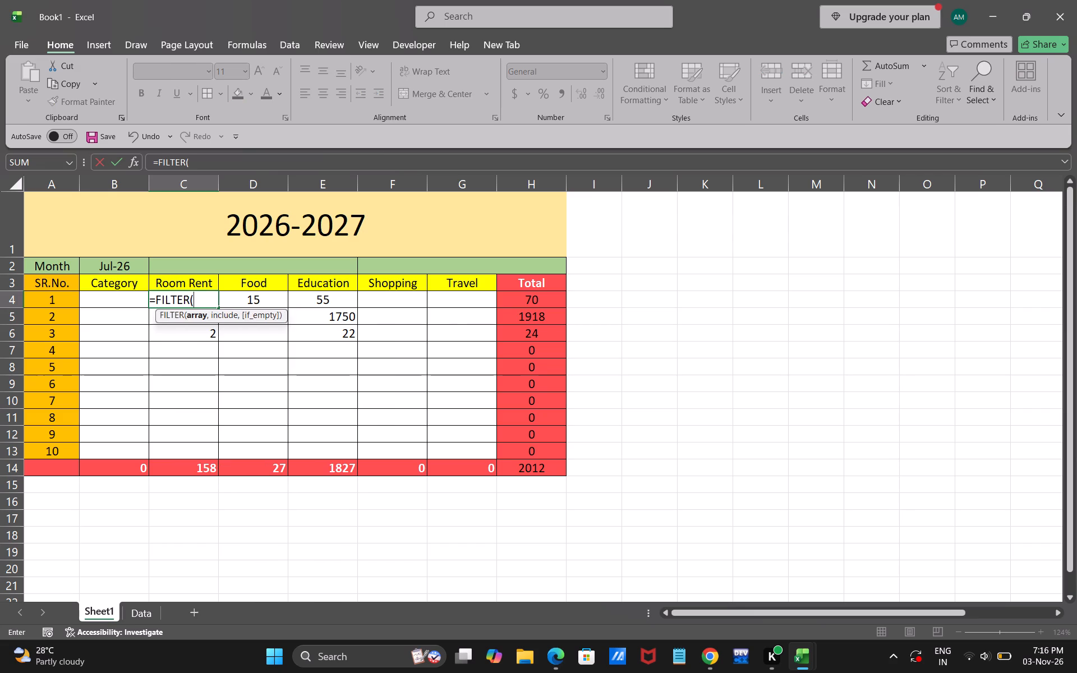
type("data")
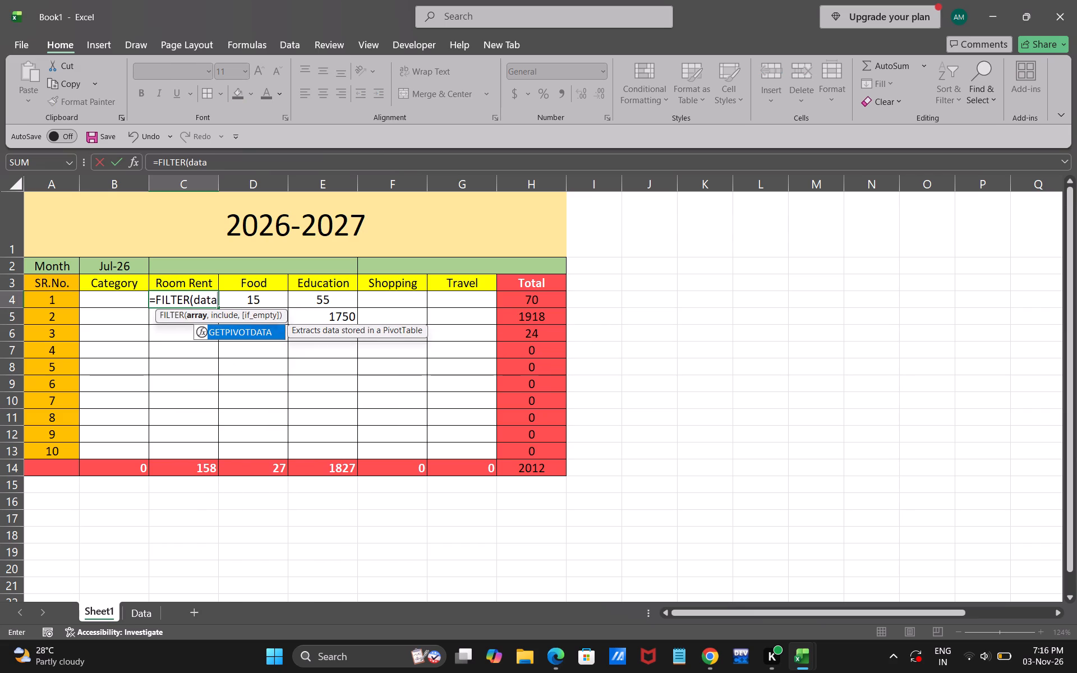
key("BackSpace")
key("BackSpace")
key("BackSpace")
key("BackSpace")
type("Data")
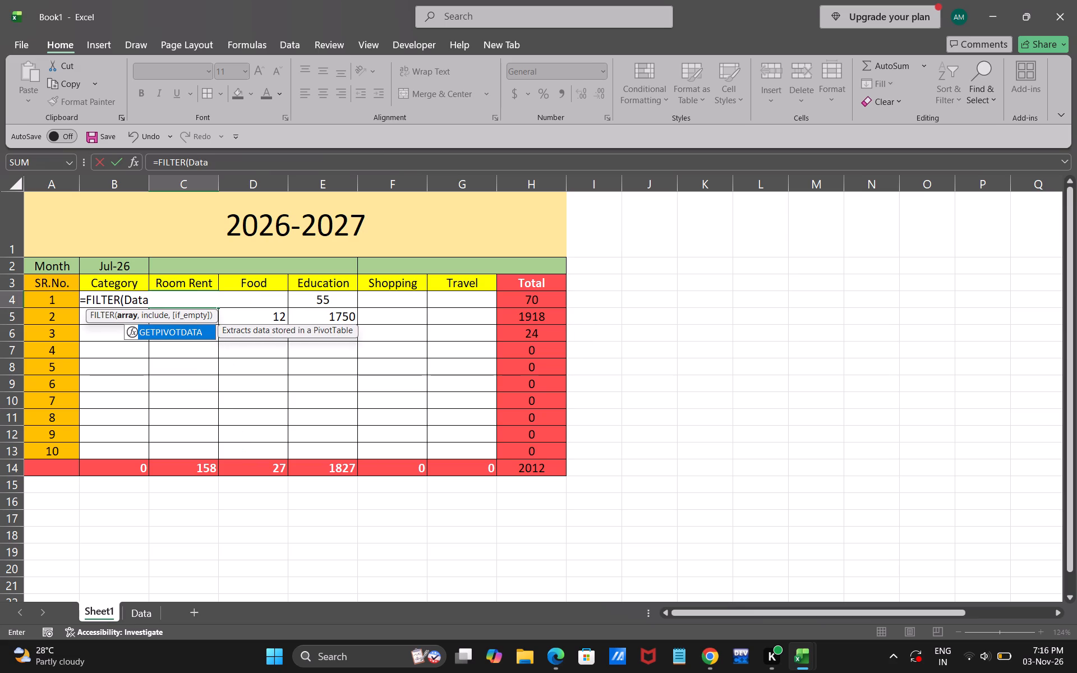
type("!@")
key("backslash")
key("BackSpace")
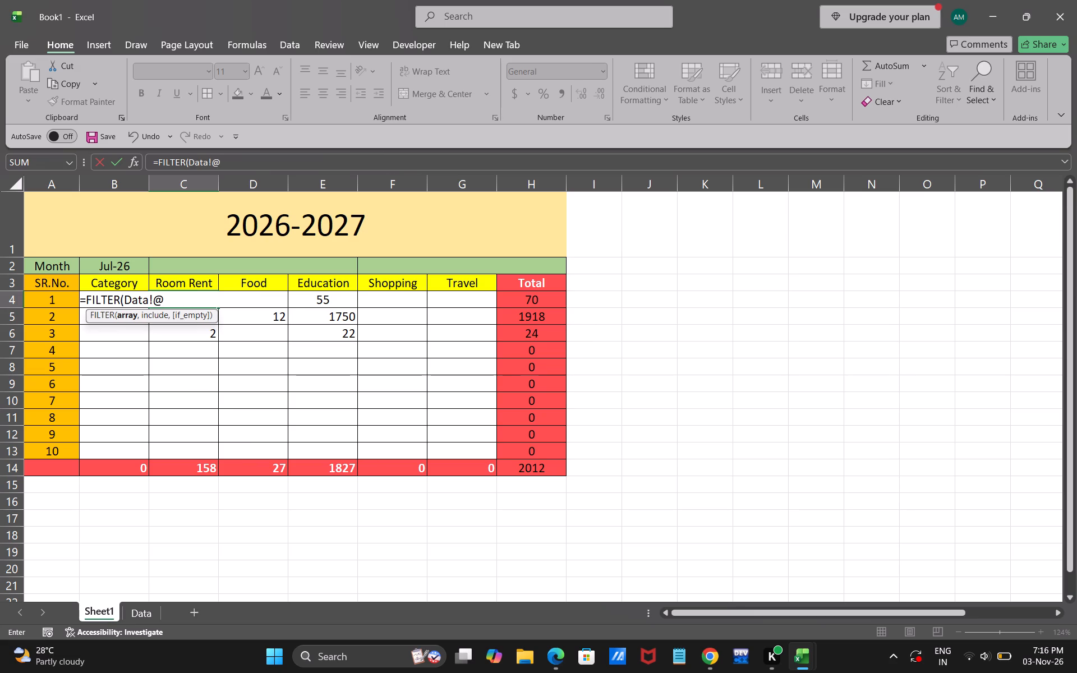
key("BackSpace")
key("shift+b")
key("2")
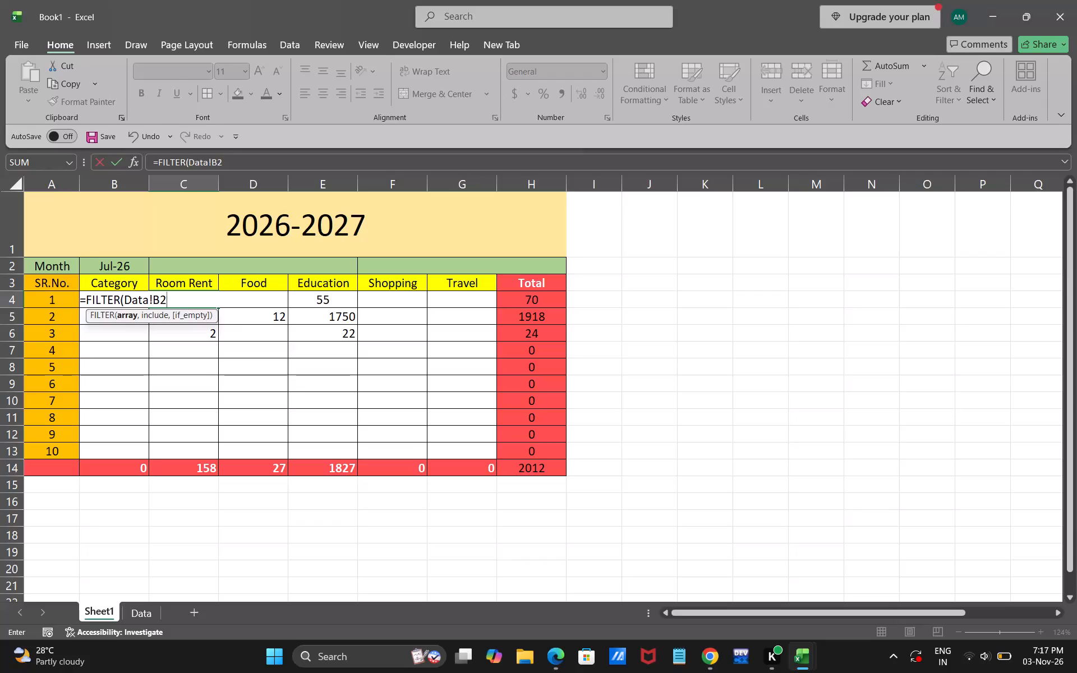
key("shift+colon")
key("shift+g")
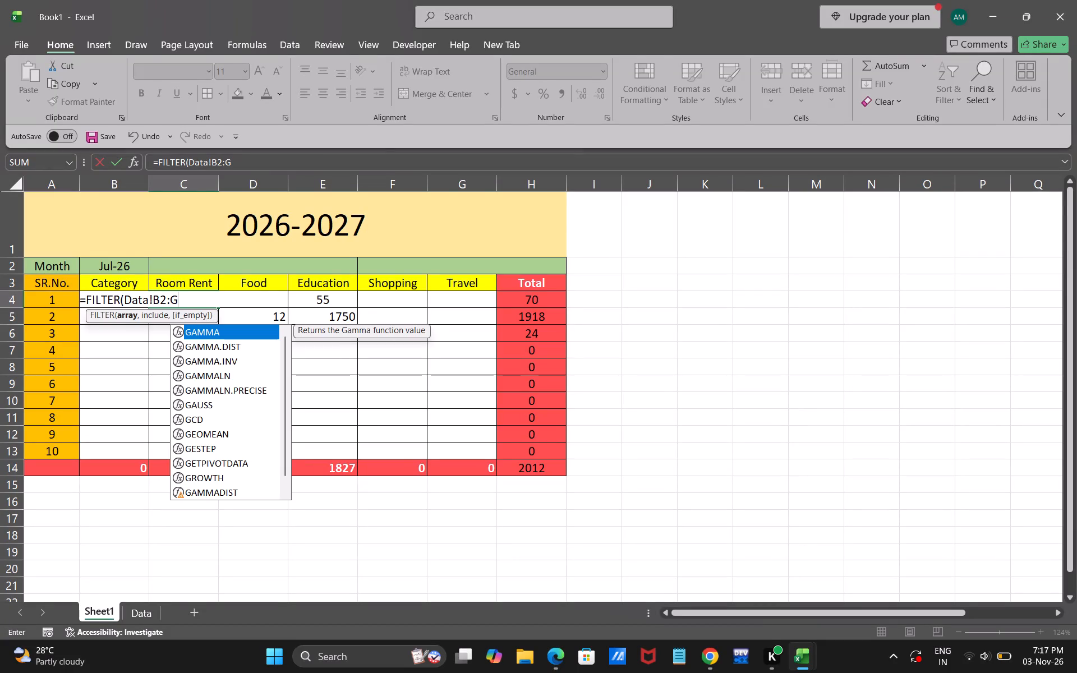
type("1000")
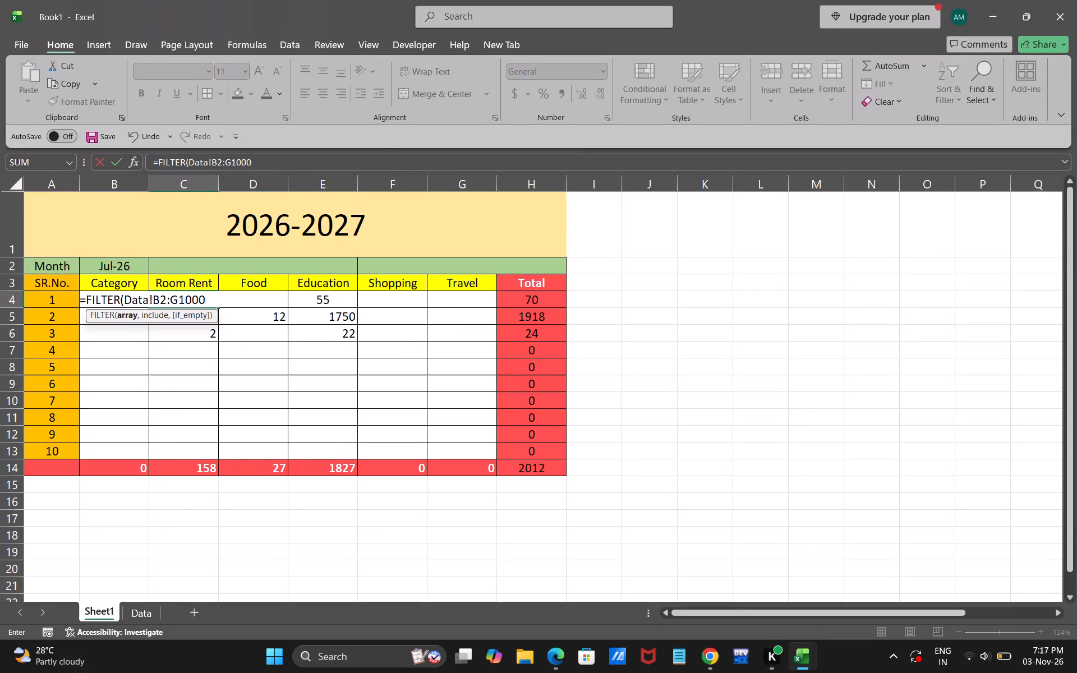
Complete the C4 FILTER formula with the condition Data!A2:A1000=$C$3 and "" as the if-empty result.
key("comma")
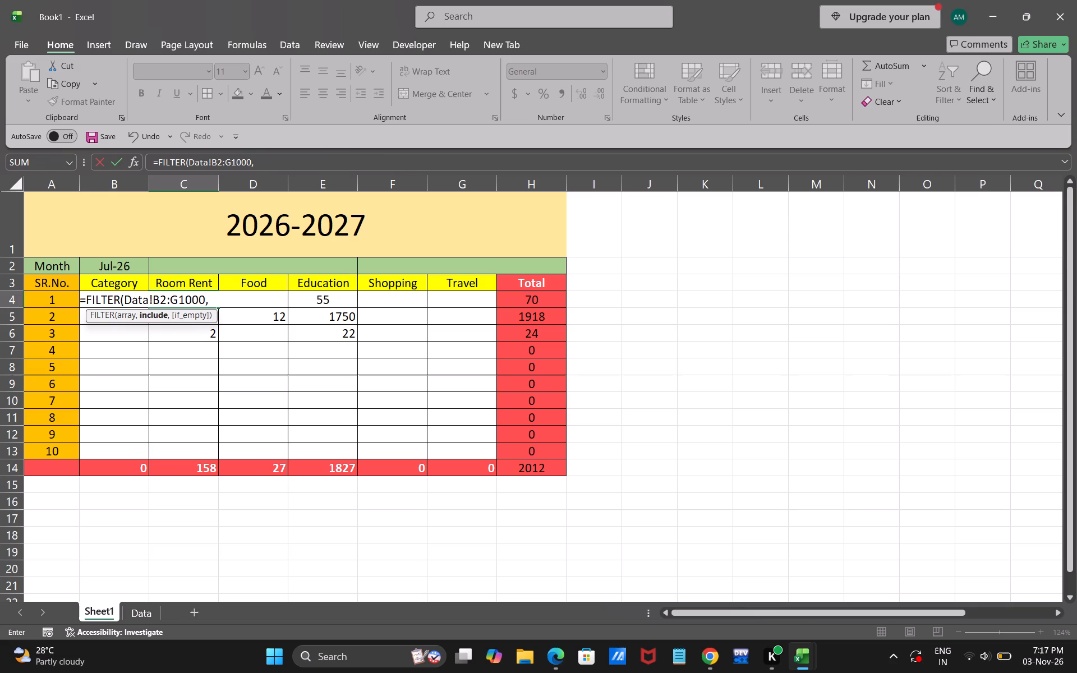
key("shift+d")
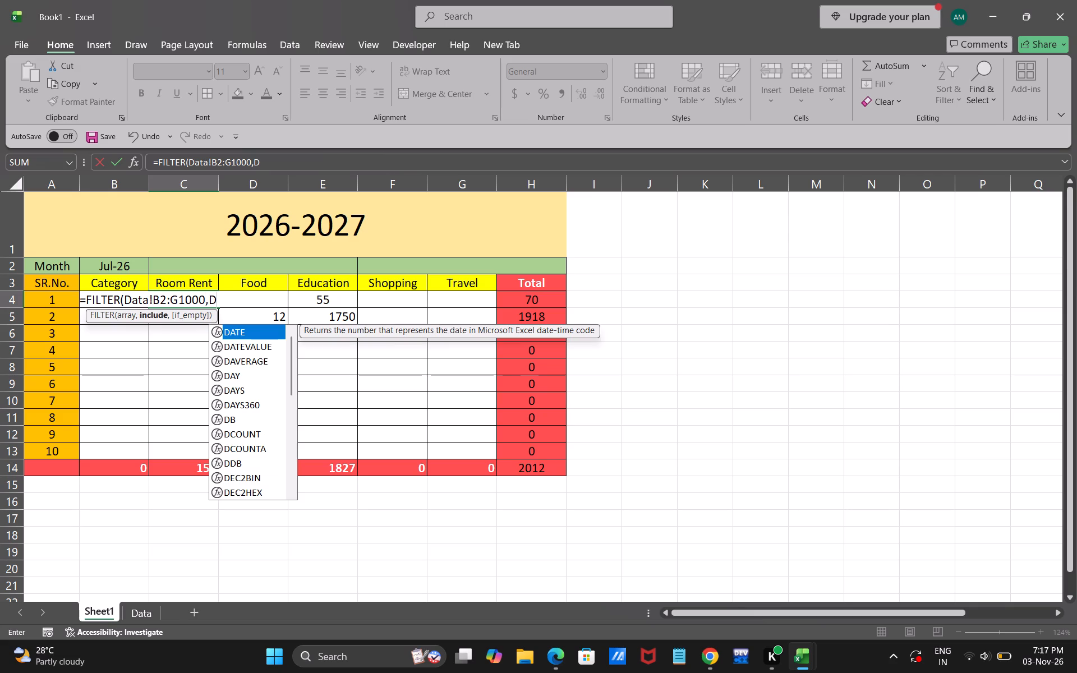
type("ata")
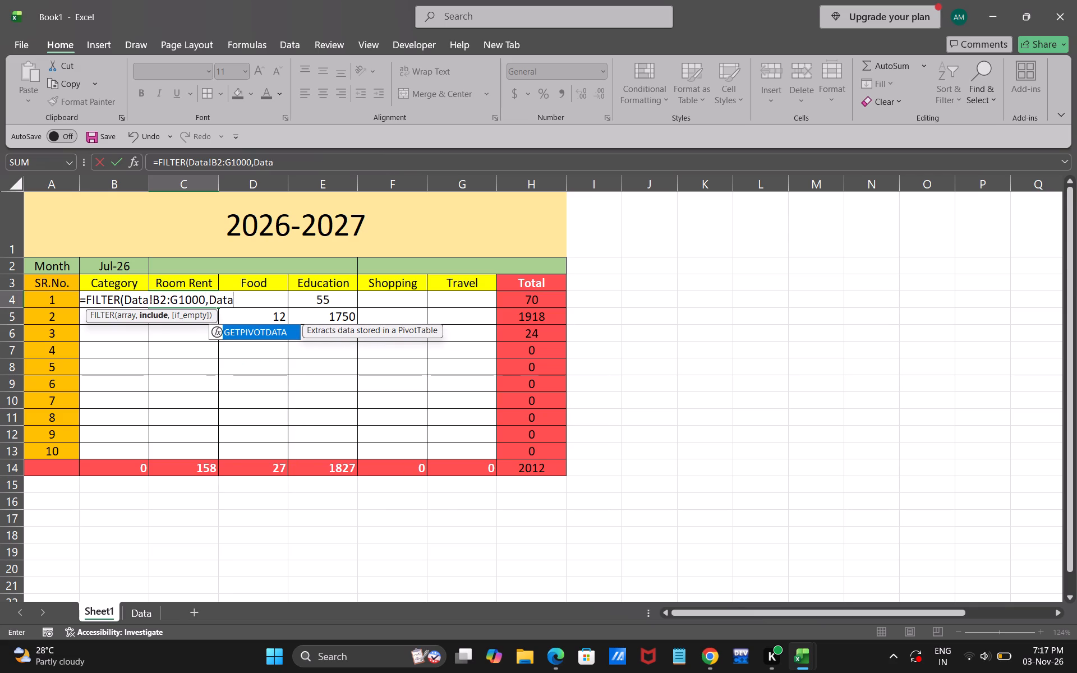
key("shift+exclam")
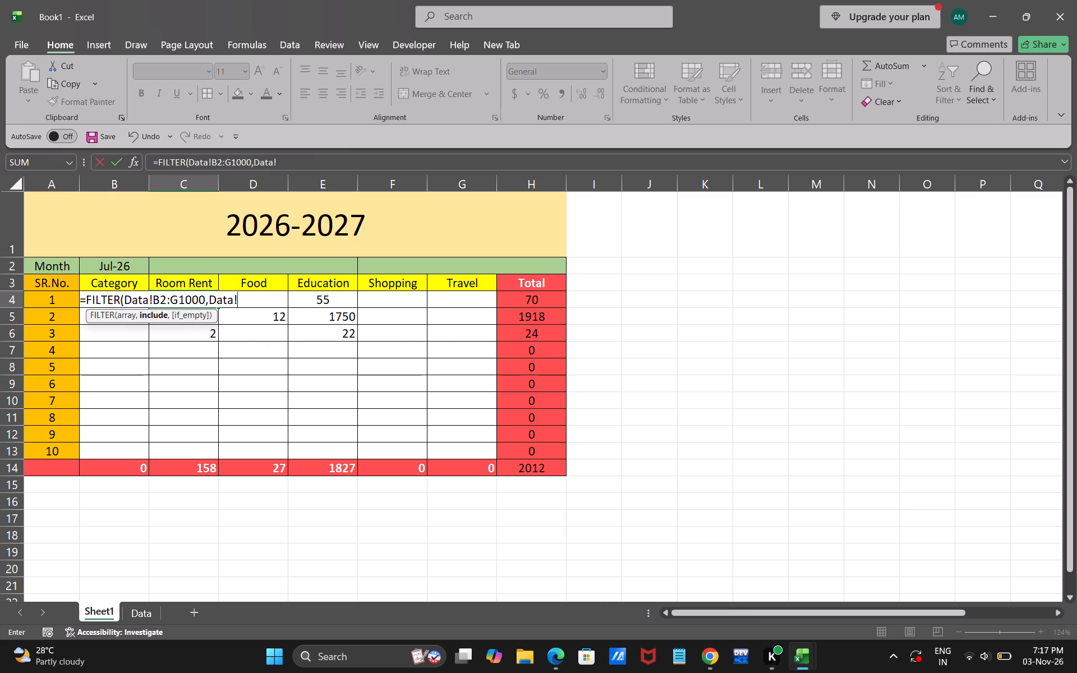
type("A2")
key("shift+colon")
type("A1")
type("000")
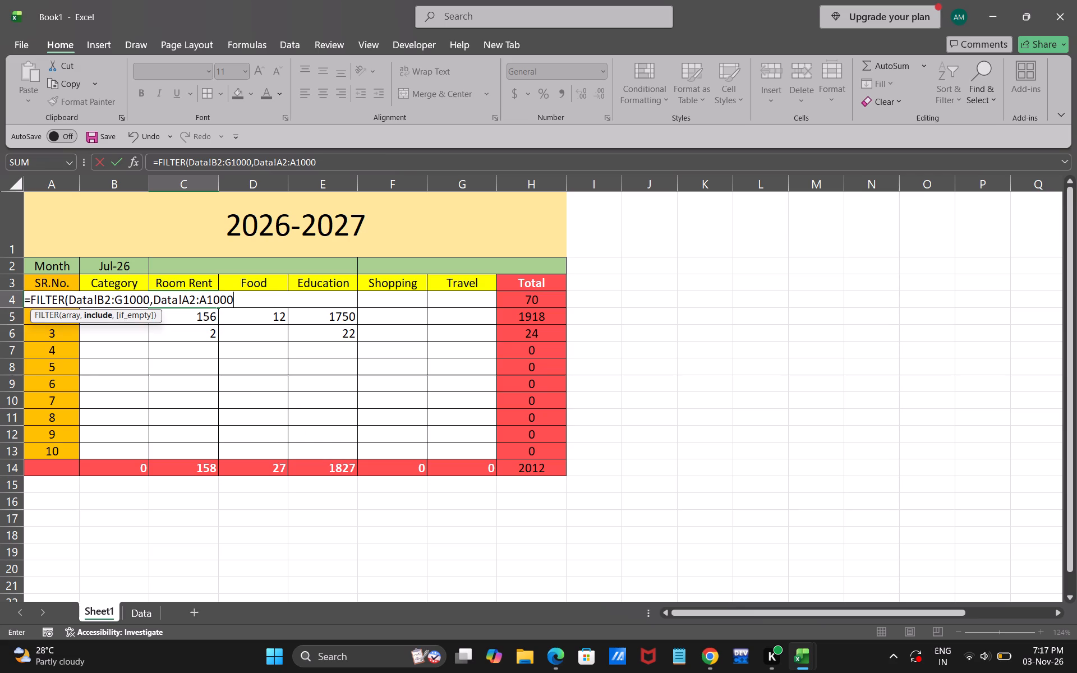
key("equal")
key("shift+dollar")
key("shift+c")
key("shift+percent")
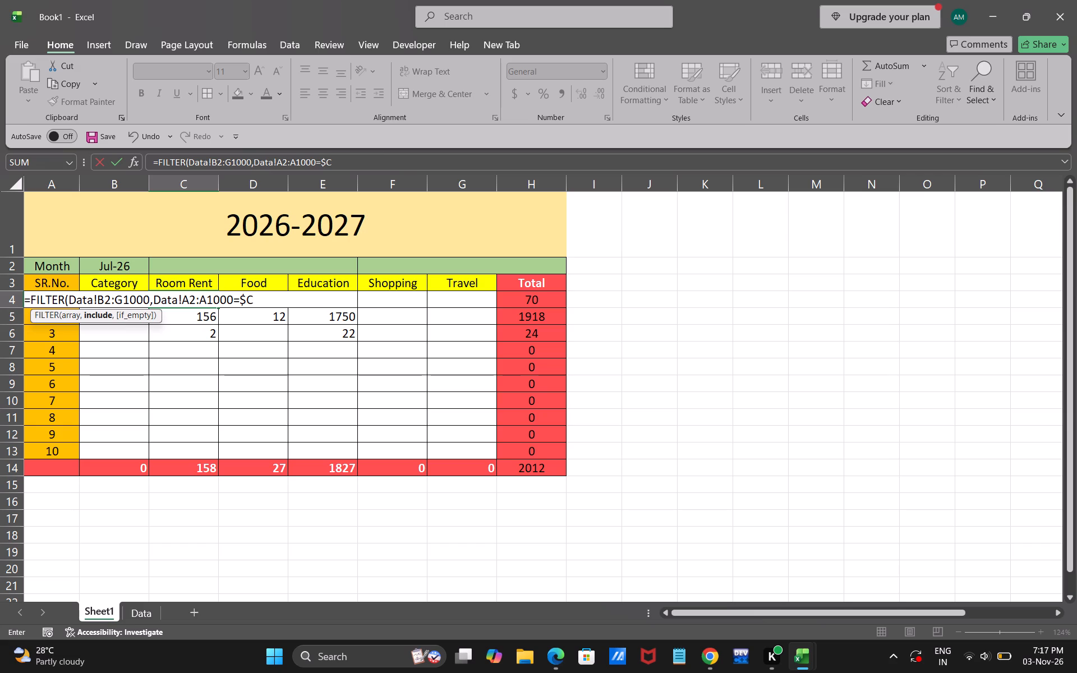
key("BackSpace")
key("shift+dollar")
key("3")
key("comma")
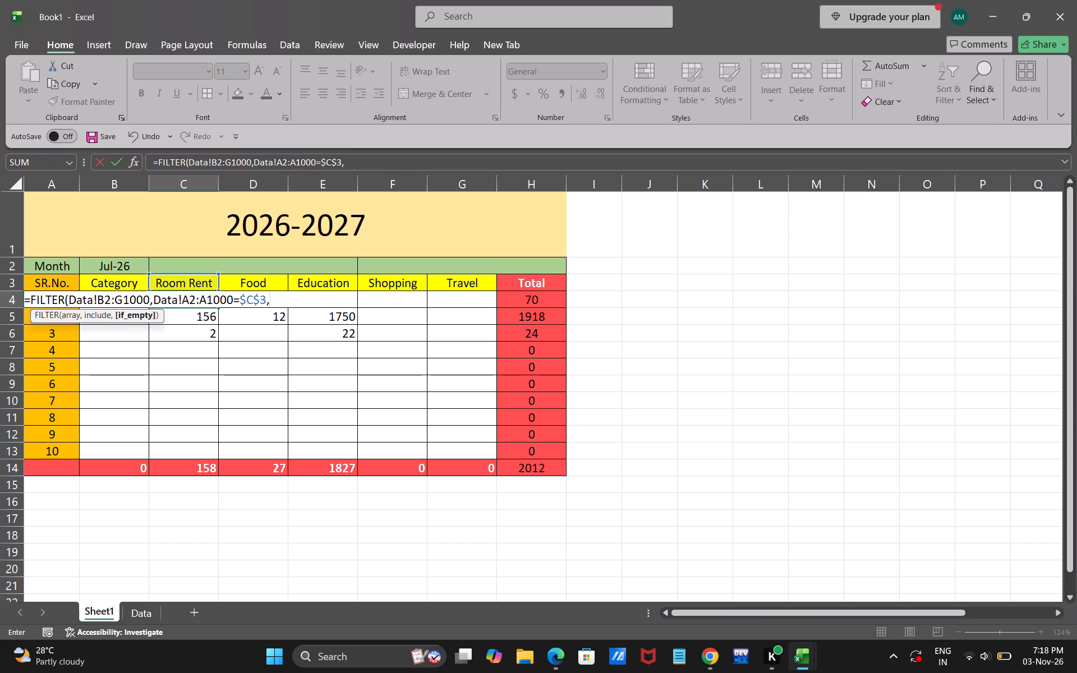
type("\"\"")
key("shift+parenright")
key("Return")
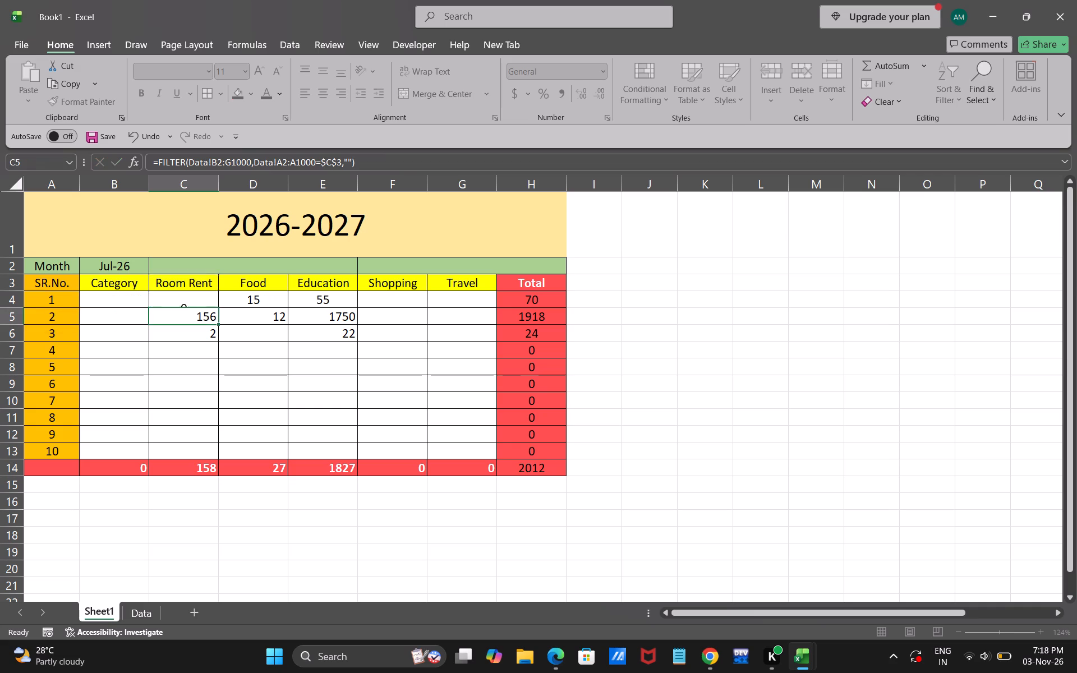
left_click(197, 298)
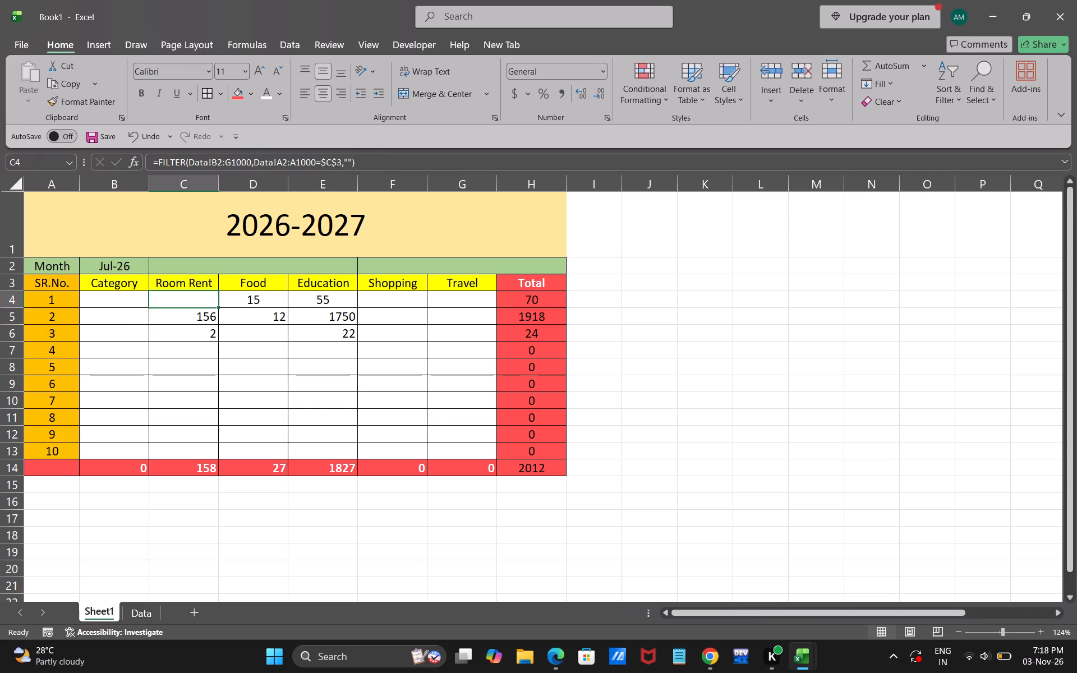
Choose Aug-26 as the Month in B2.
left_click(129, 269)
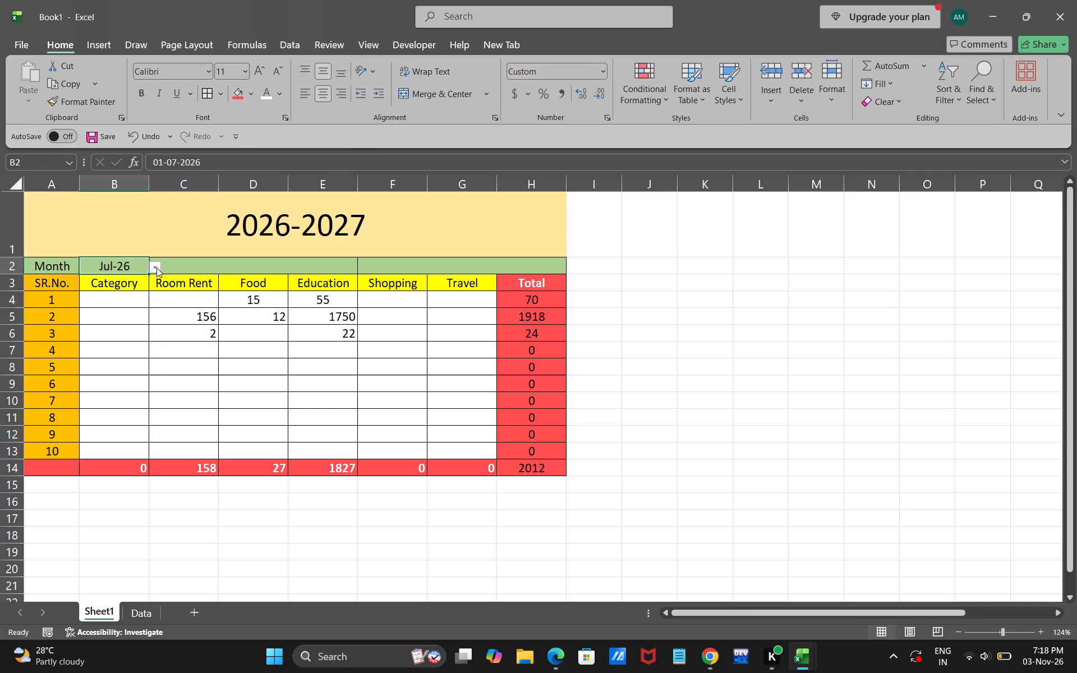
left_click(157, 268)
left_click(93, 292)
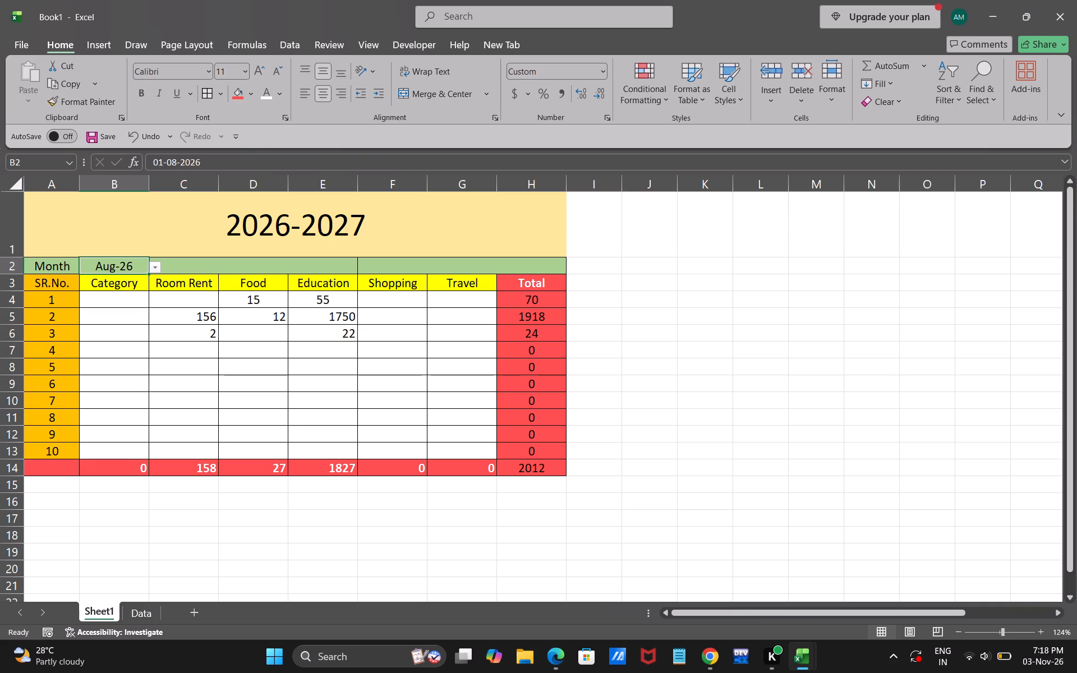
Choose Jul-26 as the Month in B2.
left_click(154, 270)
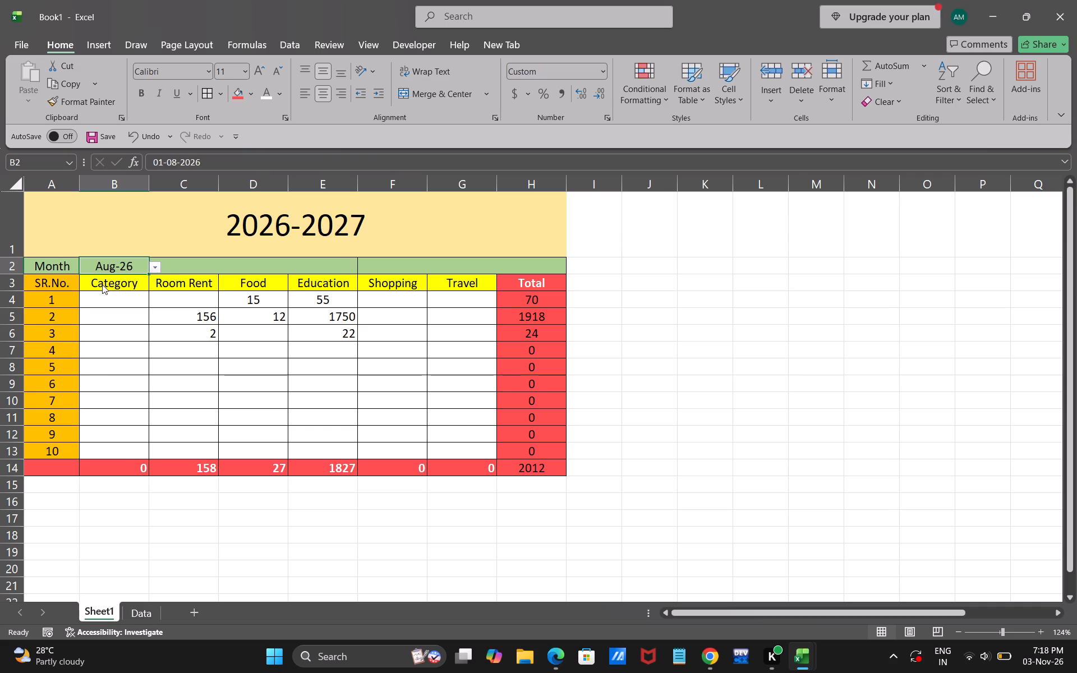
left_click_drag(153, 315, 151, 286)
left_click(109, 274)
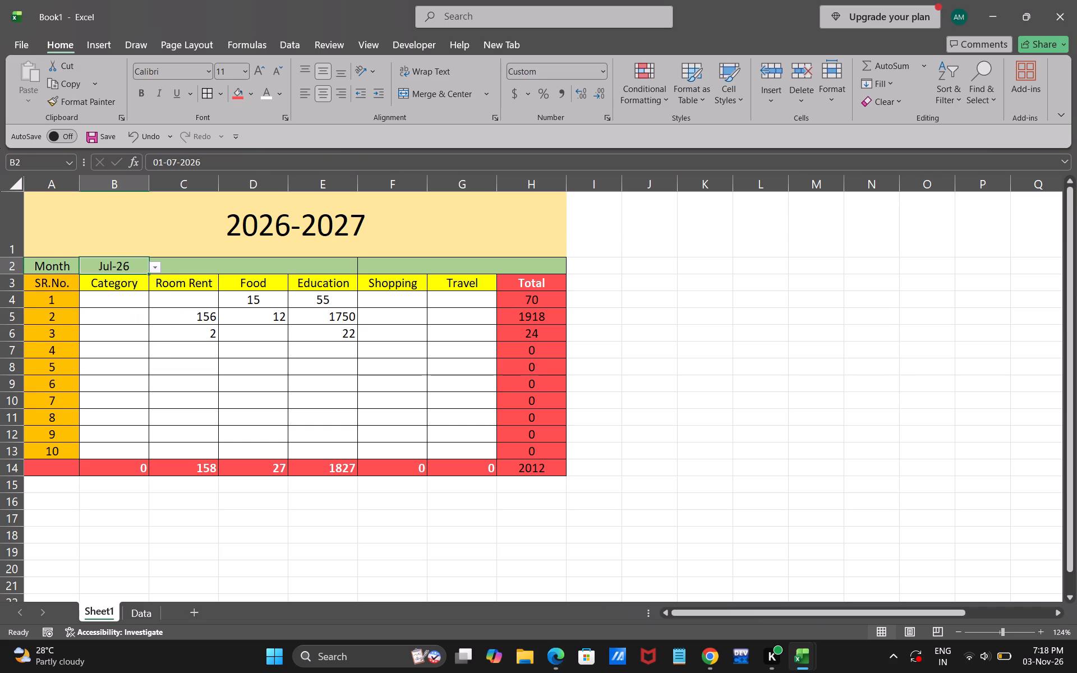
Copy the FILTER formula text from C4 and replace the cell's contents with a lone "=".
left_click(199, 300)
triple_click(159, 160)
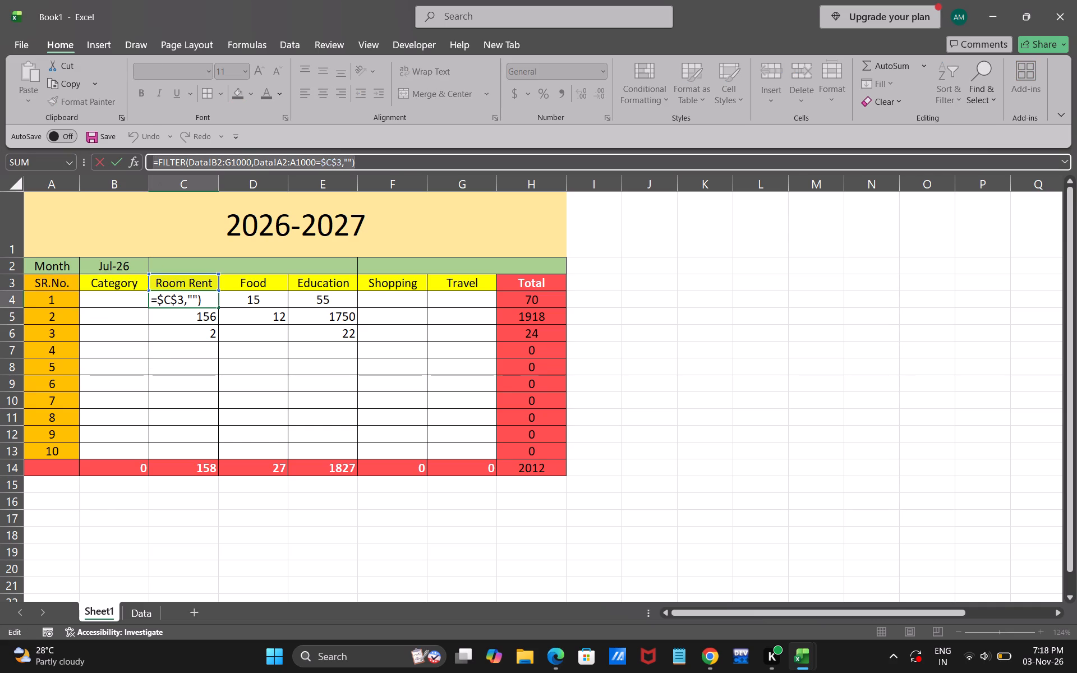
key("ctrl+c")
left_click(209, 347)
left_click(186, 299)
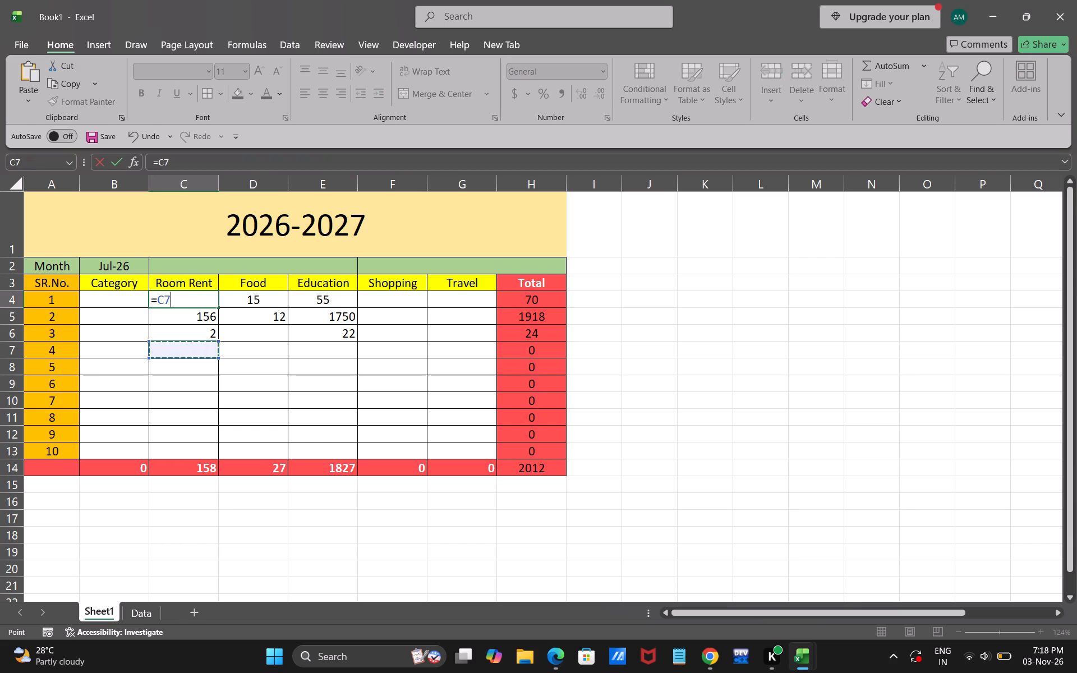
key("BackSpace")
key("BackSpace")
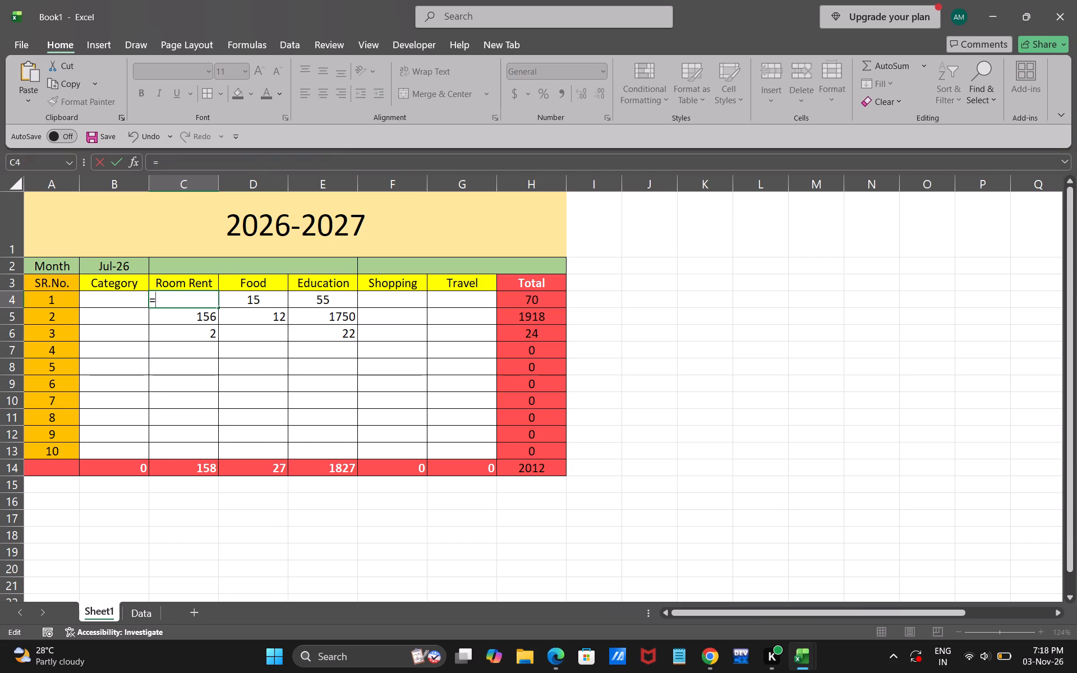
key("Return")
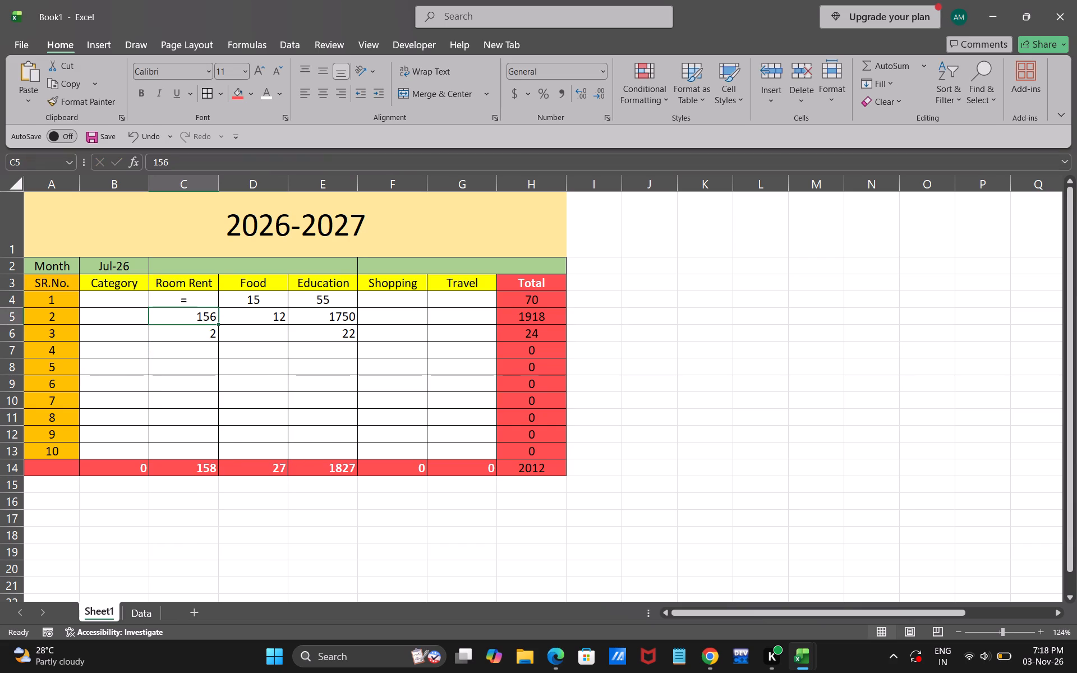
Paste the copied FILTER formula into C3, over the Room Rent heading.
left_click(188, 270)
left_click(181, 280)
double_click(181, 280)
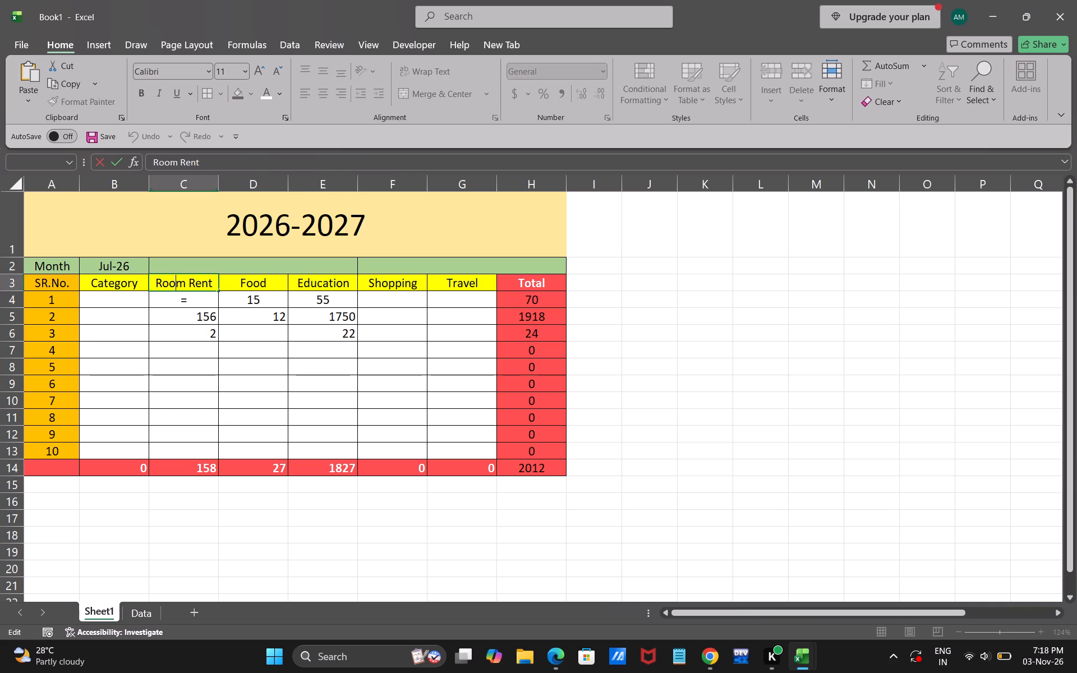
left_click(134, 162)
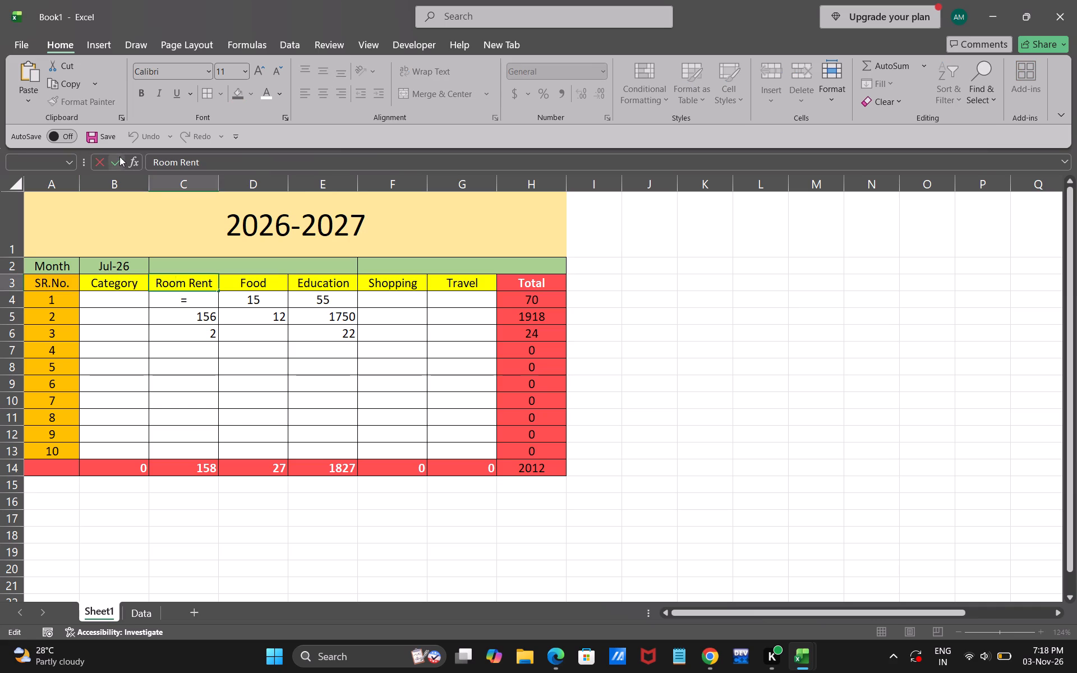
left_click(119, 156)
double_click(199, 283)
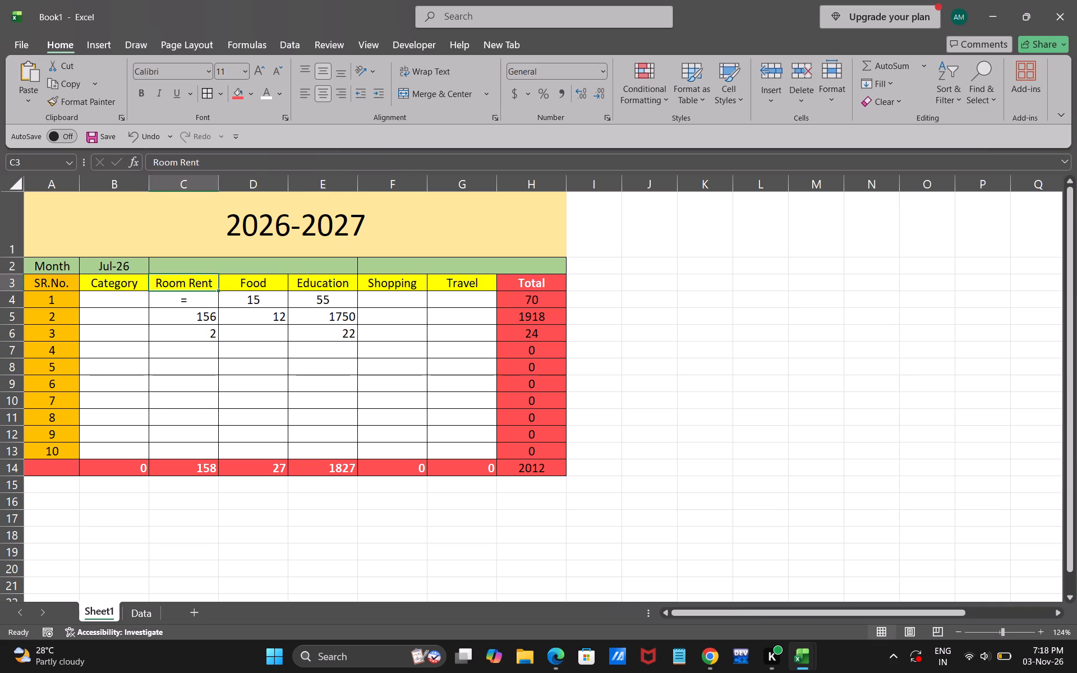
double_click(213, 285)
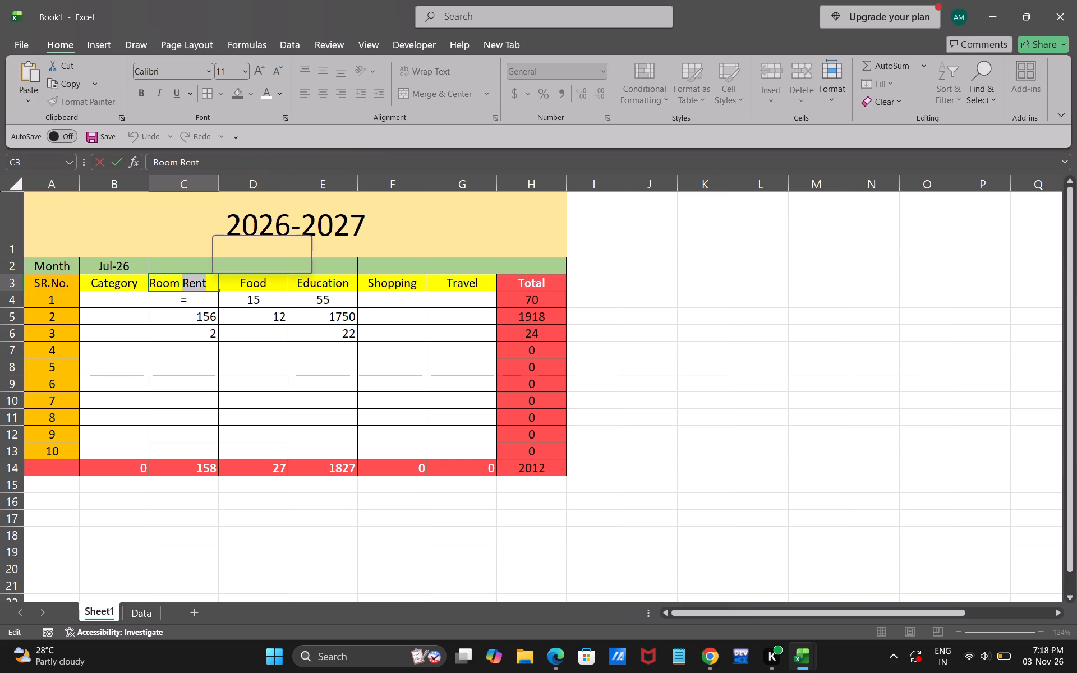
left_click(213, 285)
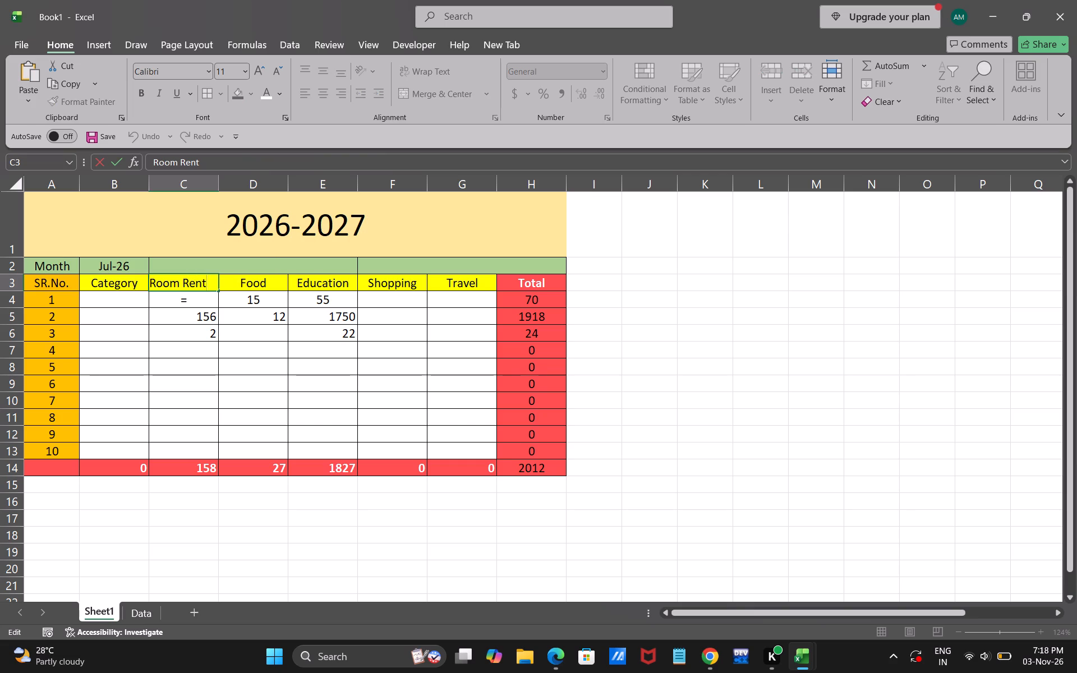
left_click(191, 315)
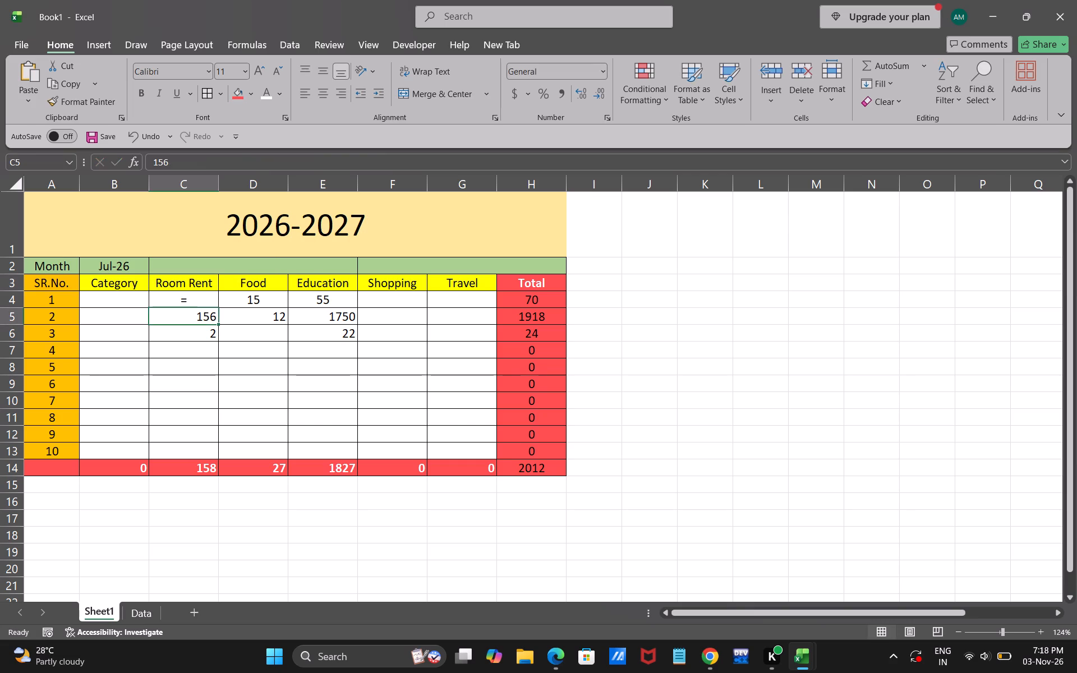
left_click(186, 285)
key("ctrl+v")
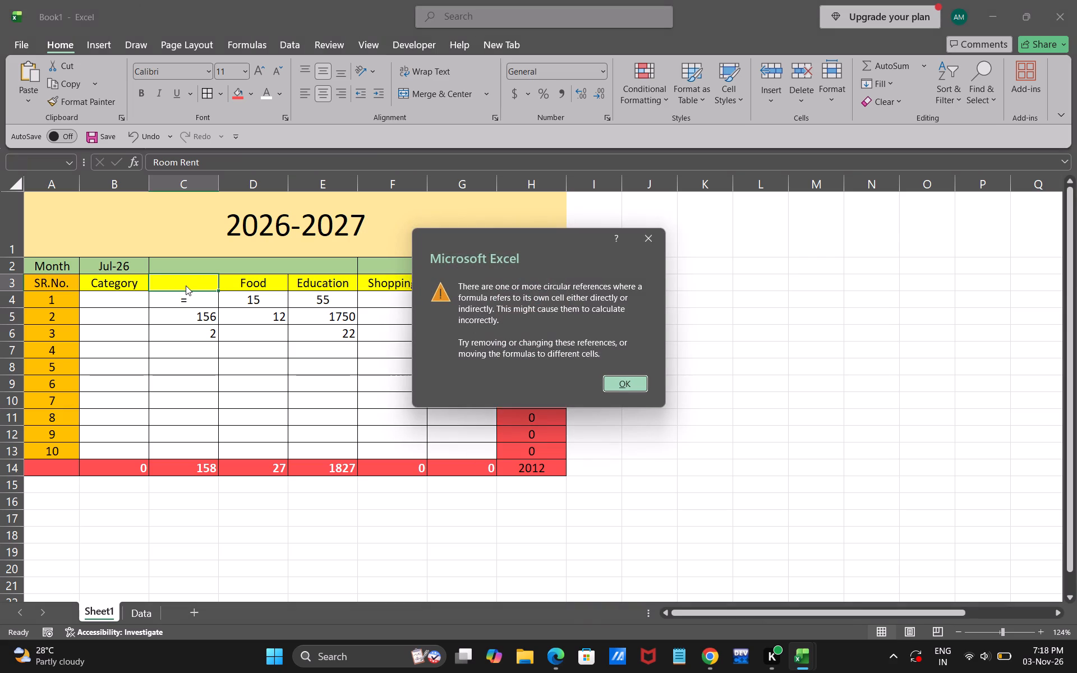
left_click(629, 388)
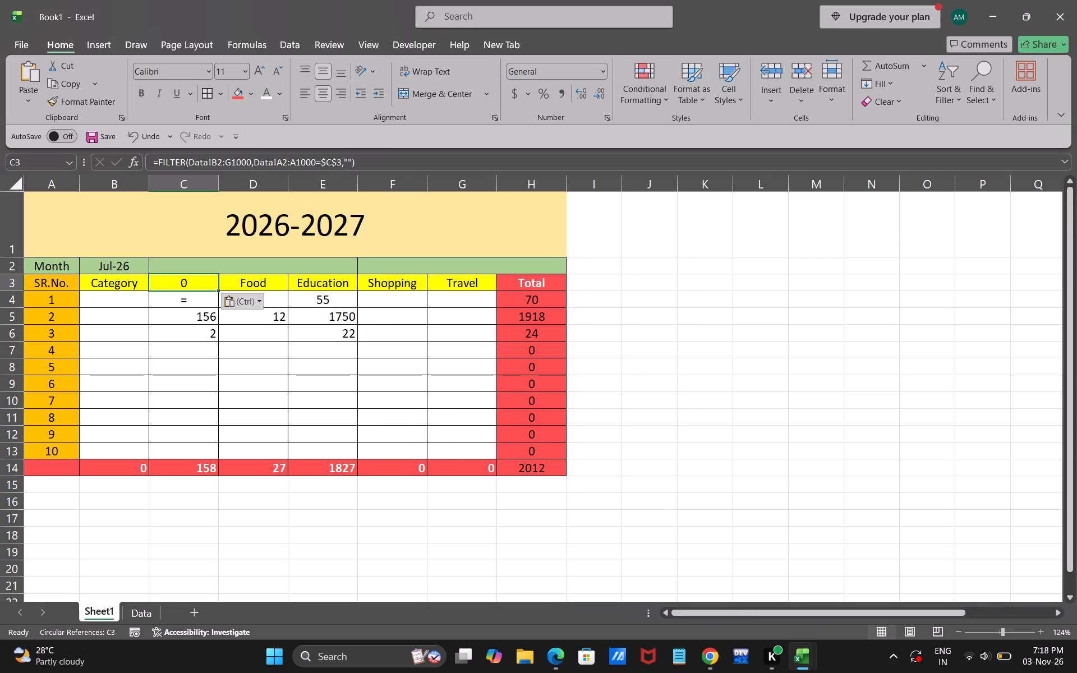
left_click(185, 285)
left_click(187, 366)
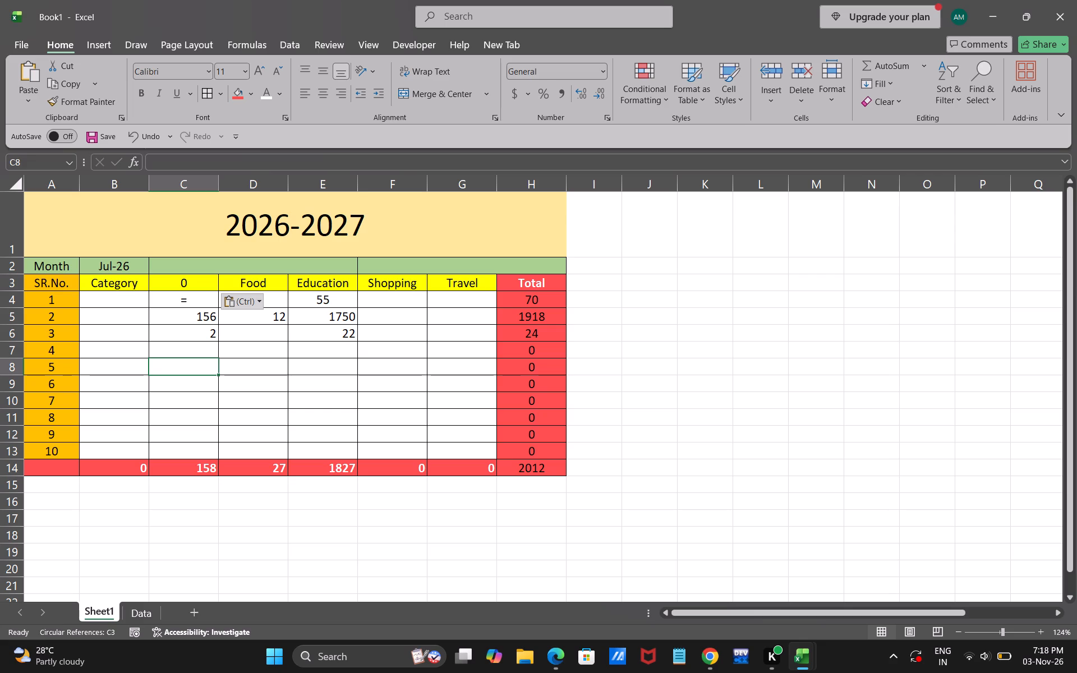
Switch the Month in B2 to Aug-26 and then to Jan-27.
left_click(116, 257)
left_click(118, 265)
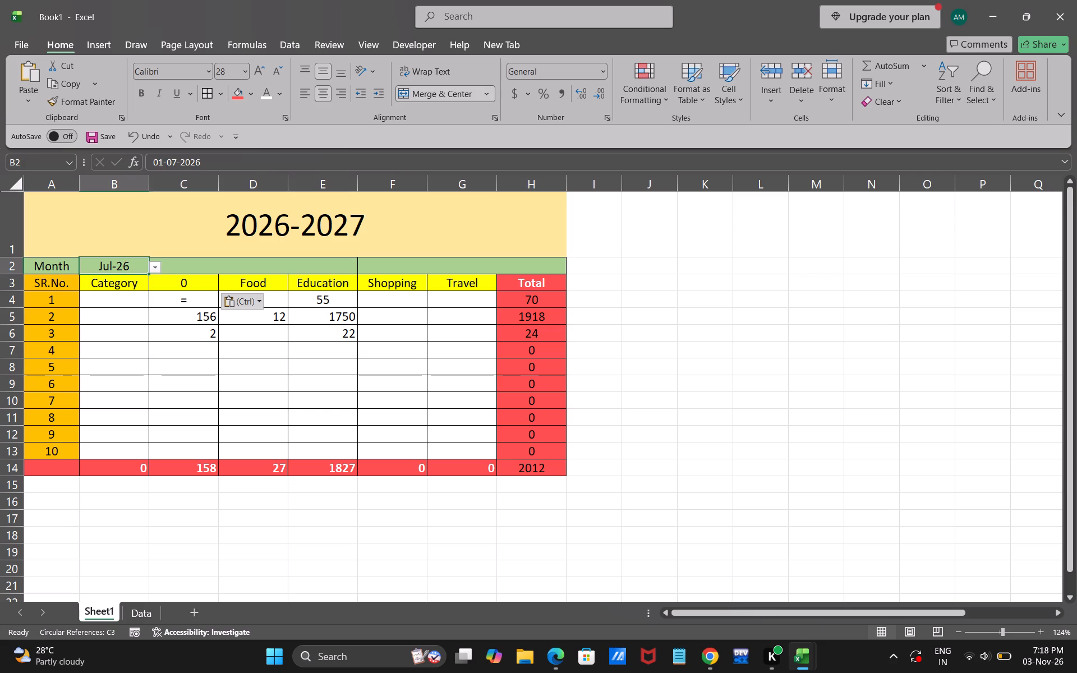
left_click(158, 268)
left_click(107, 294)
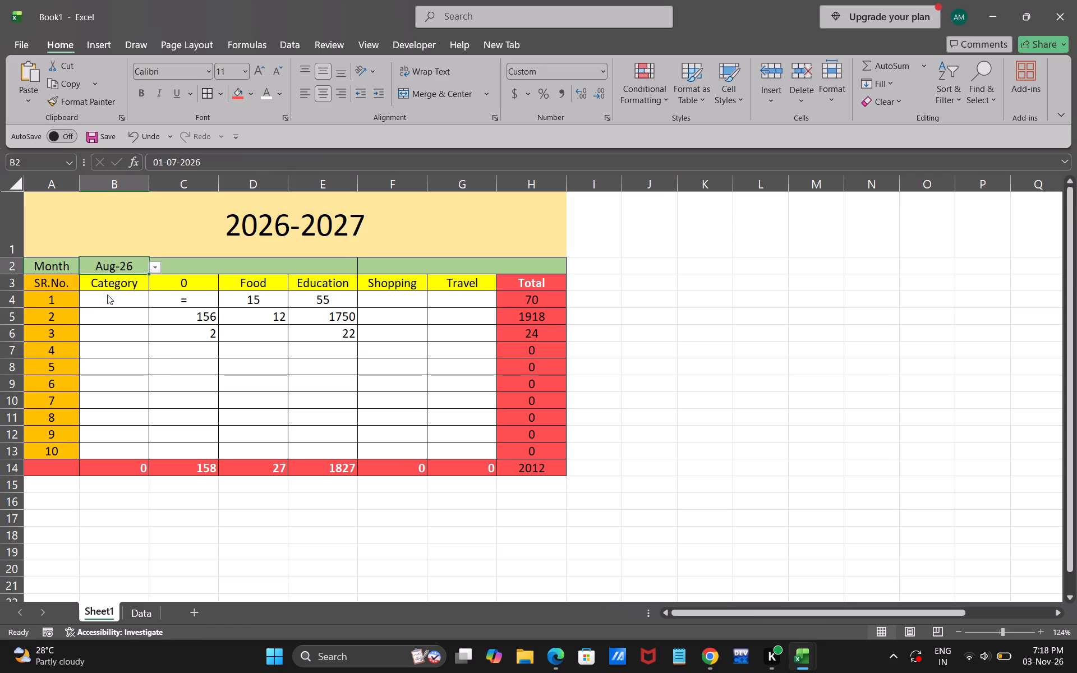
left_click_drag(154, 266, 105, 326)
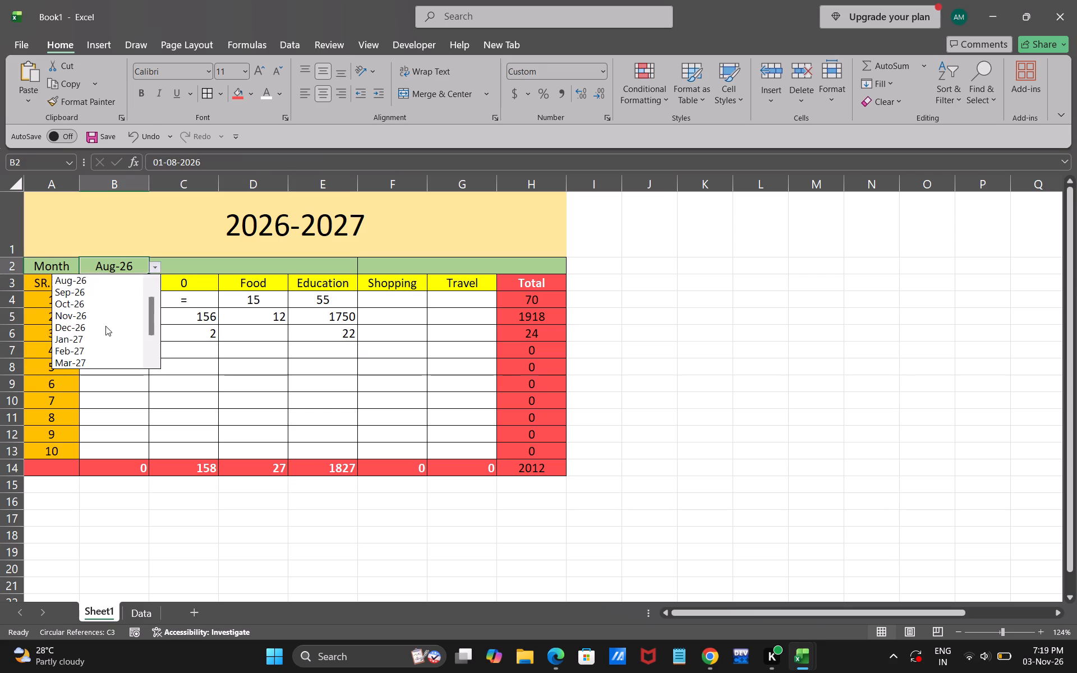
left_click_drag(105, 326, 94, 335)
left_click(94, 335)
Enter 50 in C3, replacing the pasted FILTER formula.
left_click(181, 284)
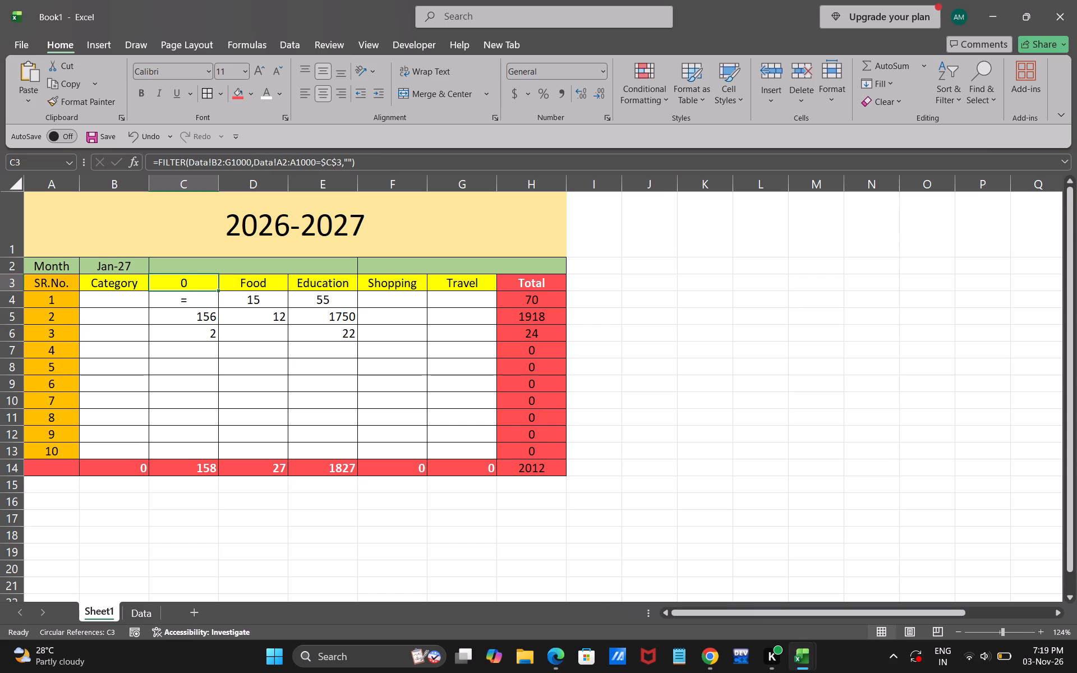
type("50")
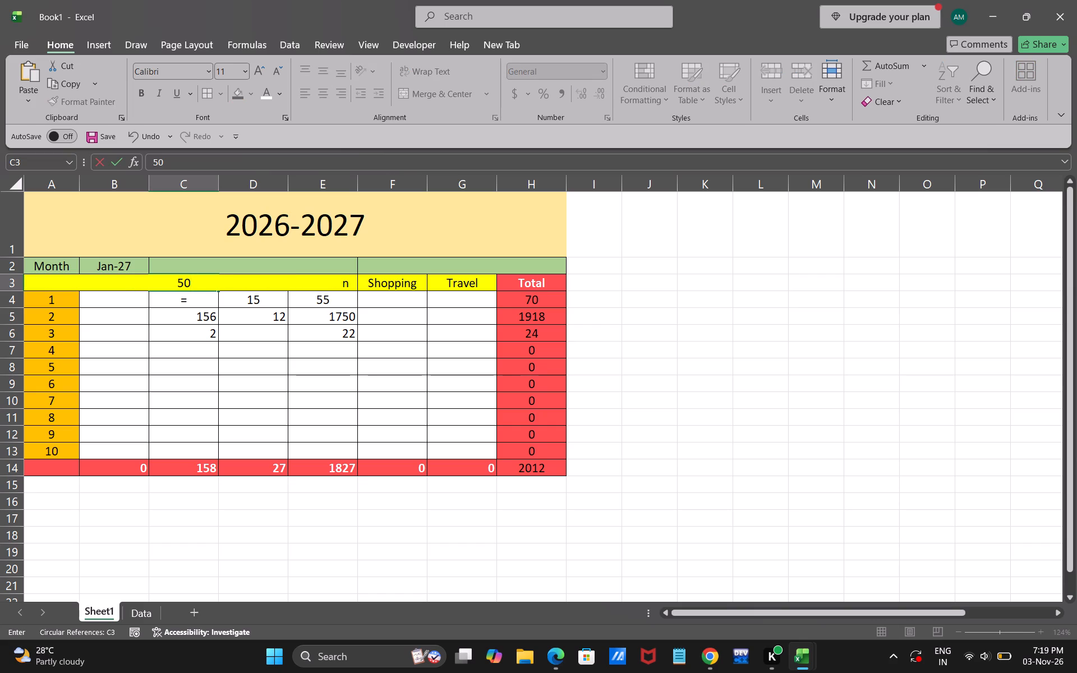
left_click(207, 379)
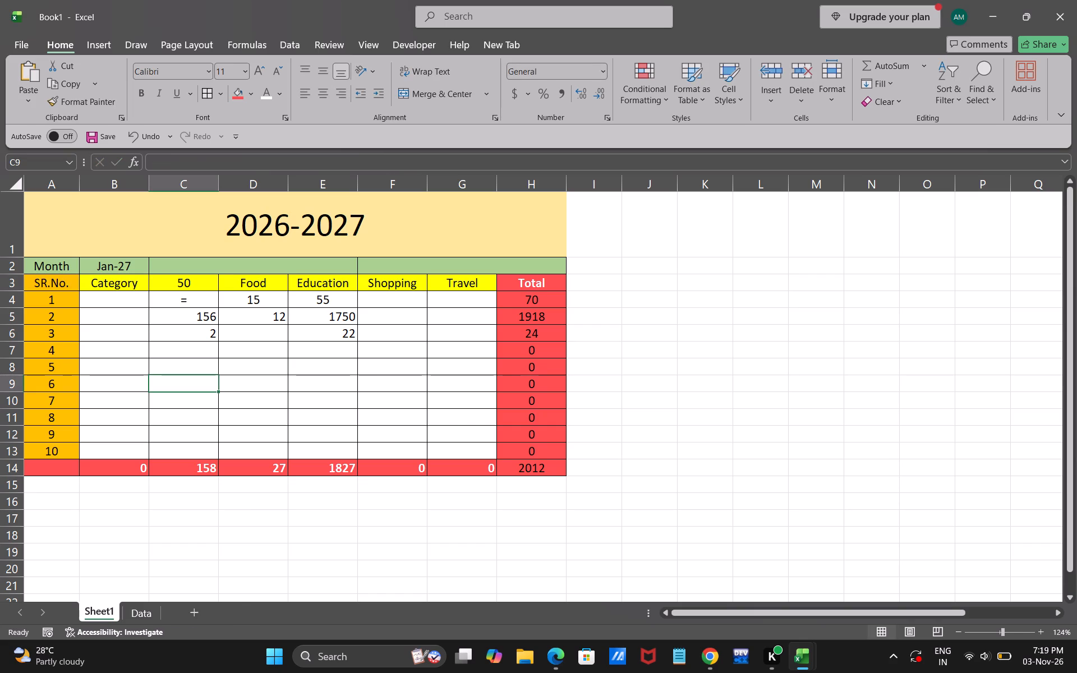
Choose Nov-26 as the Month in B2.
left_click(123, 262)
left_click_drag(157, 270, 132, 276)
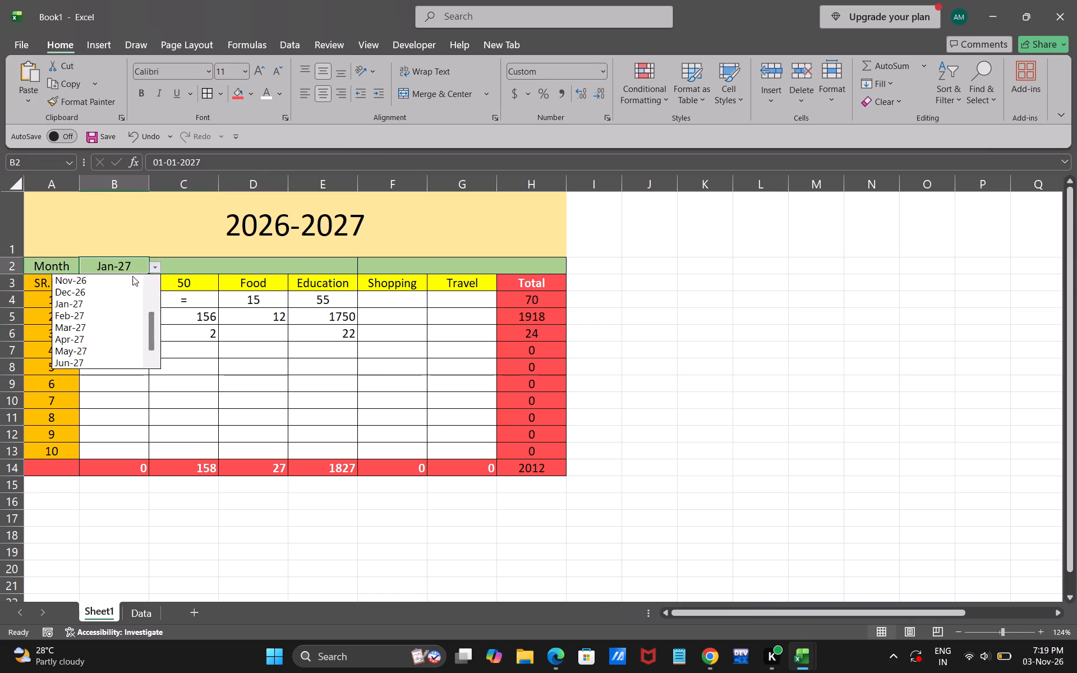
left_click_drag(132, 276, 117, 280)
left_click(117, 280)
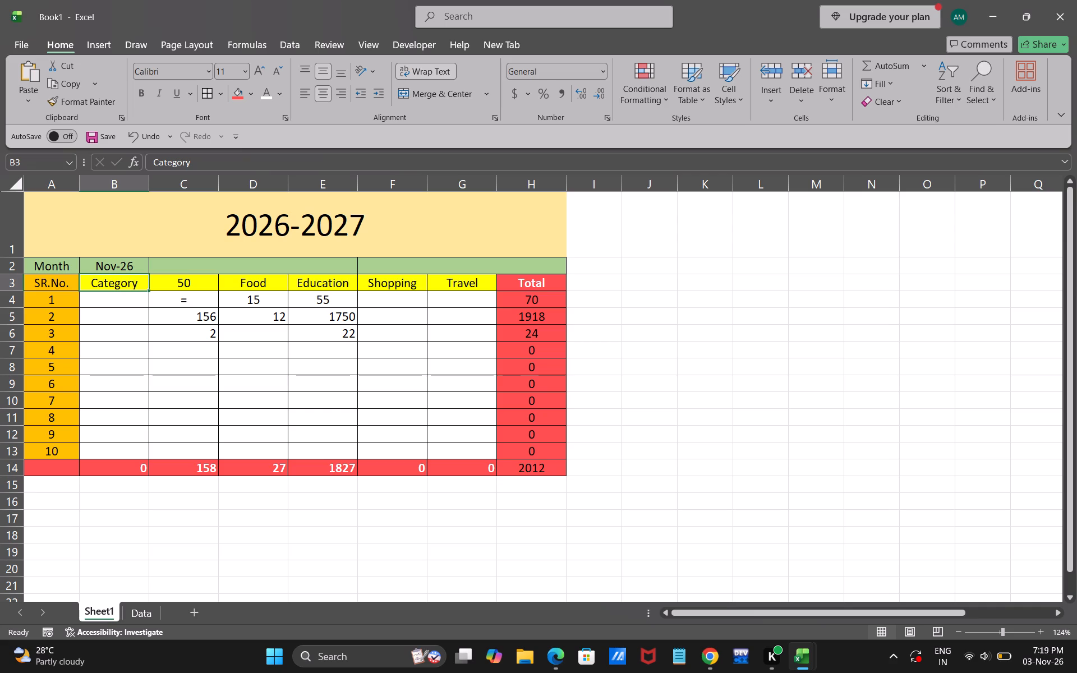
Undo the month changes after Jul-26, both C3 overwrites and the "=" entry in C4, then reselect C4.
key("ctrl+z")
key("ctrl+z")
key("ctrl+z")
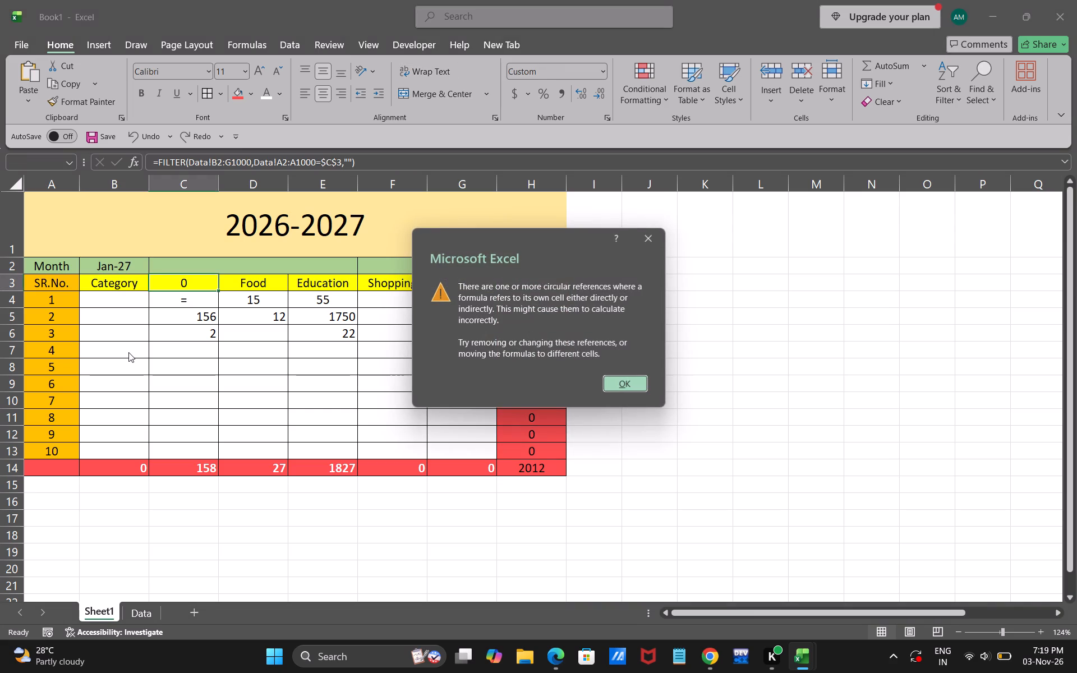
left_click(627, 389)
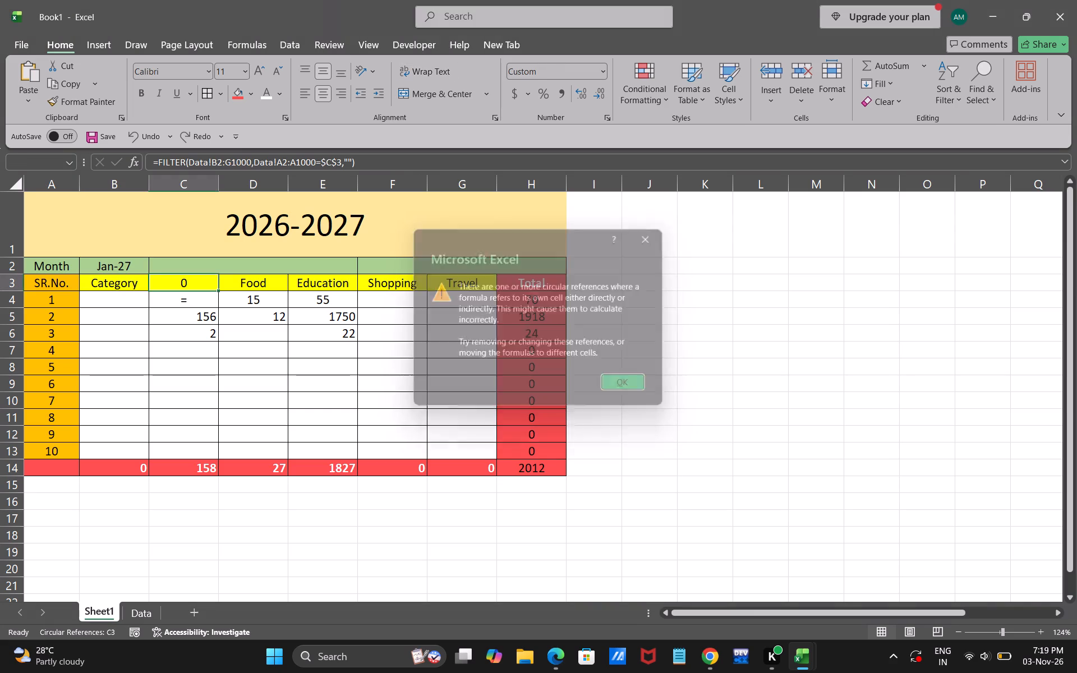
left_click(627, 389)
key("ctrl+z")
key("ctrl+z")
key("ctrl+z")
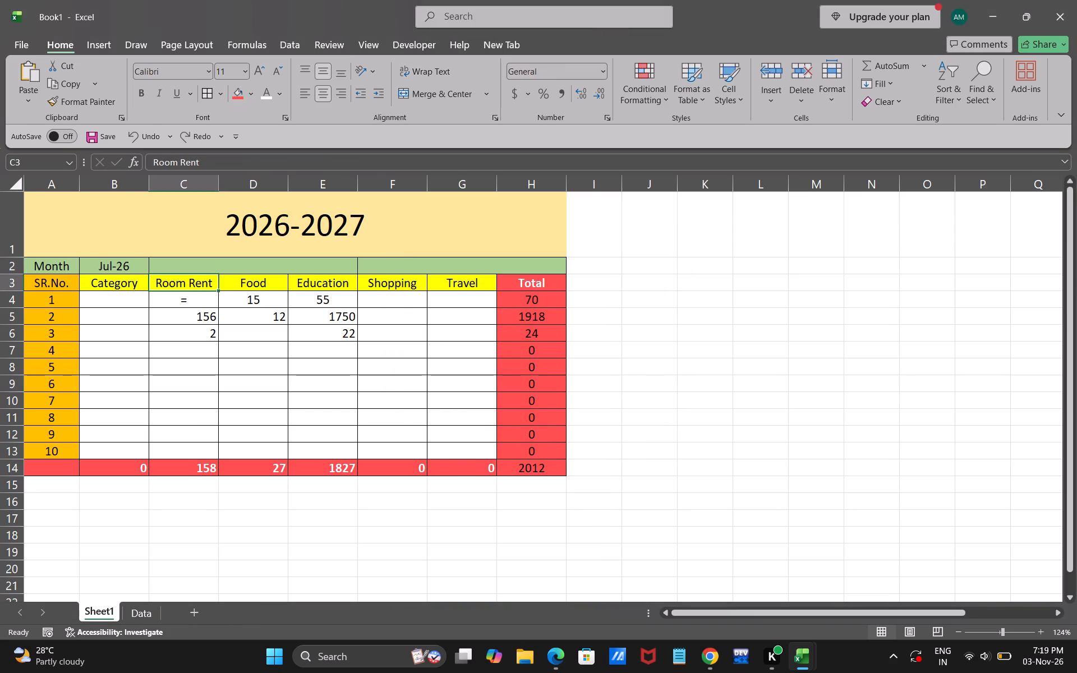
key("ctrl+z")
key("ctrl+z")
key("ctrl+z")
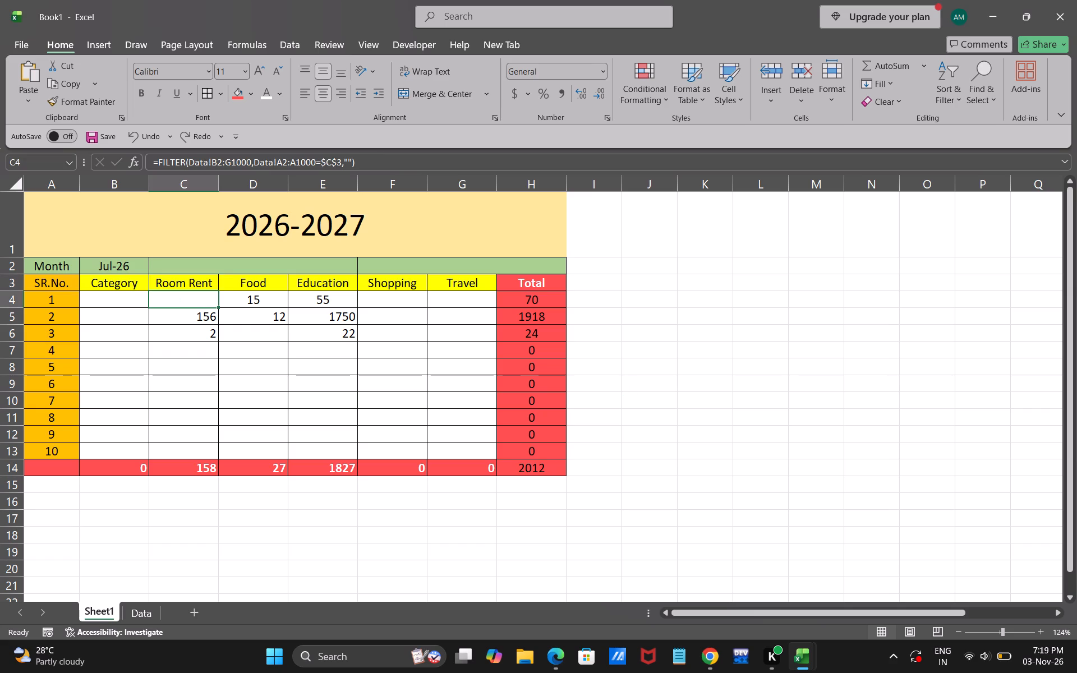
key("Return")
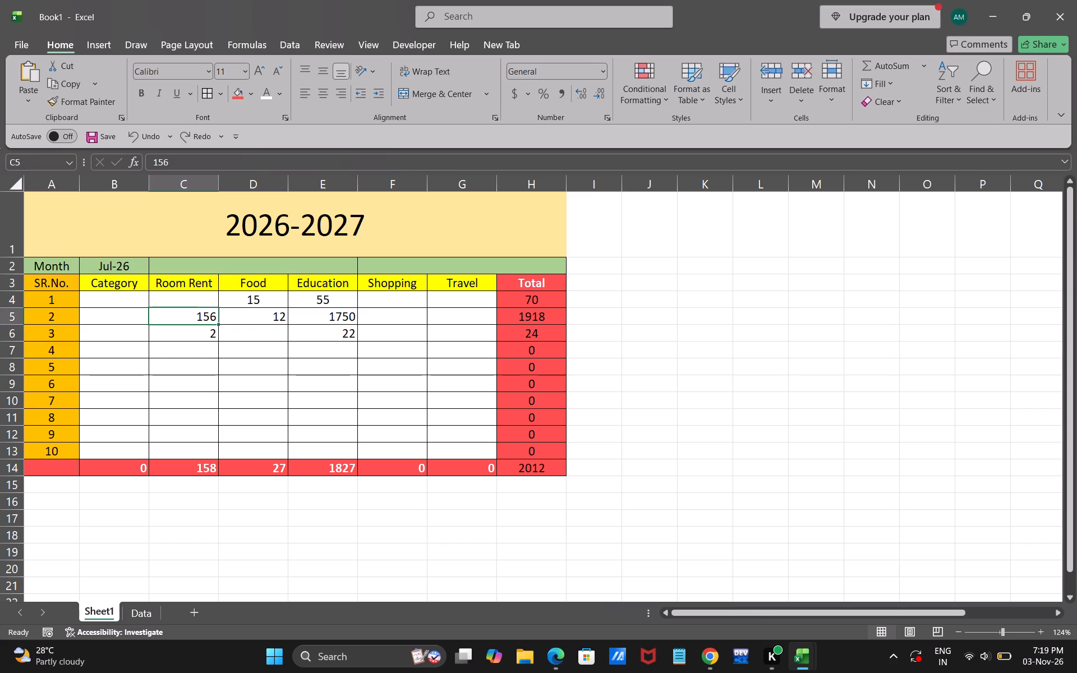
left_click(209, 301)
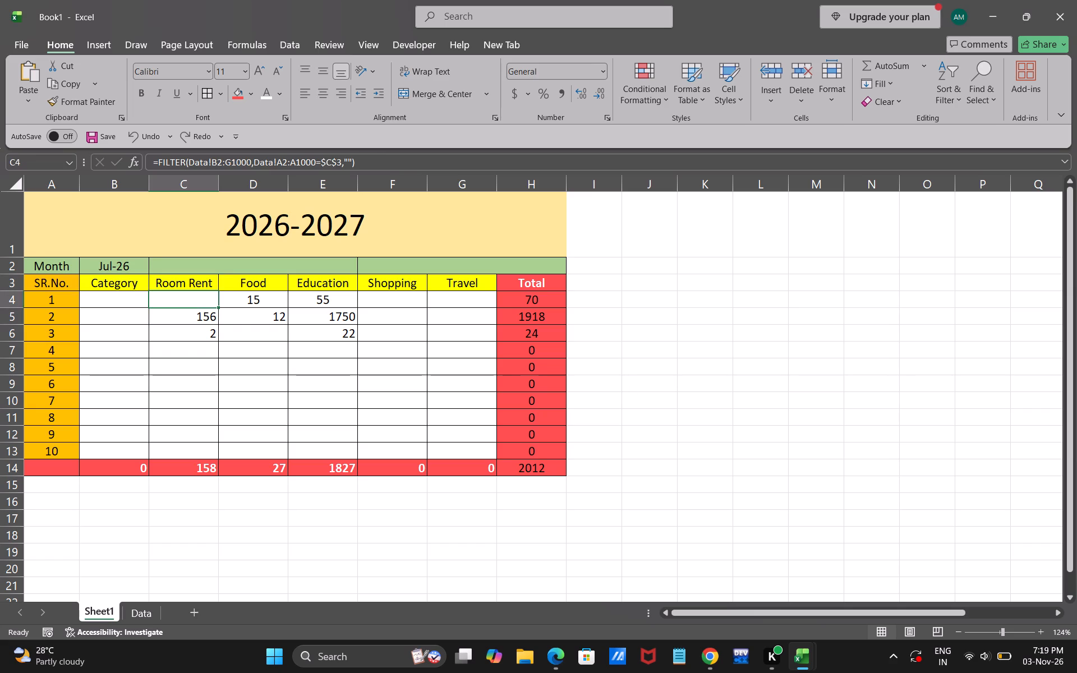
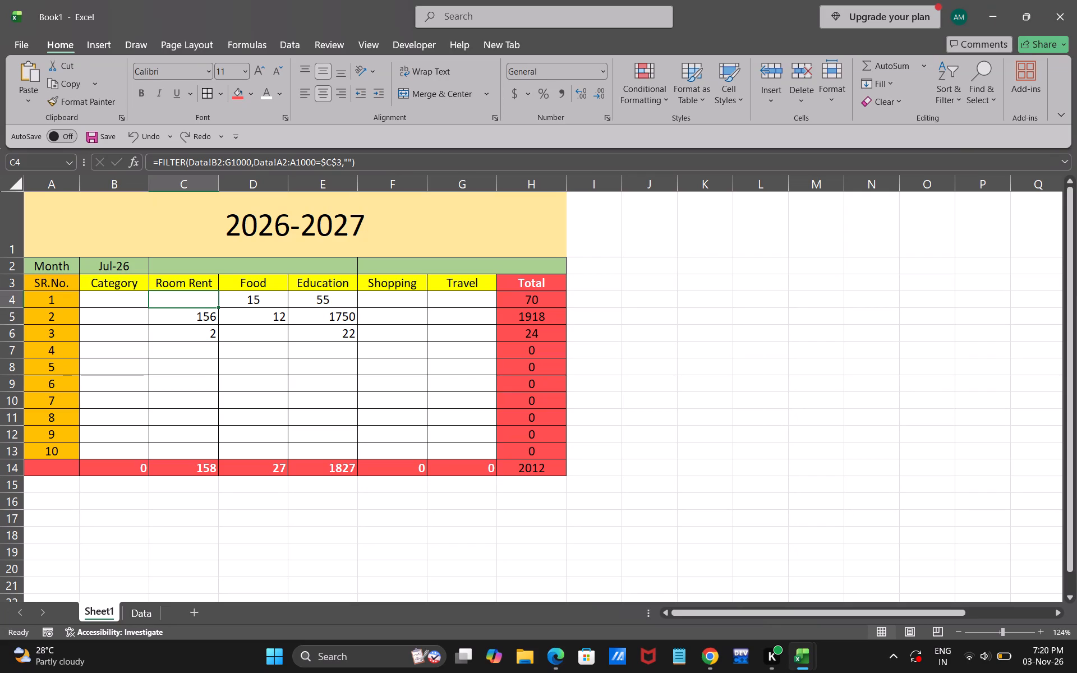
Switch to the Data sheet to examine its month and category columns.
left_click(148, 610)
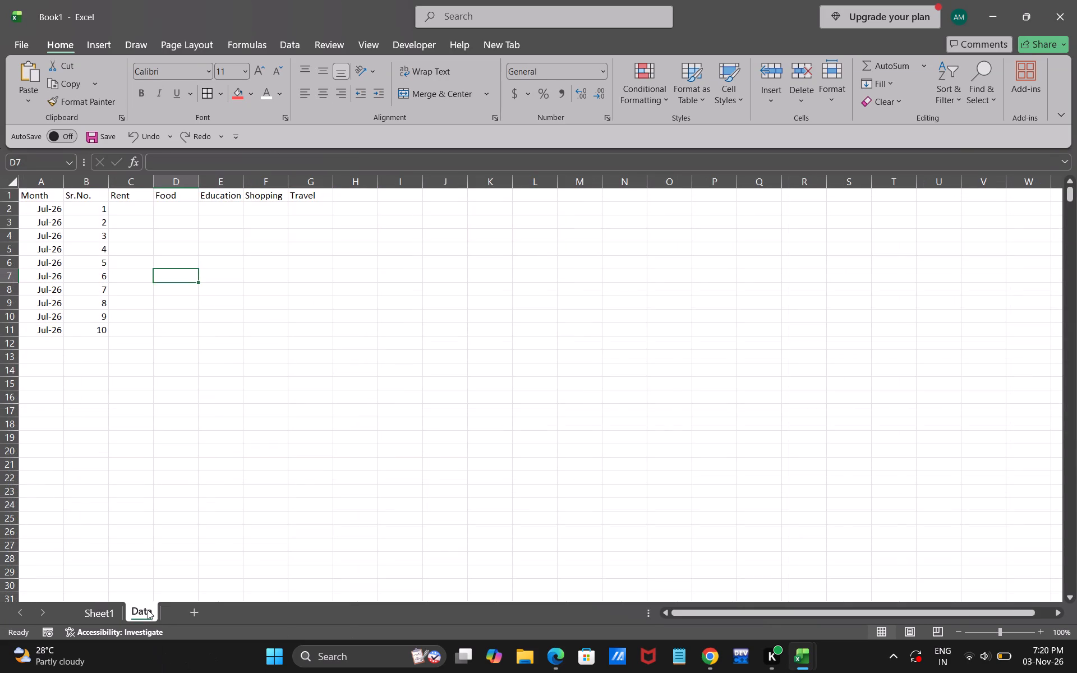
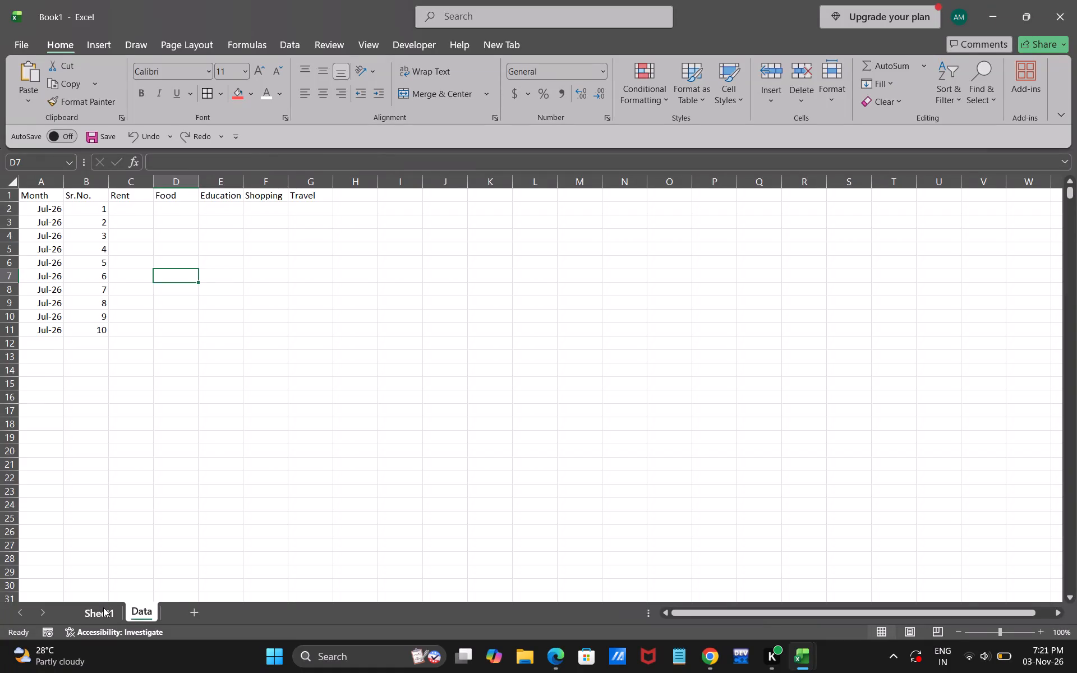
Check the column headers on Sheet1 against those on the Data sheet.
left_click(103, 607)
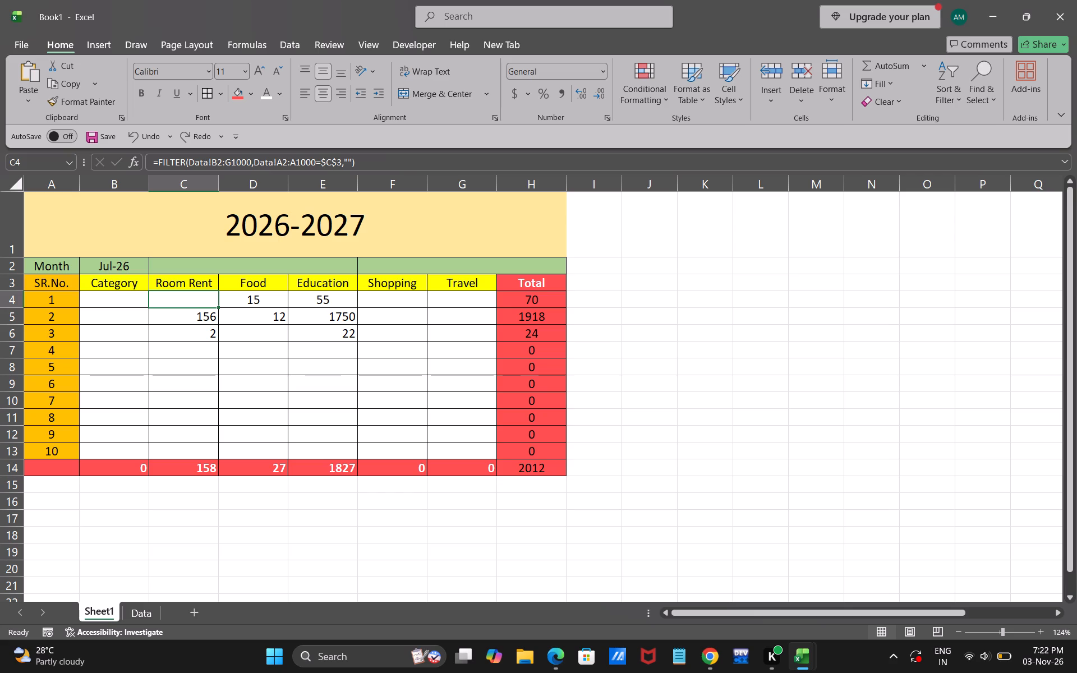
left_click(130, 617)
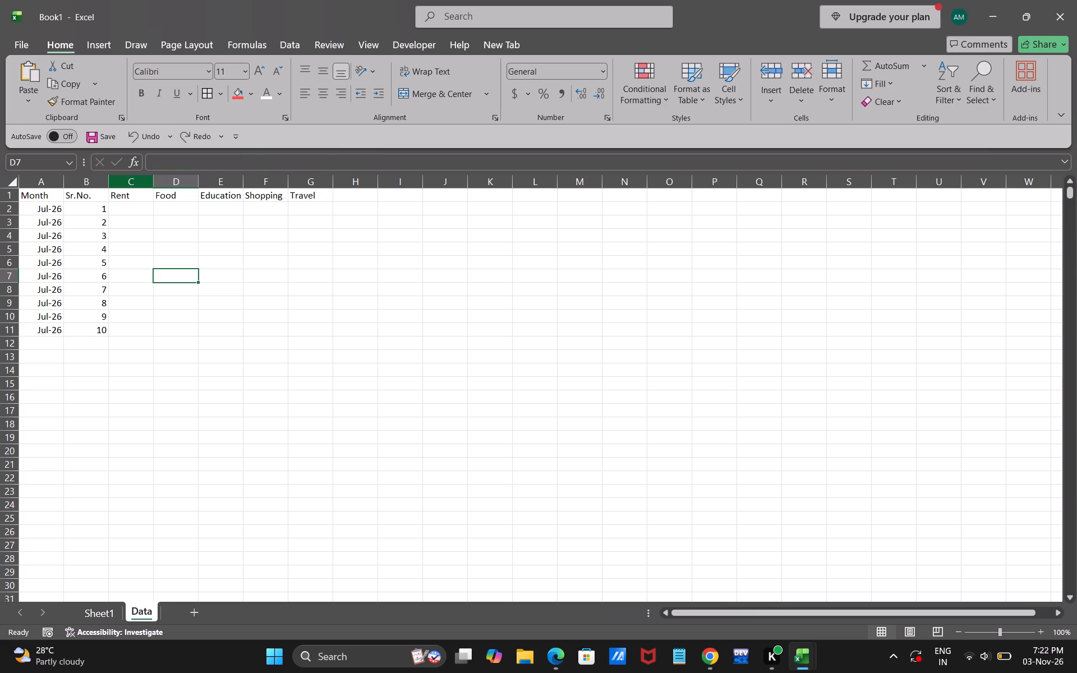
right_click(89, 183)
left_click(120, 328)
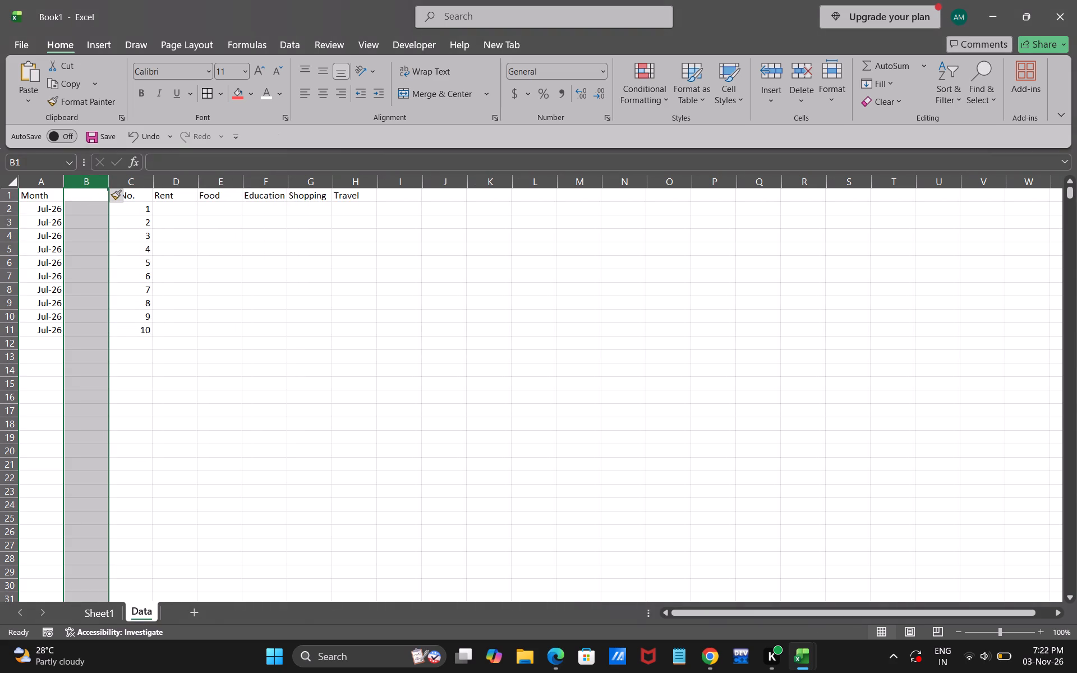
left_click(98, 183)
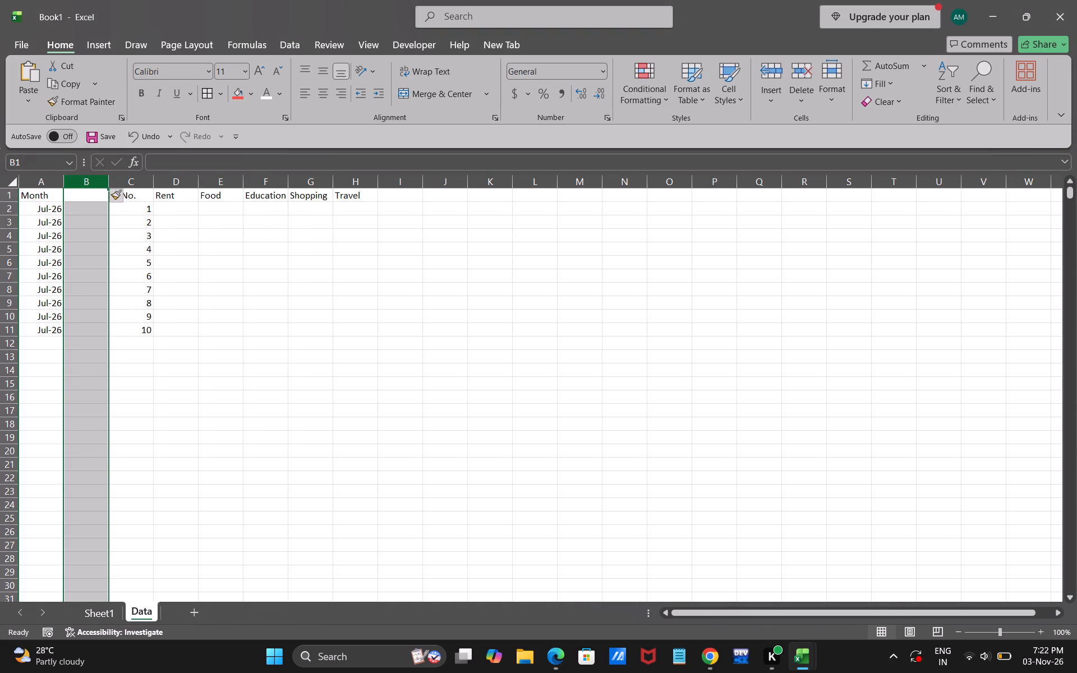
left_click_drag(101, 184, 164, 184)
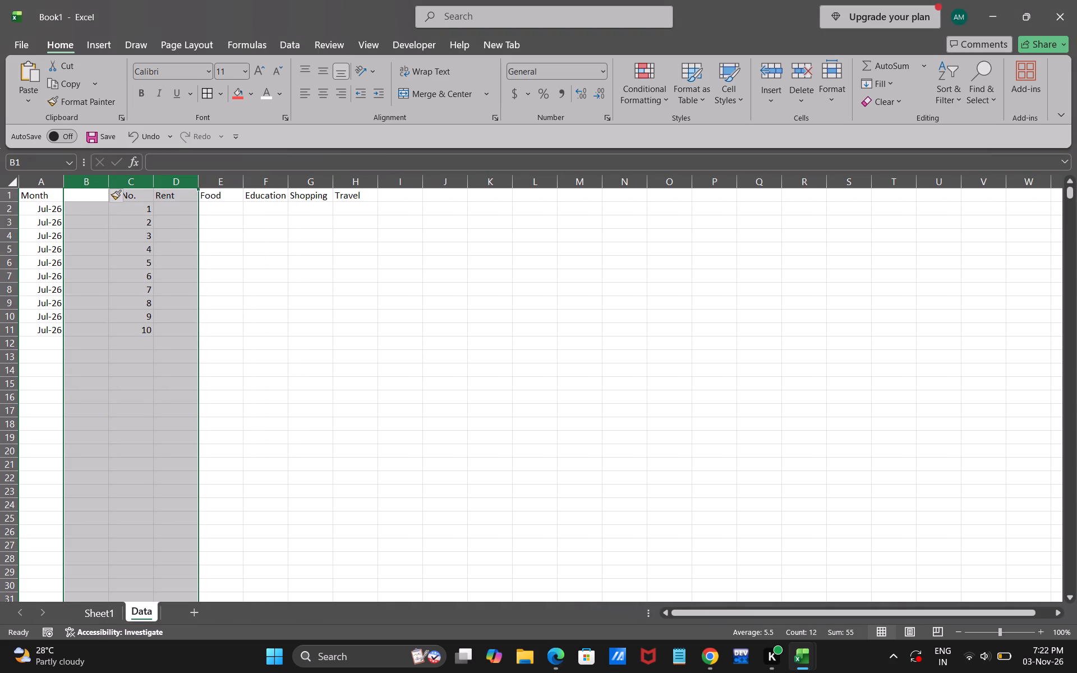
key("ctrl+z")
Insert a column before Rent on the Data sheet and head it Category.
left_click(142, 184)
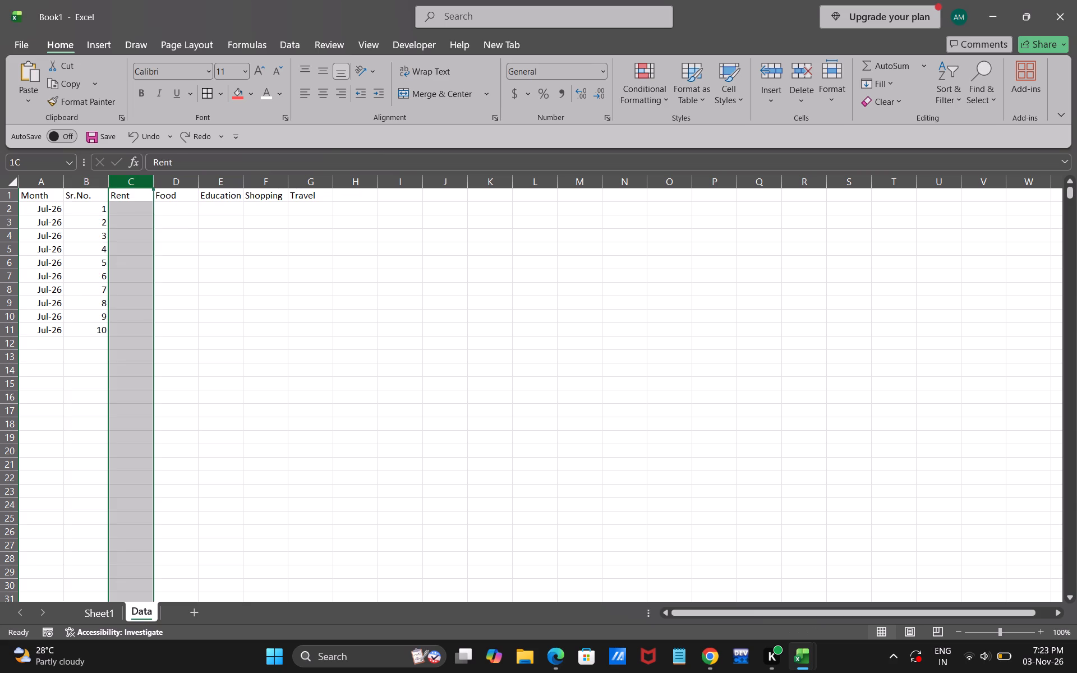
right_click(142, 184)
left_click(178, 321)
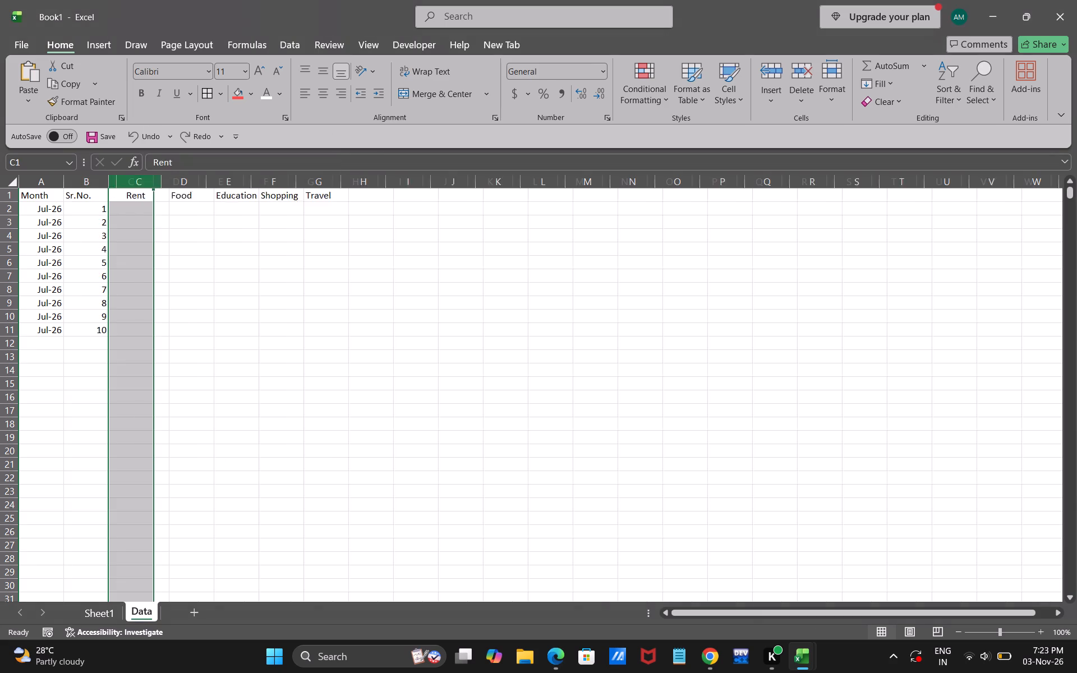
left_click(139, 193)
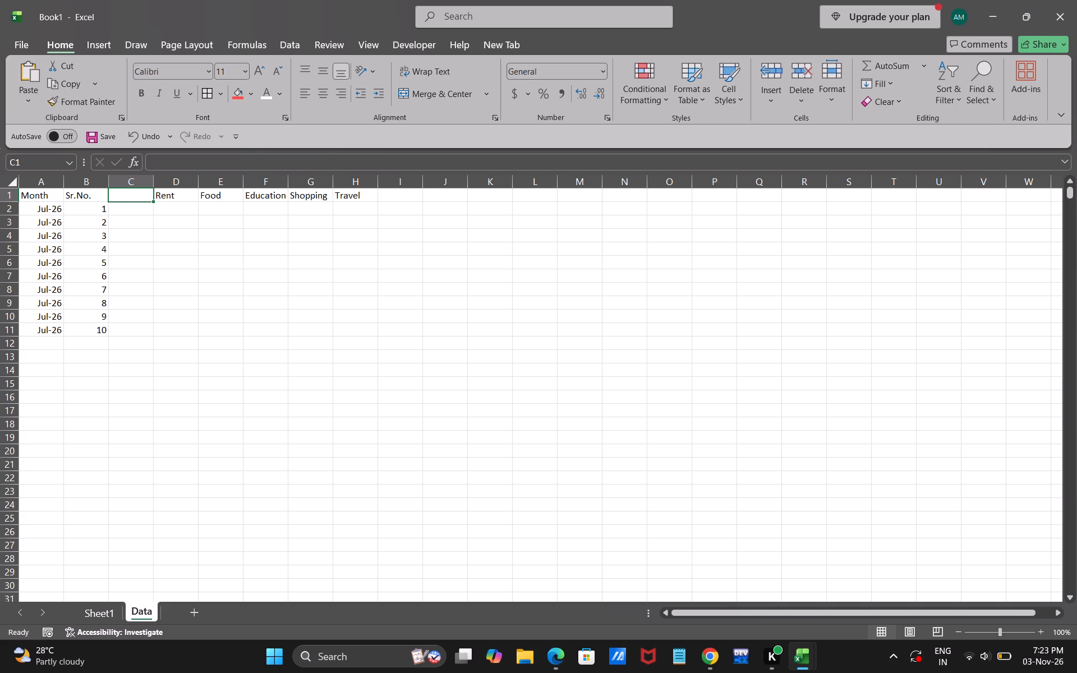
type("Cate")
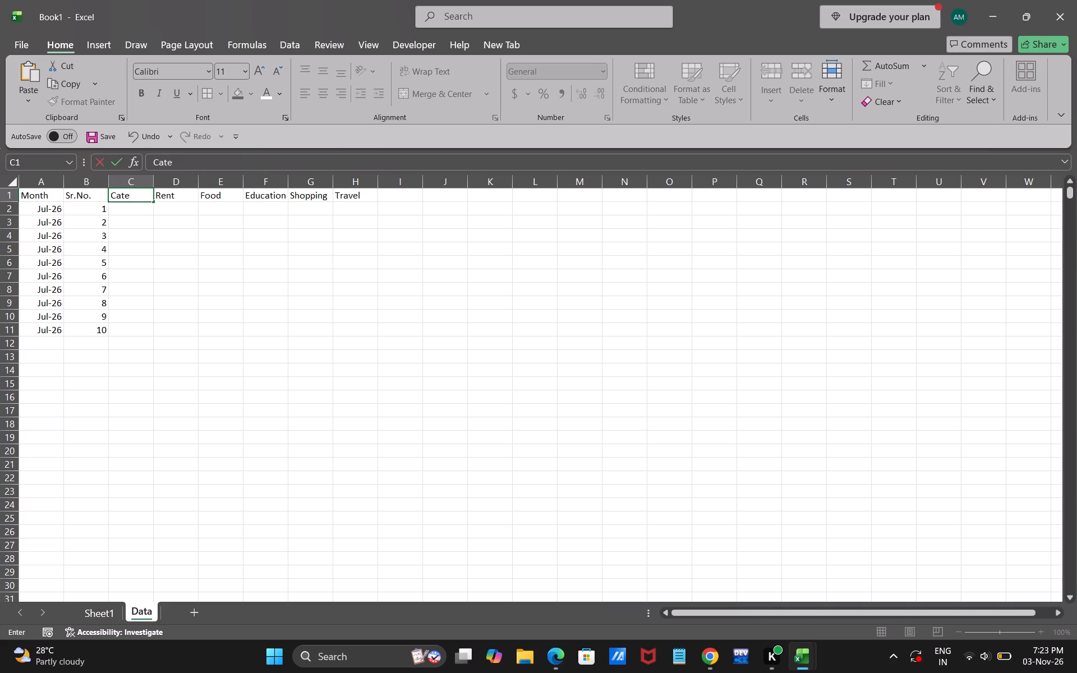
type("gory")
key("Return")
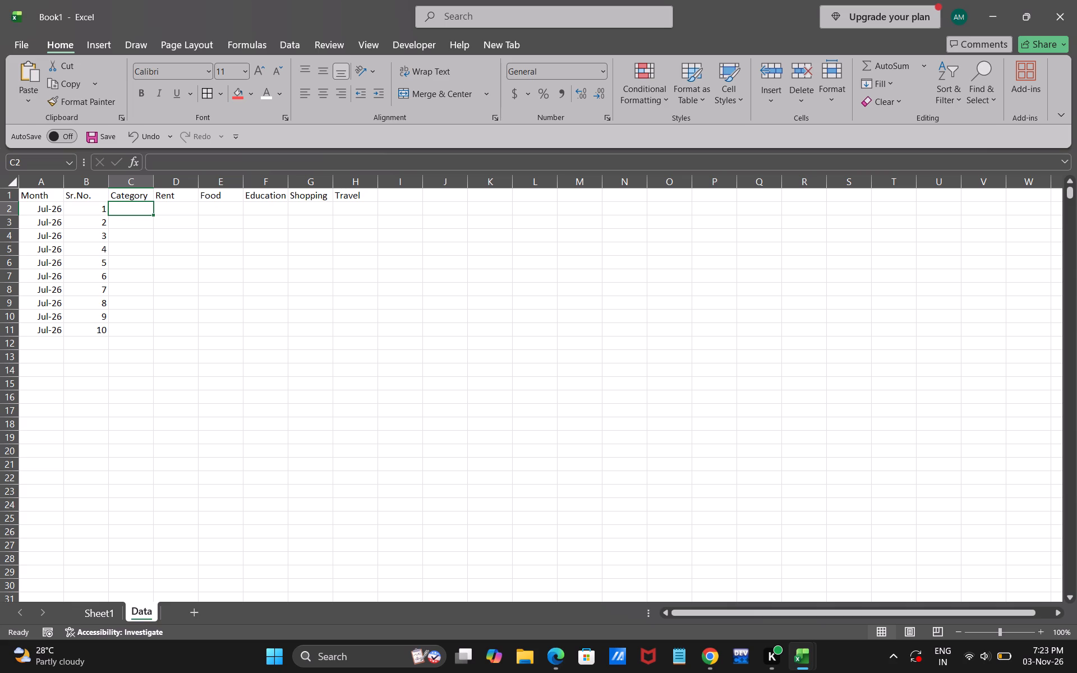
Return to Sheet1 and examine the contents of cells A4, B4 and C4 in the first expense row.
left_click(103, 617)
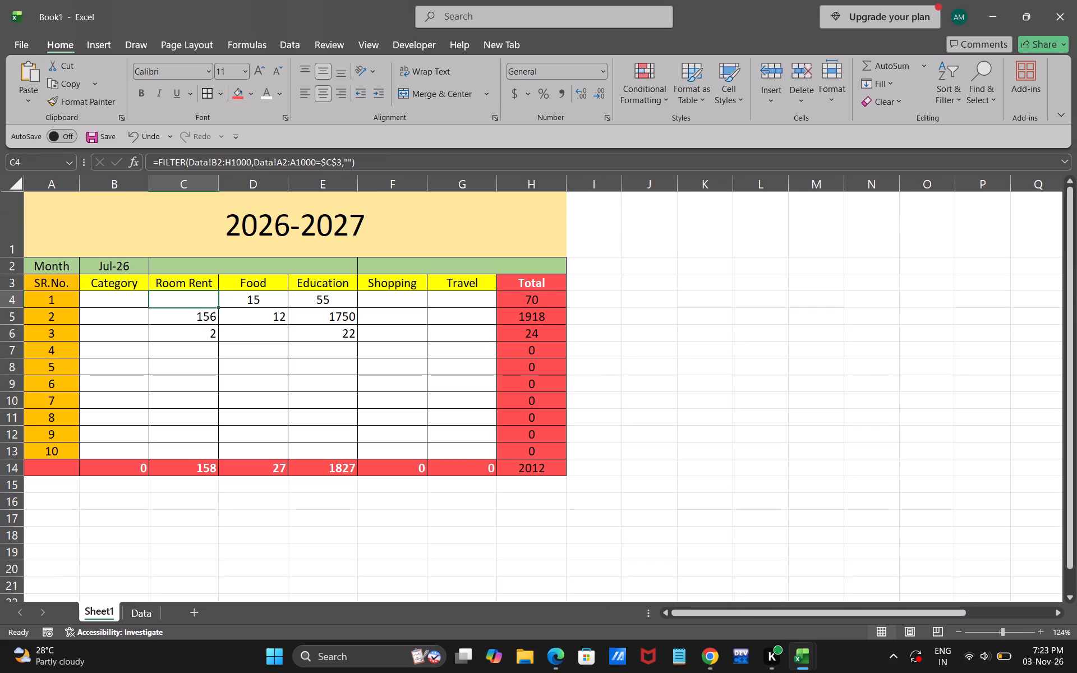
left_click(174, 301)
left_click(52, 297)
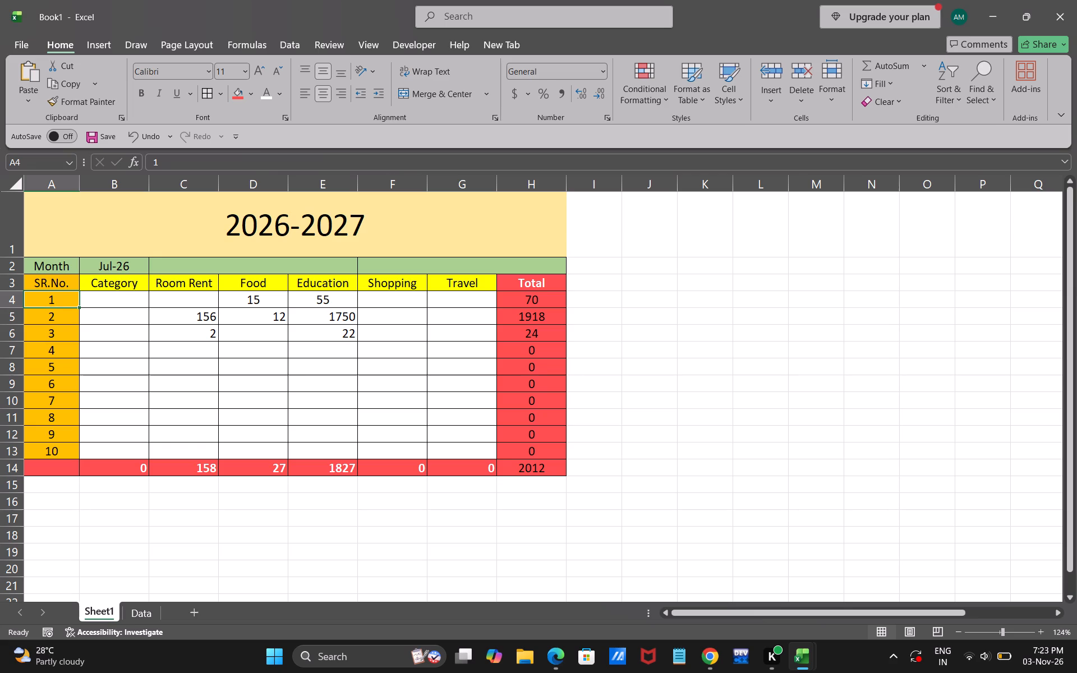
left_click(110, 305)
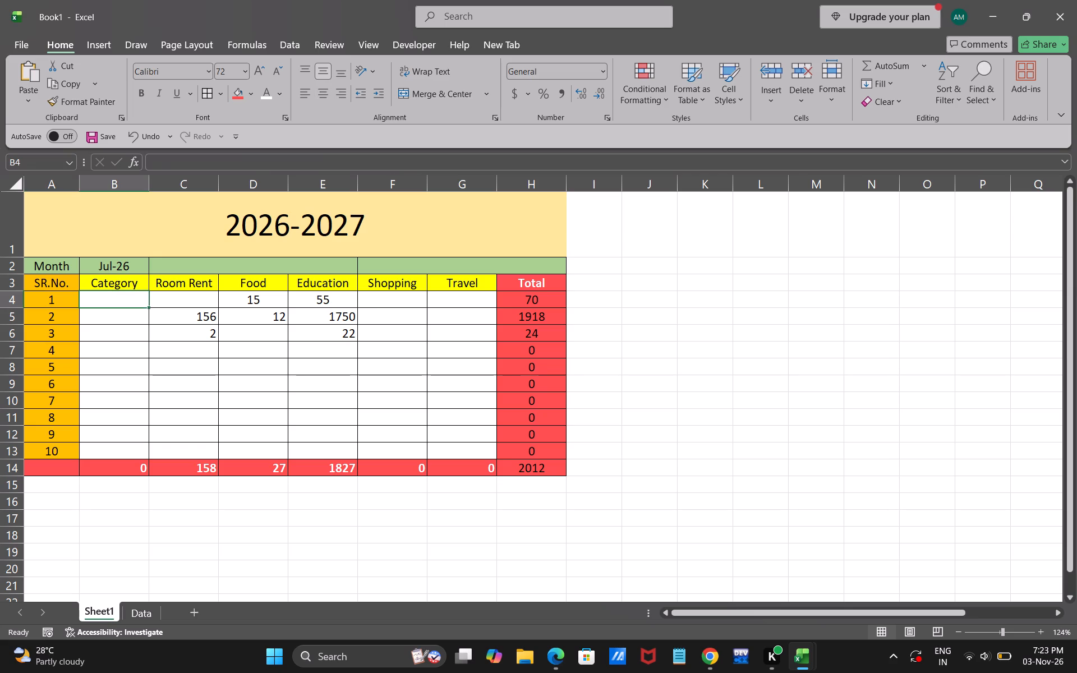
left_click(53, 298)
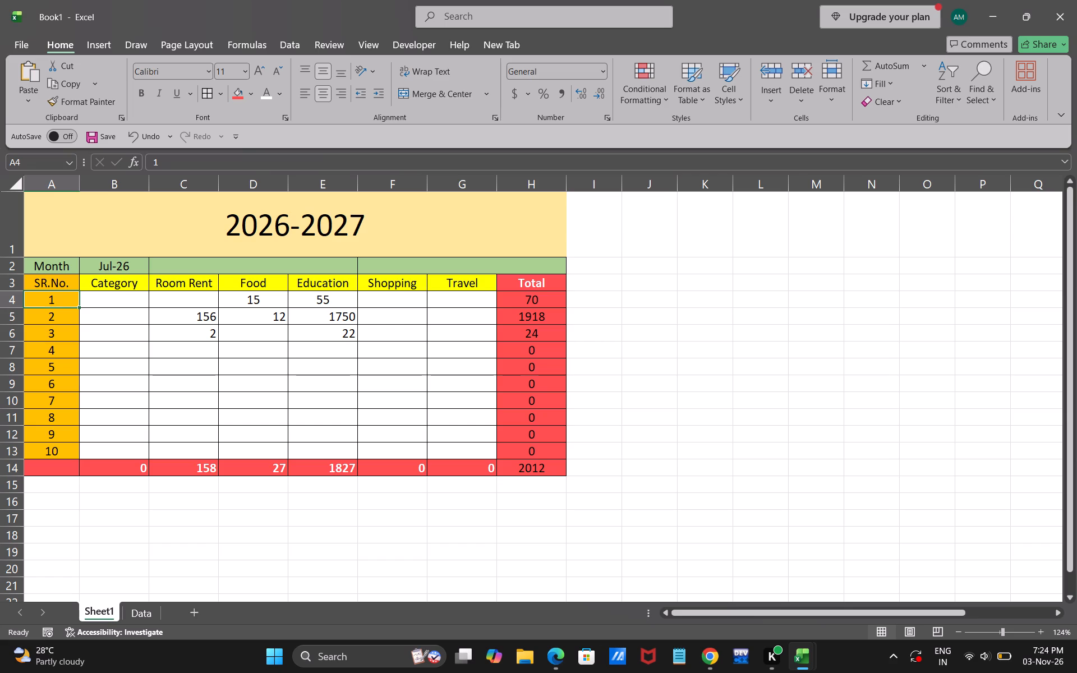
left_click(109, 298)
left_click(51, 304)
Copy the FILTER formula text from C4 under Room Rent into A4 under SR.No., replacing the number there.
left_click(172, 300)
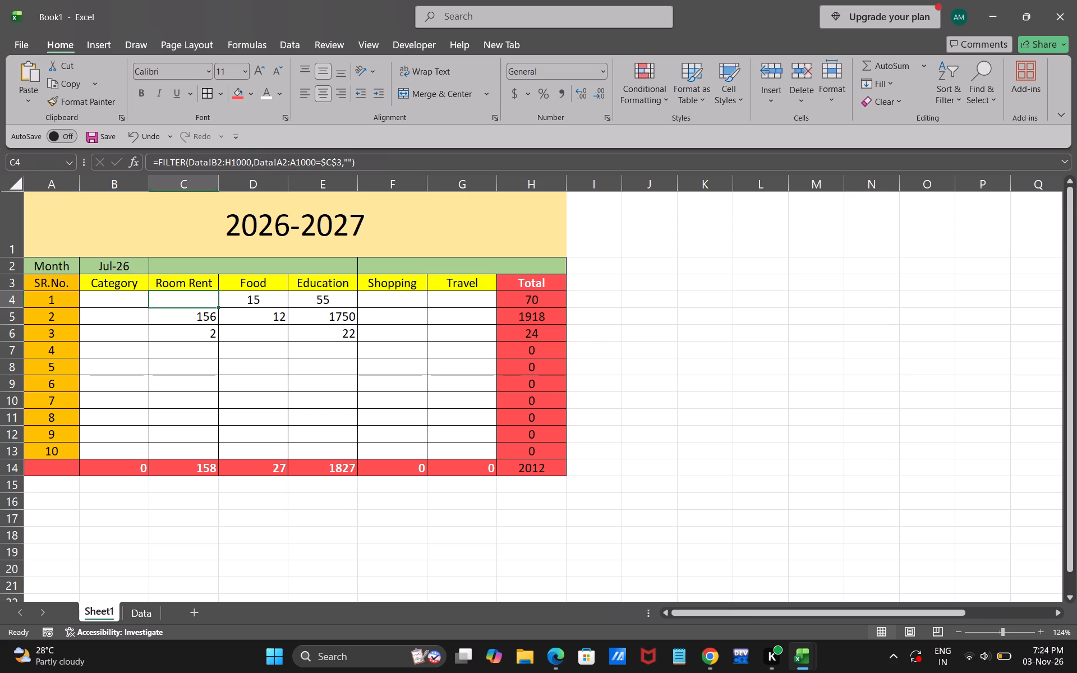
triple_click(190, 169)
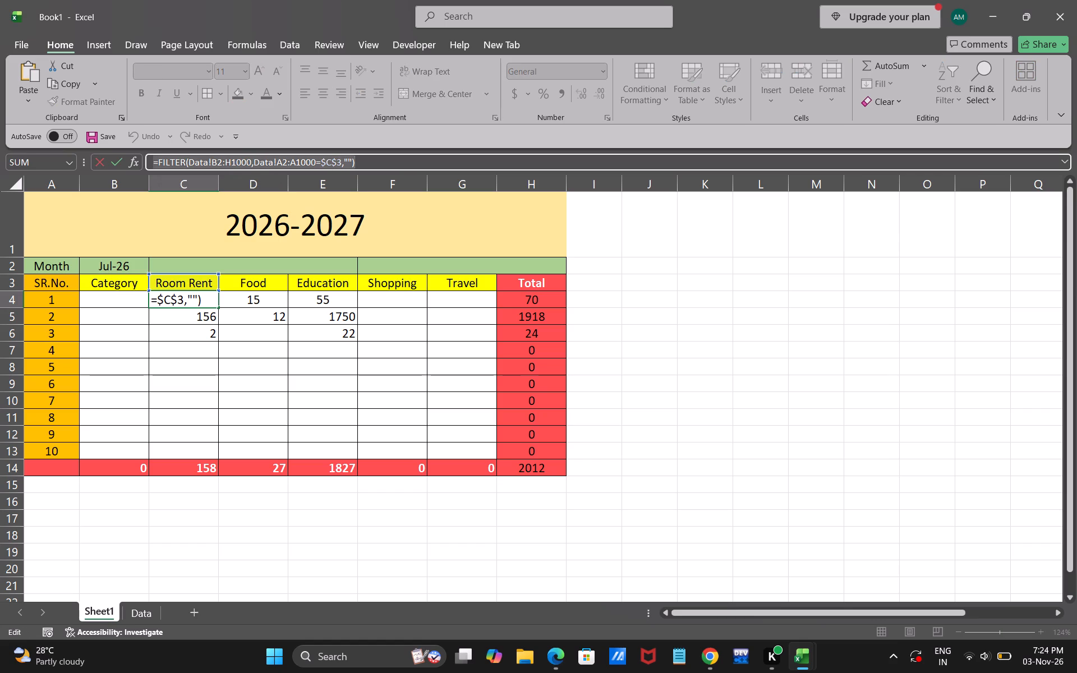
key("ctrl+c")
key("Return")
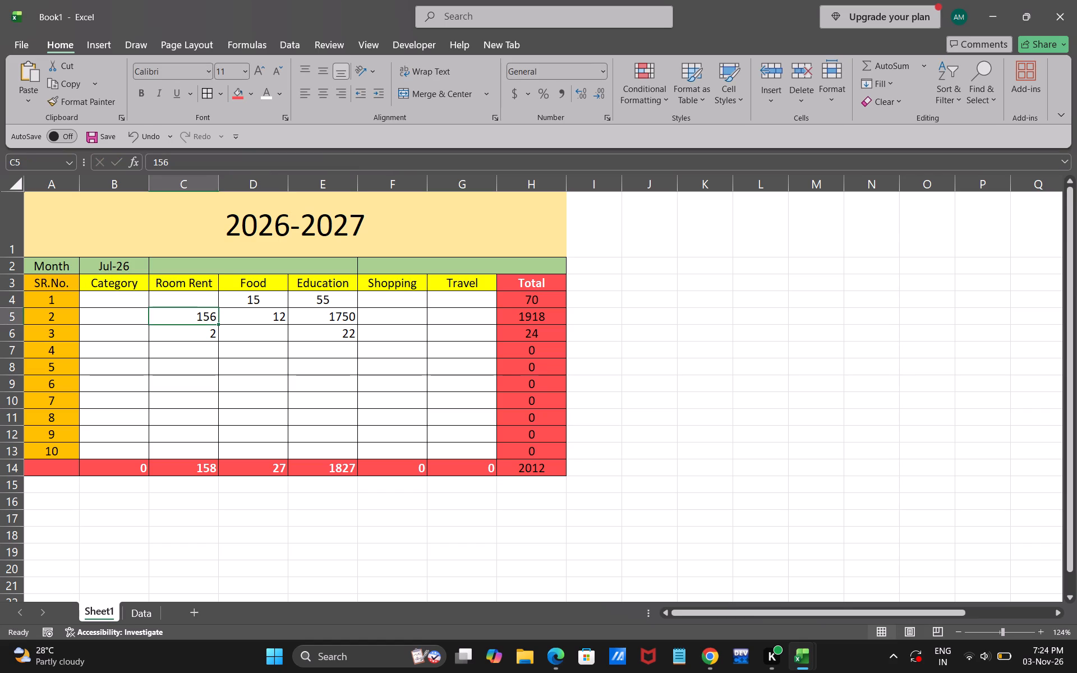
left_click(58, 298)
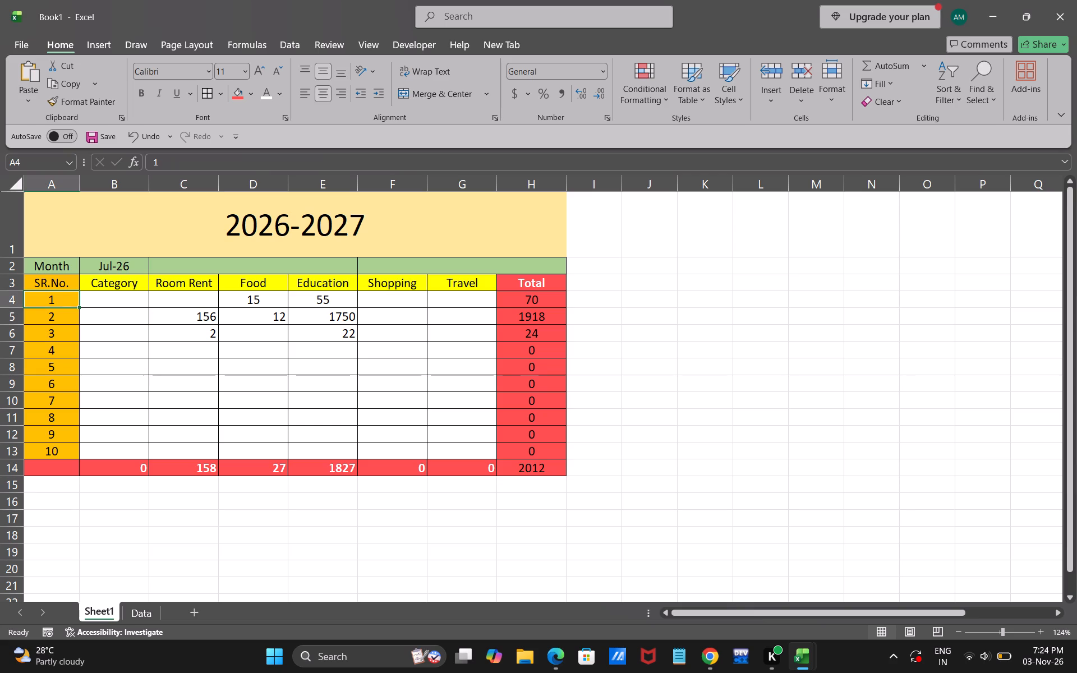
double_click(58, 298)
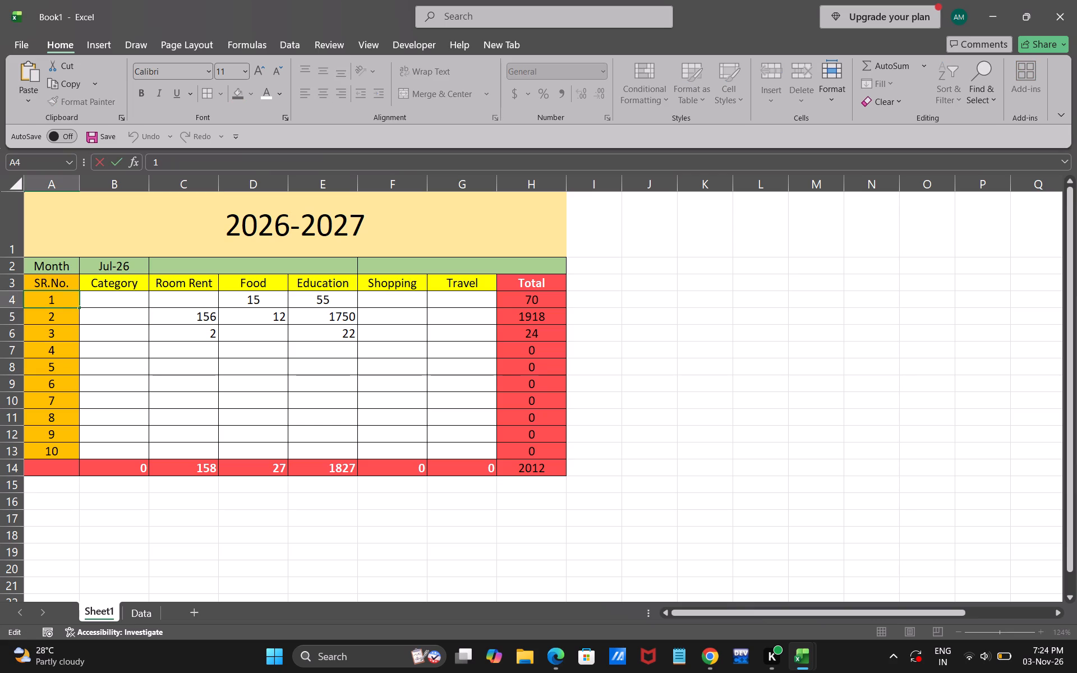
key("BackSpace")
key("ctrl+v")
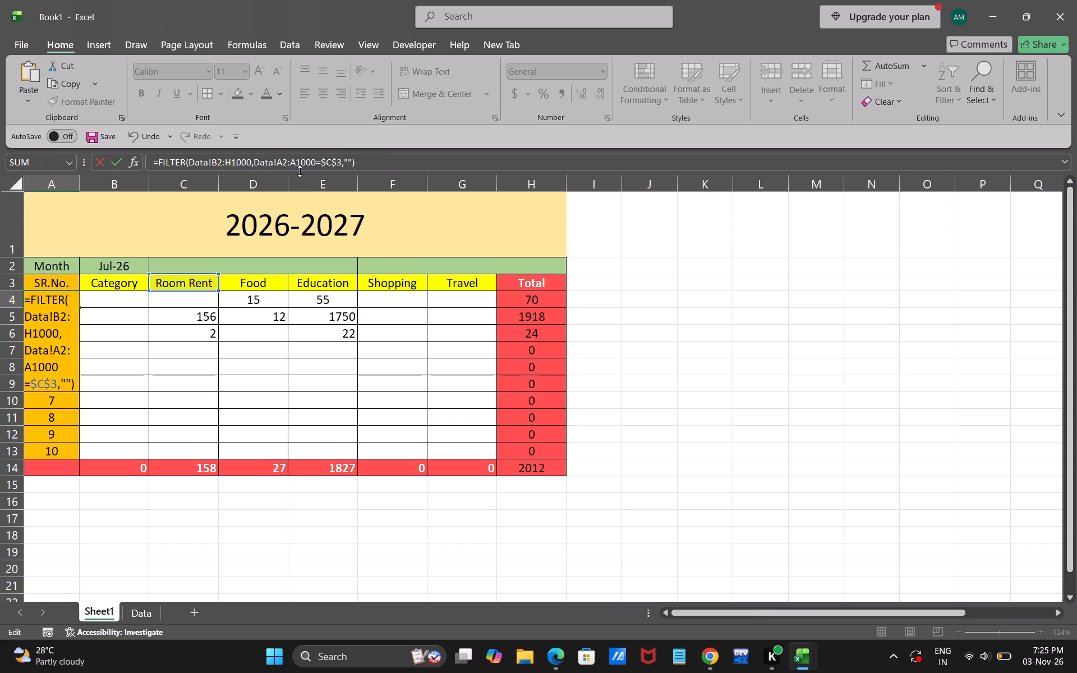
Change the month criterion of the FILTER formula in A4 to $B$2.
left_click(333, 160)
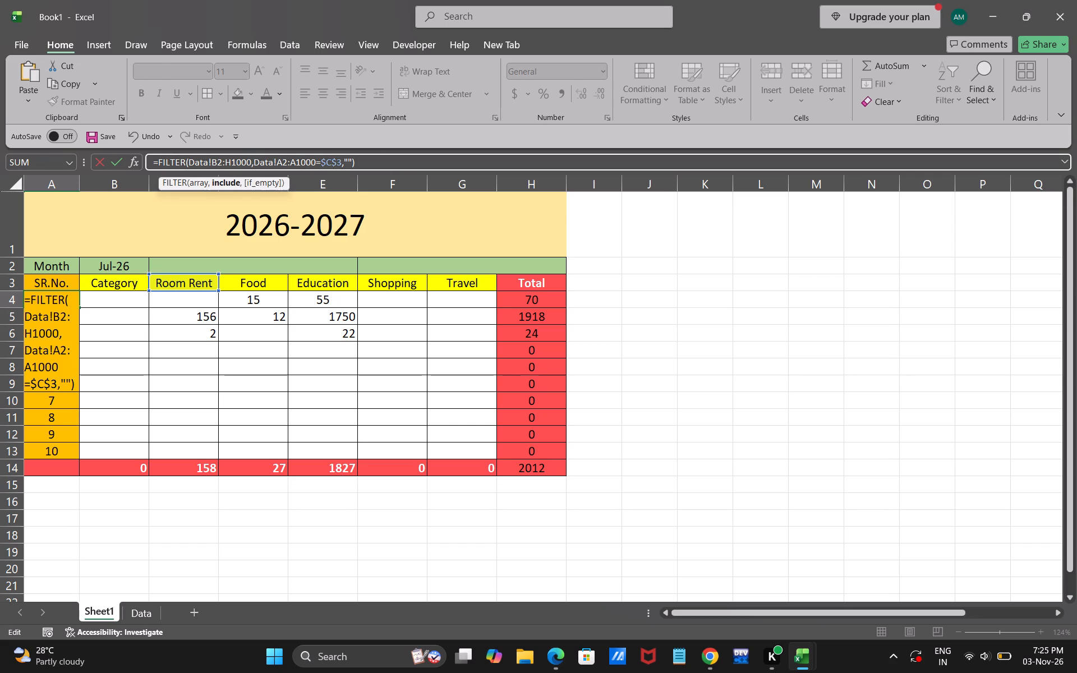
key("BackSpace")
key("shift+b")
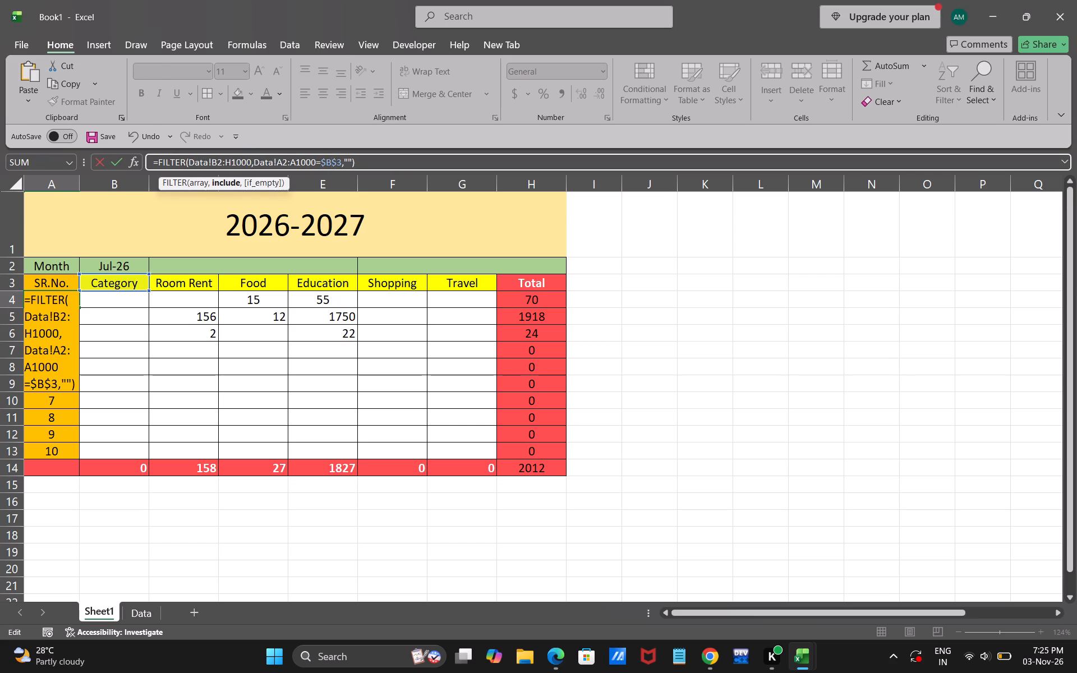
key("Right")
key("Right")
key("BackSpace")
key("2")
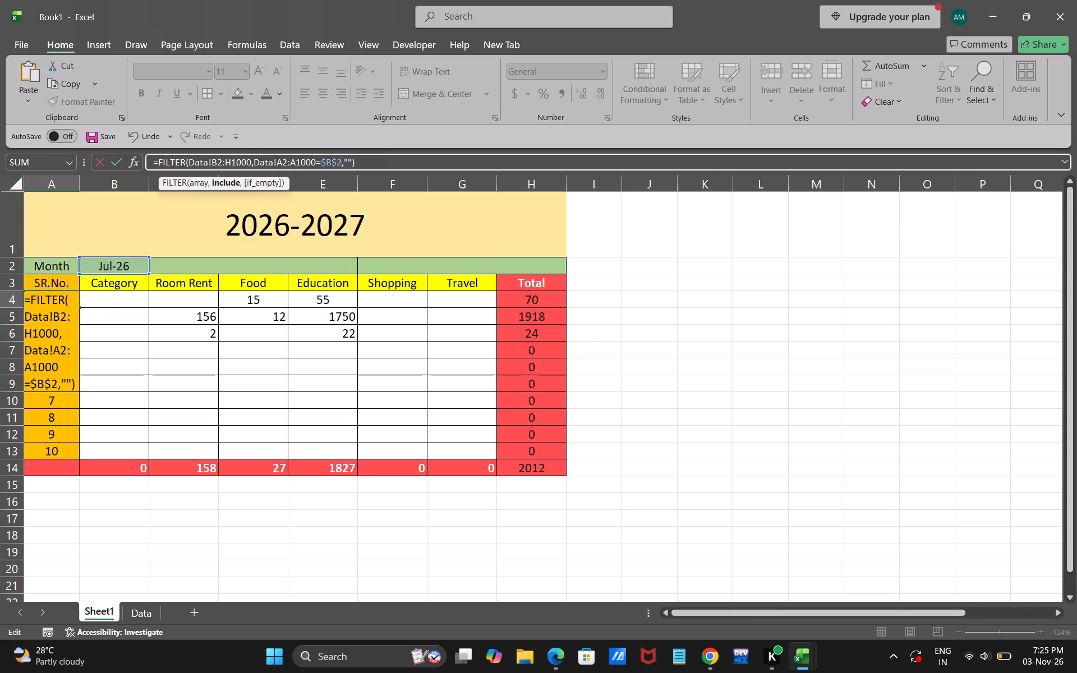
key("Return")
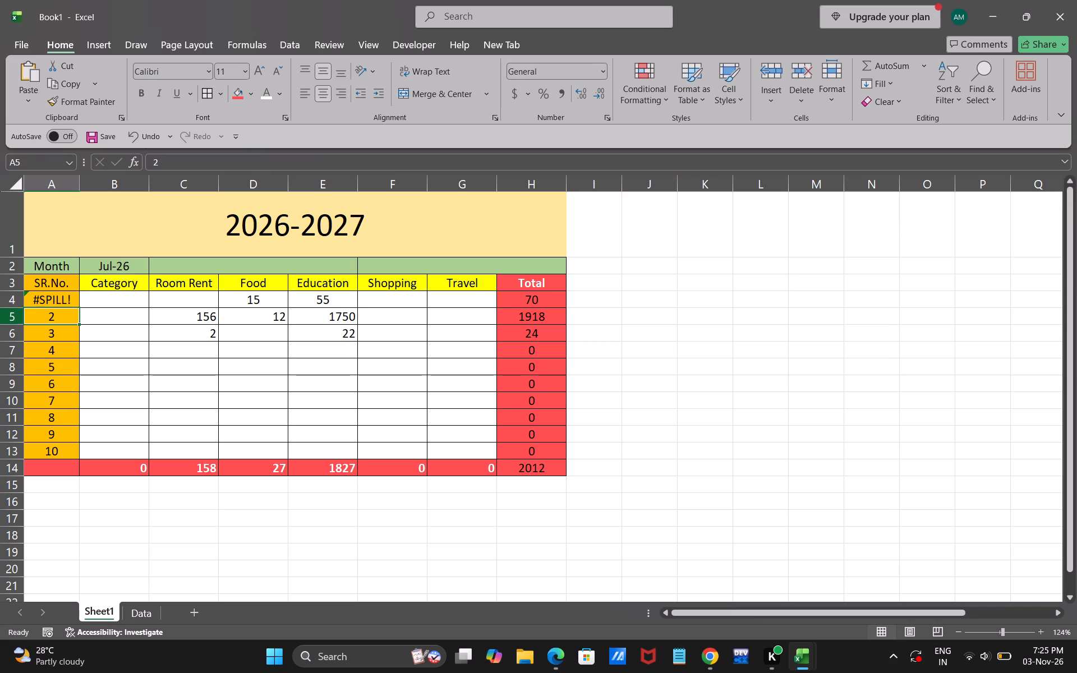
Autofit the width of the SR.No. column.
double_click(77, 183)
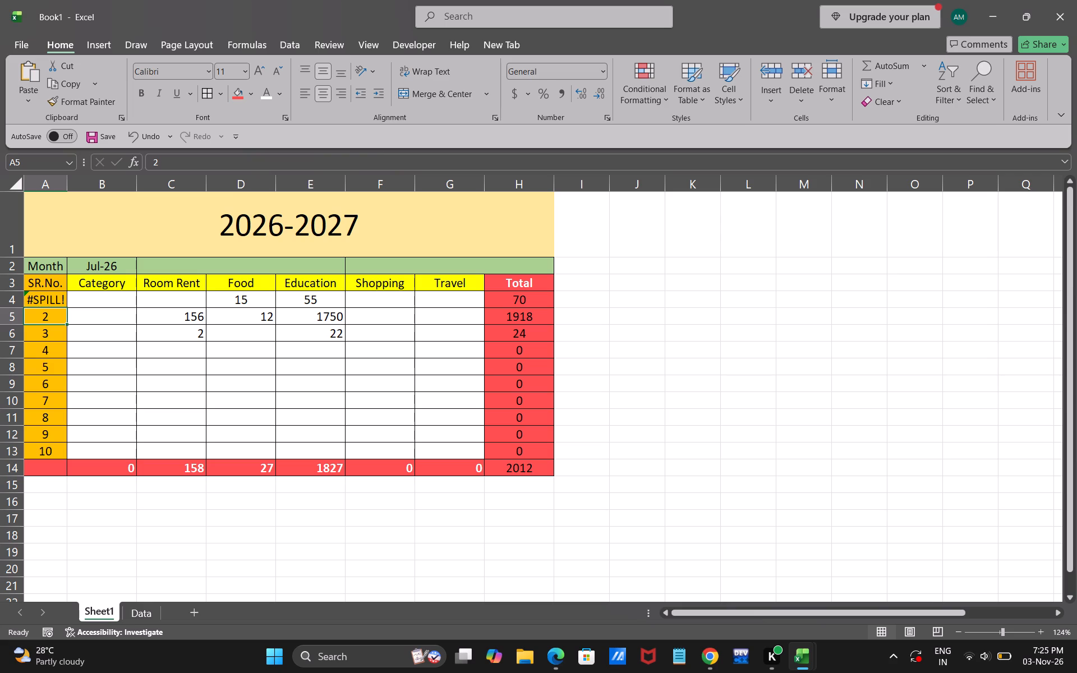
Clear the serial numbers 2 to 10 from cells A5 to A13 under SR.No.
left_click_drag(45, 302, 47, 440)
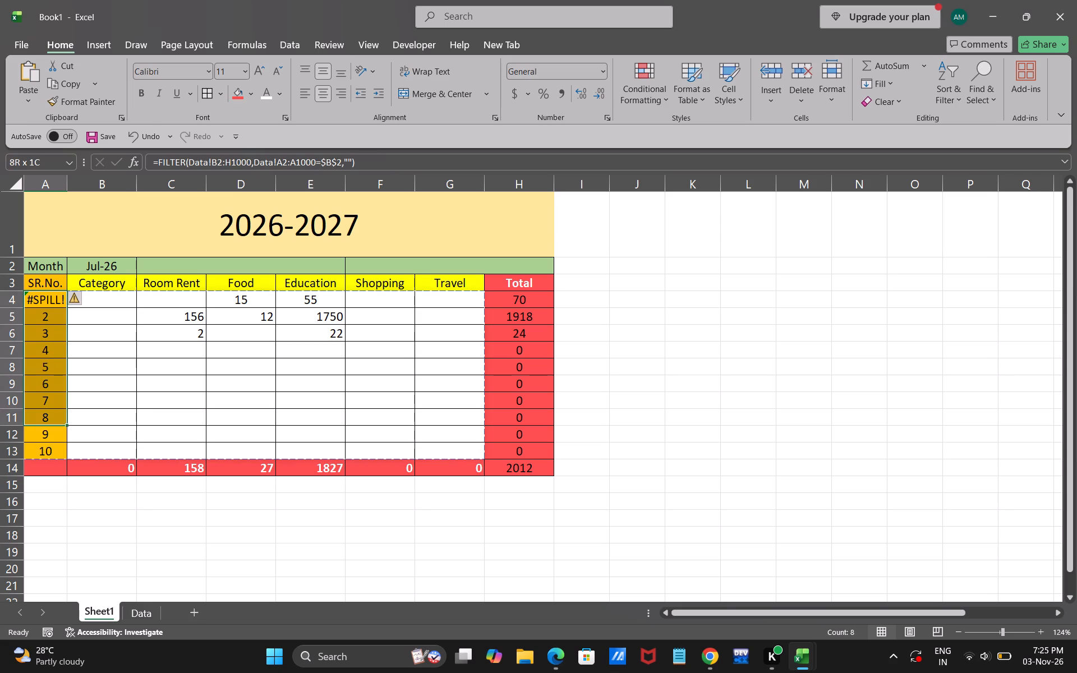
left_click_drag(47, 440, 46, 445)
left_click(46, 329)
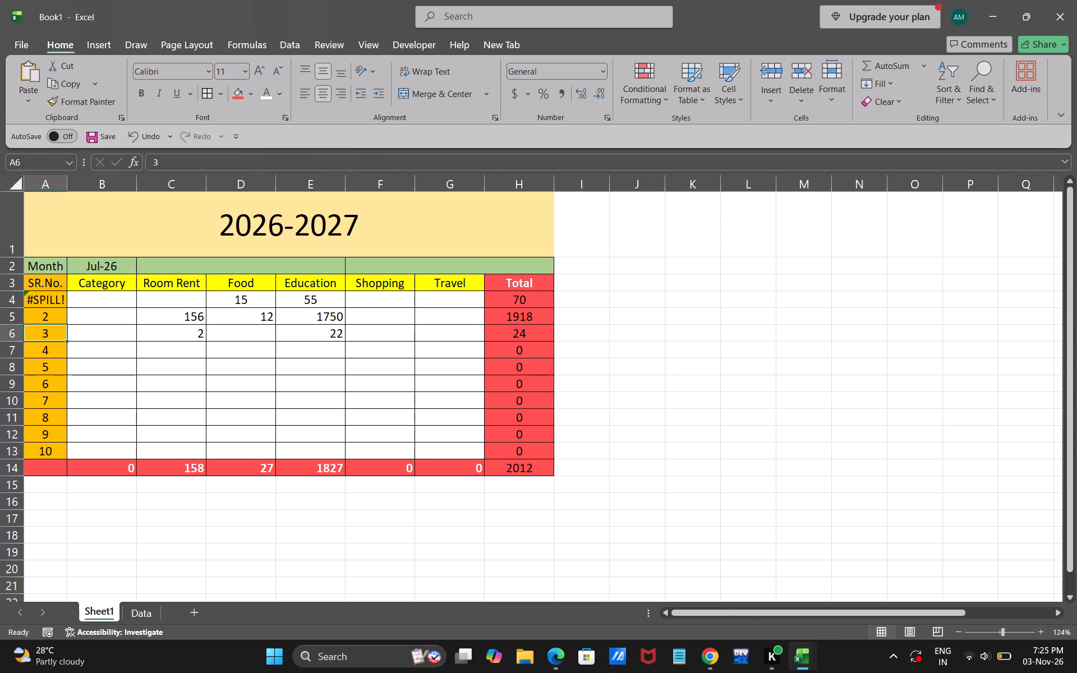
left_click_drag(43, 312, 48, 444)
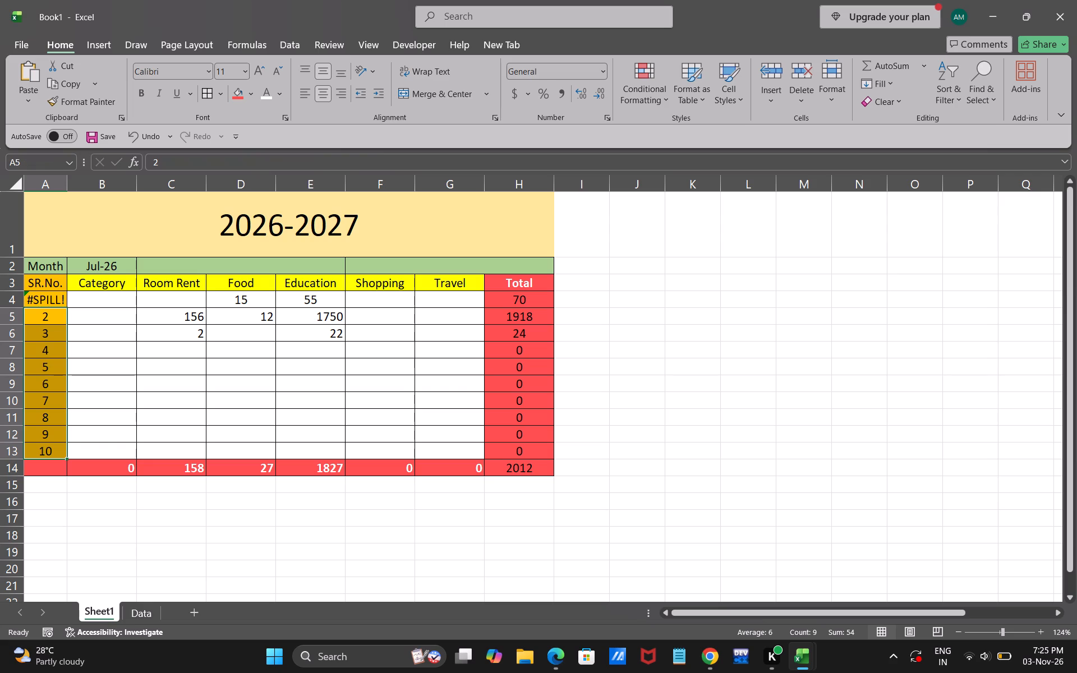
key("BackSpace")
key("Return")
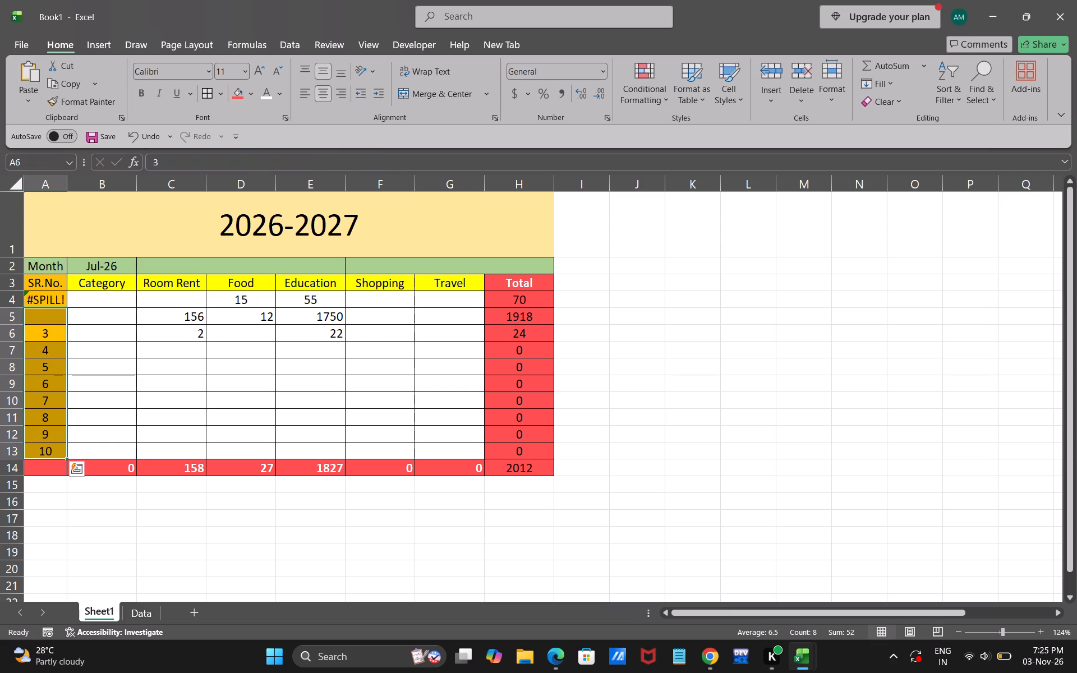
key("BackSpace")
key("Return")
key("BackSpace")
key("Return")
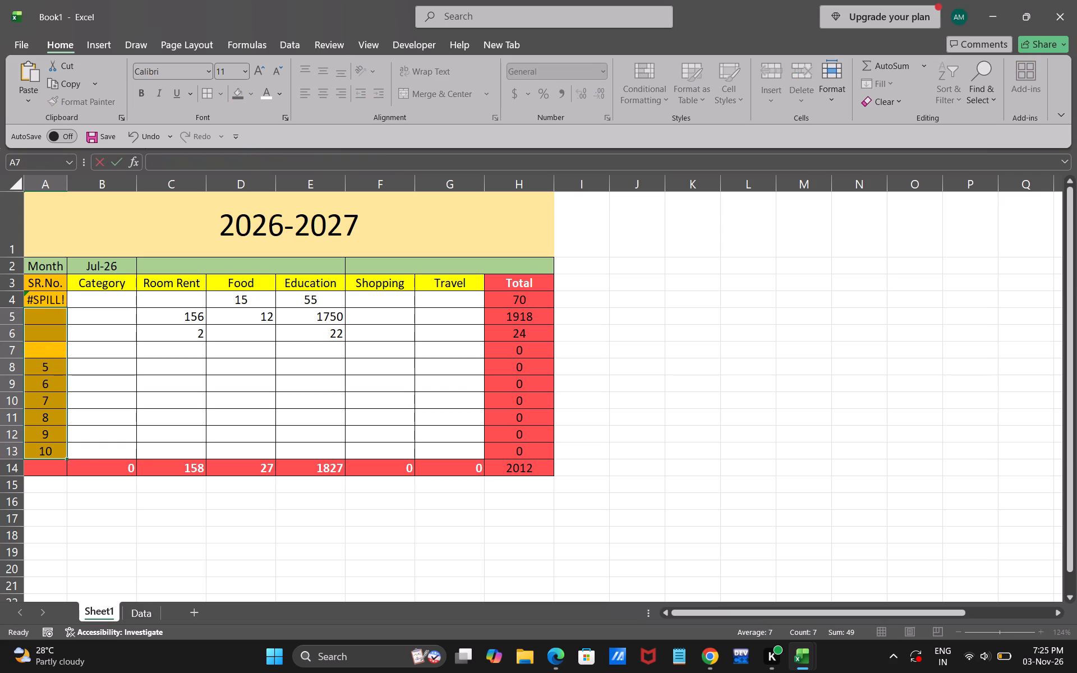
key("BackSpace")
key("Return")
key("BackSpace")
key("Return")
key("BackSpace")
key("Return")
key("BackSpace")
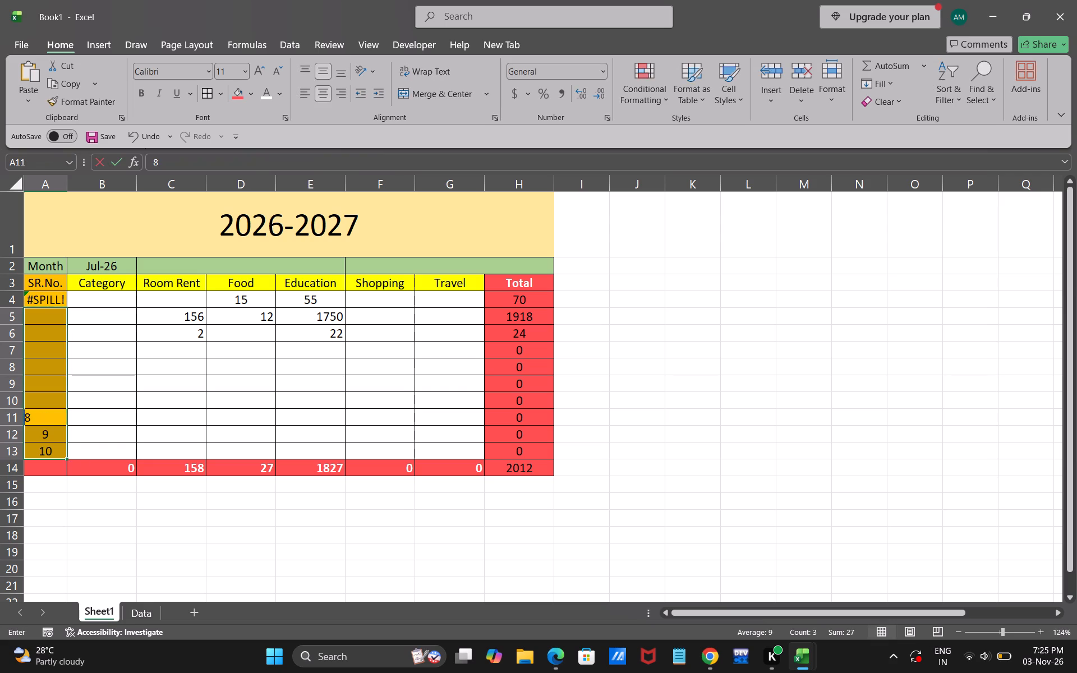
key("Return")
key("BackSpace")
key("Return")
key("BackSpace")
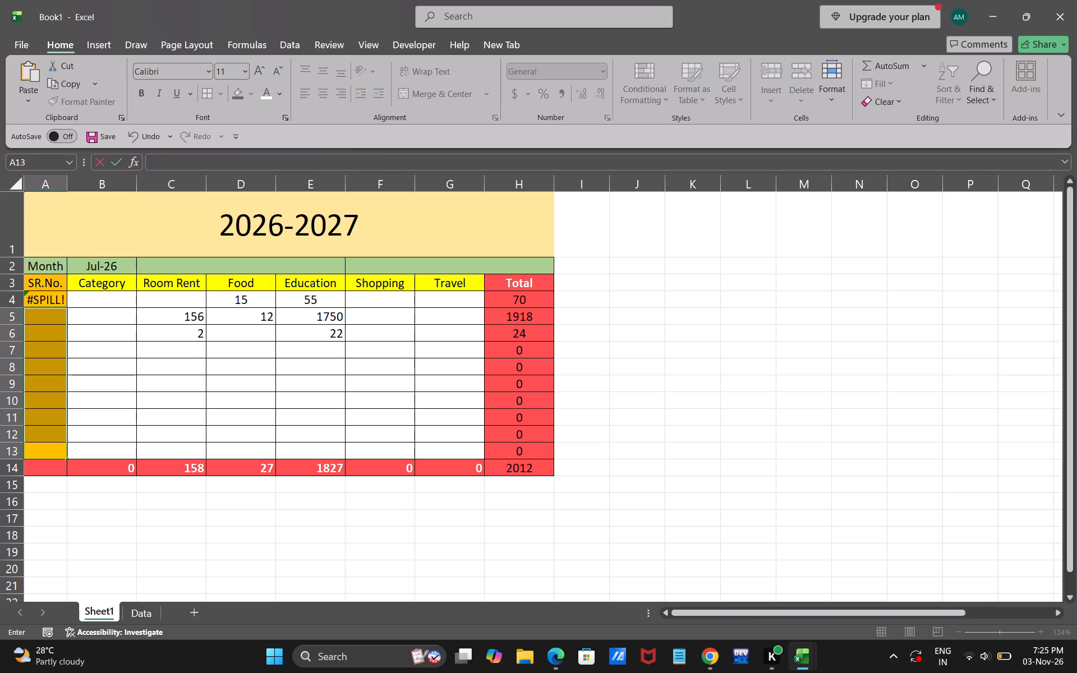
left_click(149, 373)
Review the FILTER formula in A4 under SR.No. and re-enter it as it is.
left_click(43, 299)
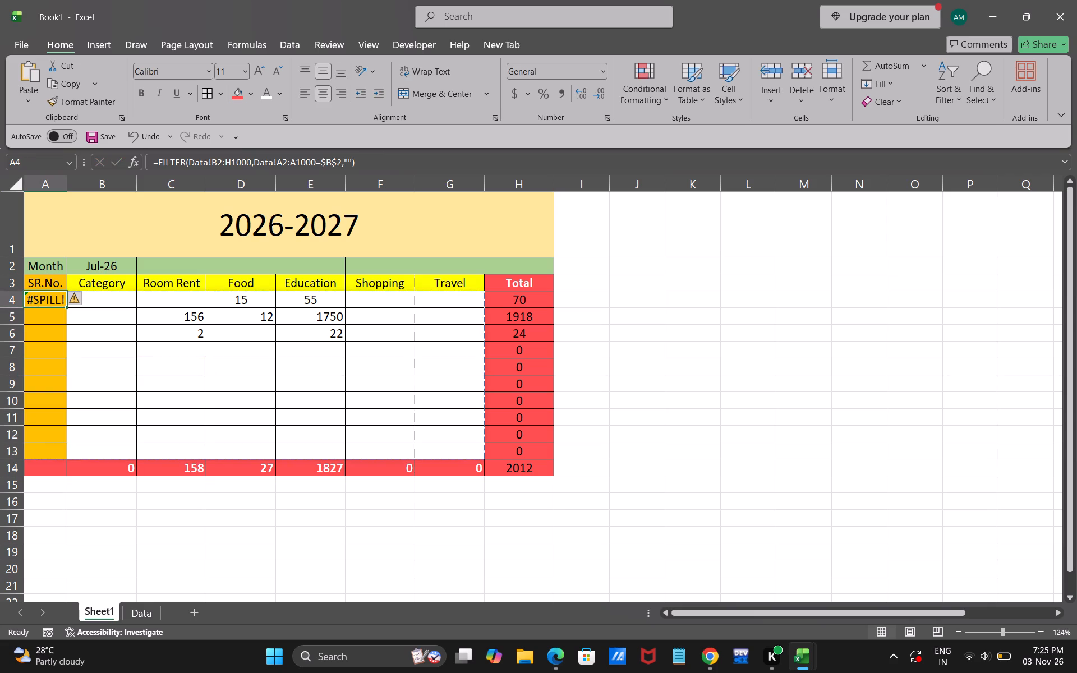
left_click(359, 162)
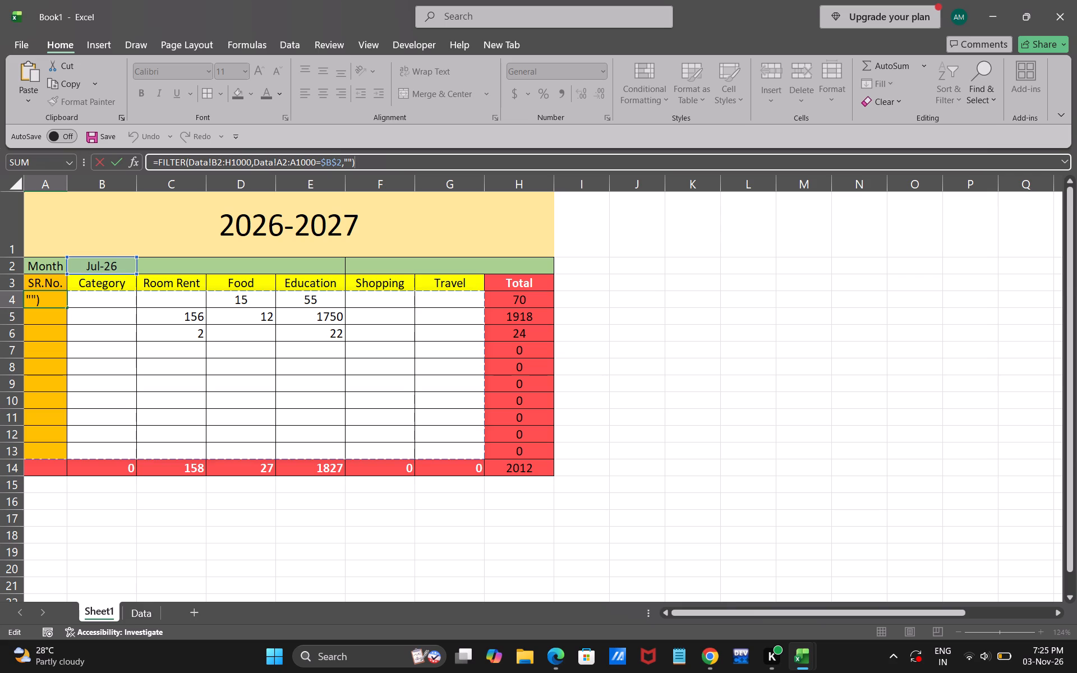
key("Return")
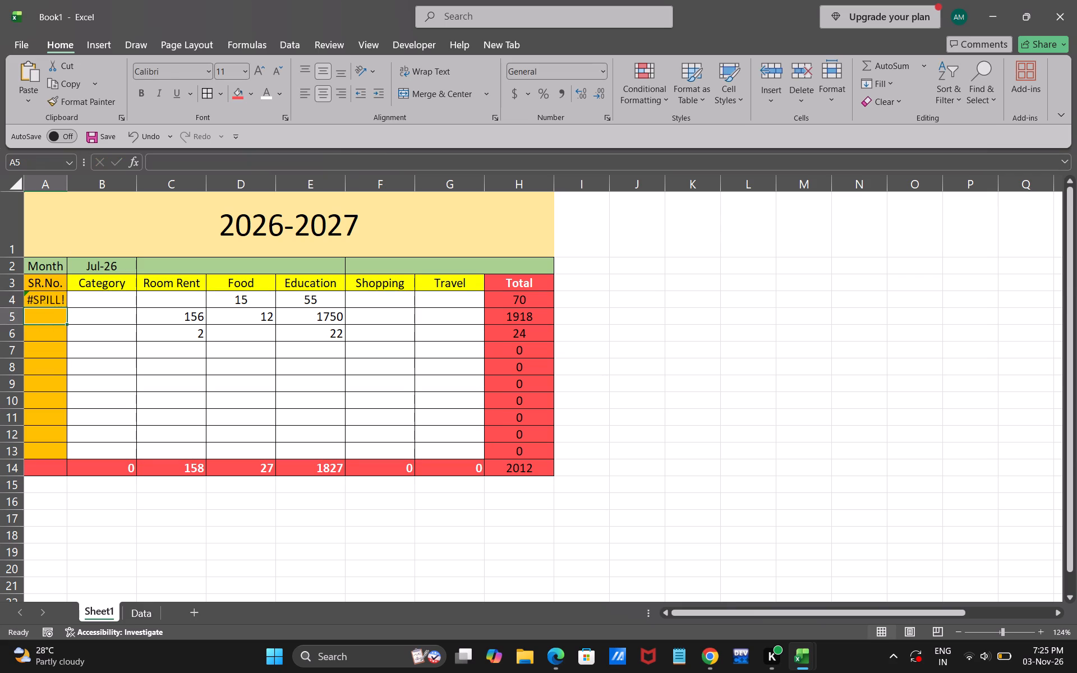
Re-create the Total in H4 with AutoSum over C4:G4 and fill it down to H13.
left_click(533, 299)
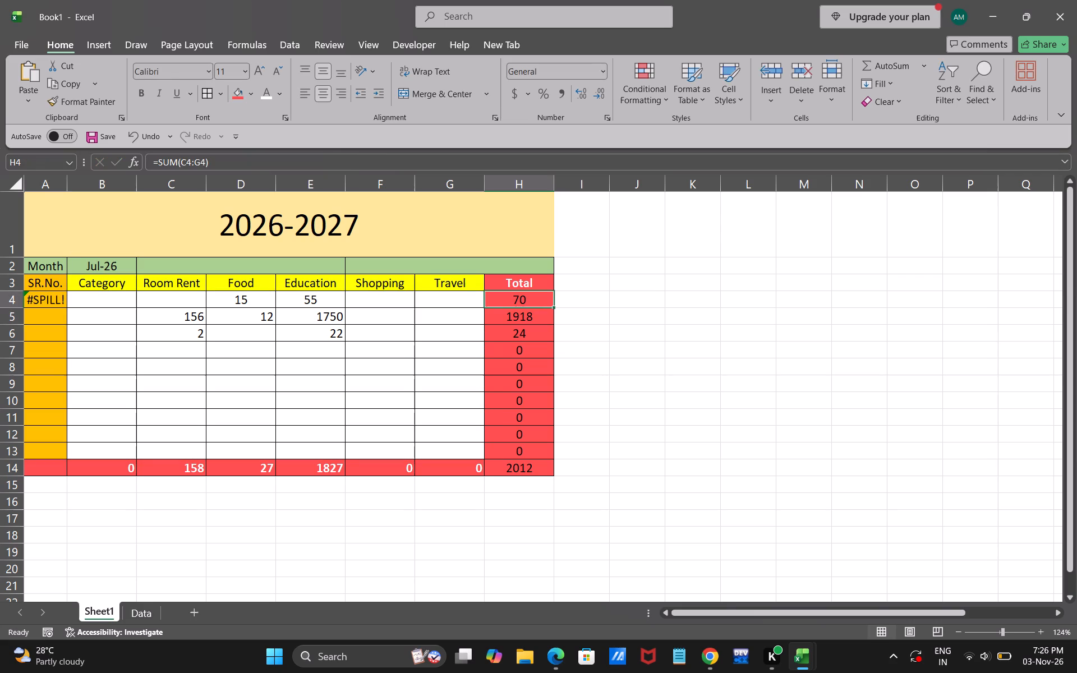
left_click(890, 64)
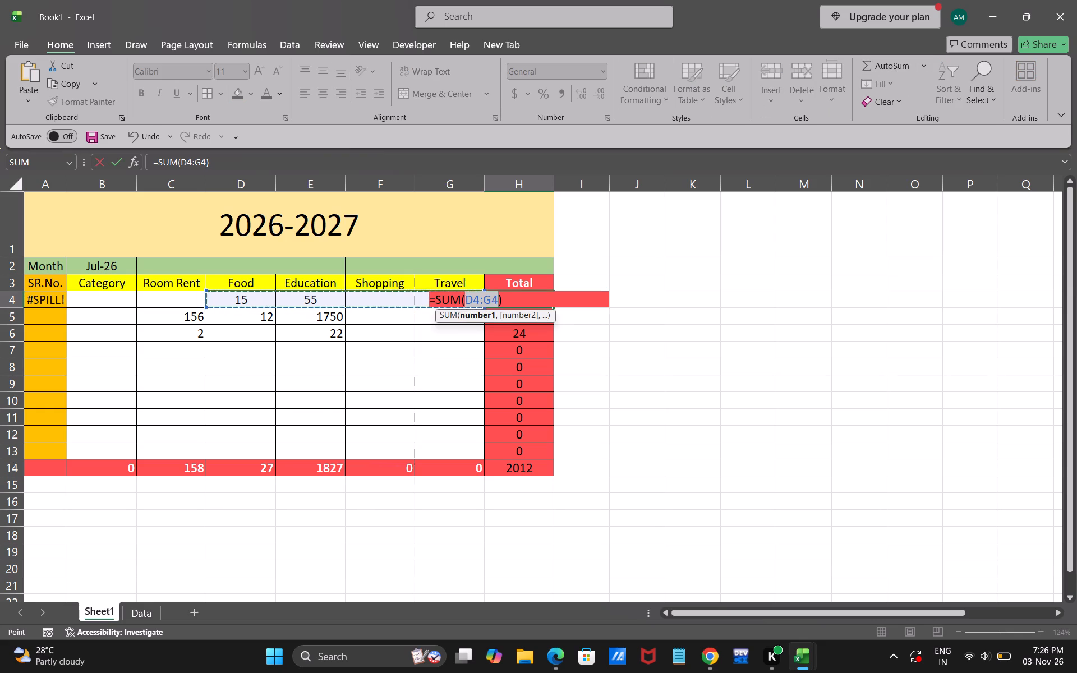
left_click_drag(165, 300, 451, 296)
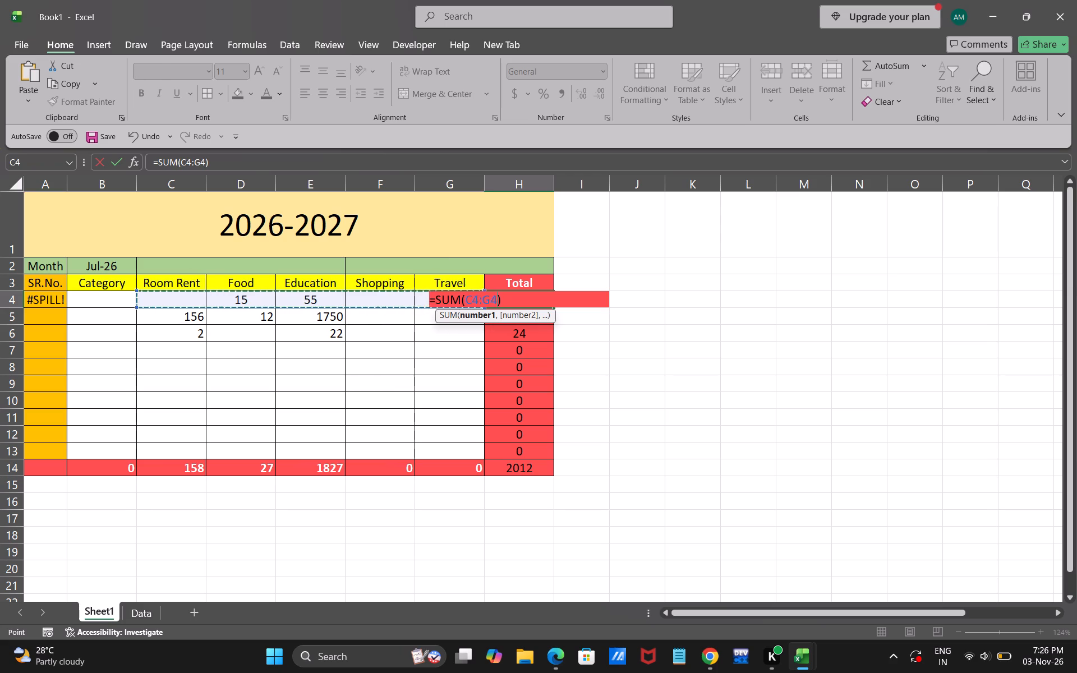
key("Return")
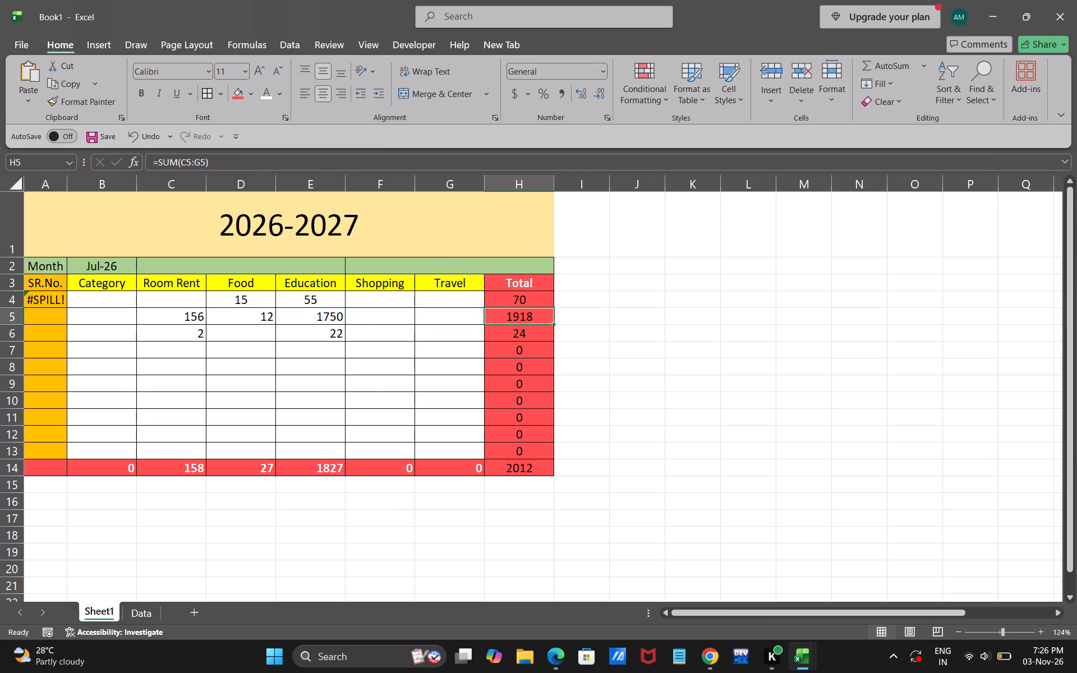
left_click(523, 297)
left_click_drag(553, 307, 550, 454)
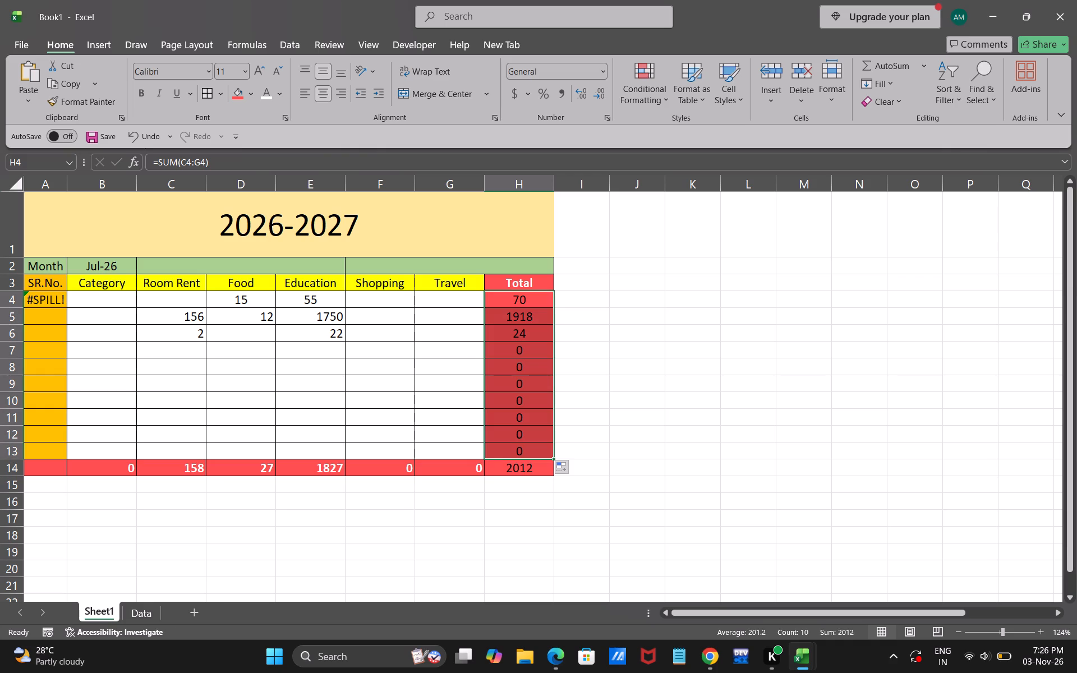
left_click(645, 372)
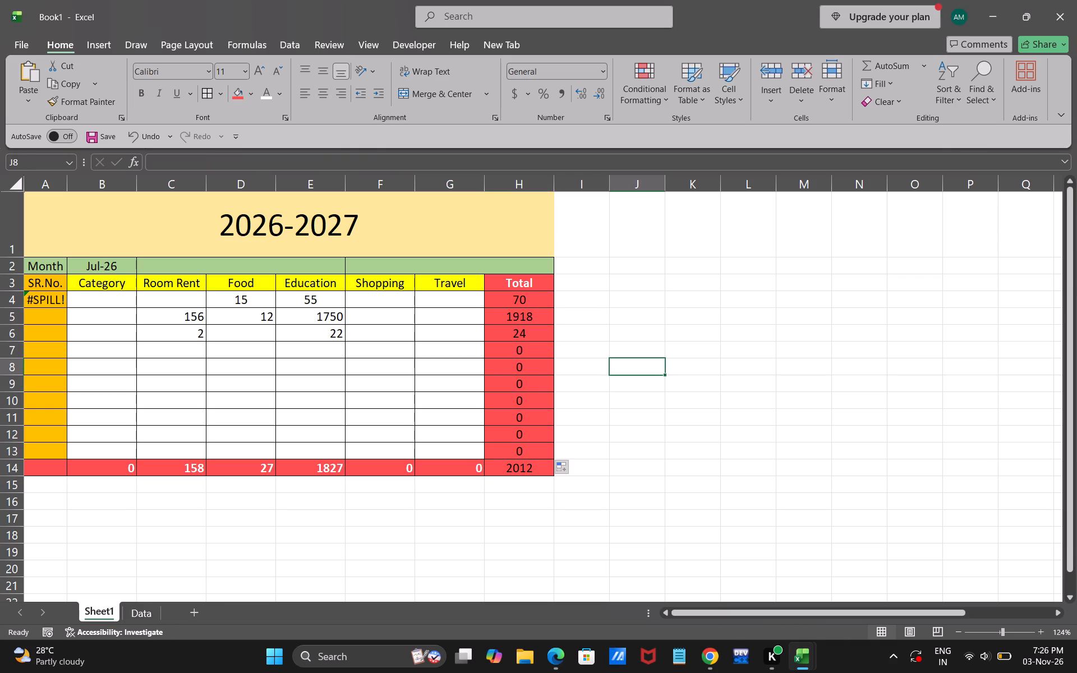
Replace the FILTER formula in C4 under Room Rent with the expense 45.
left_click(190, 304)
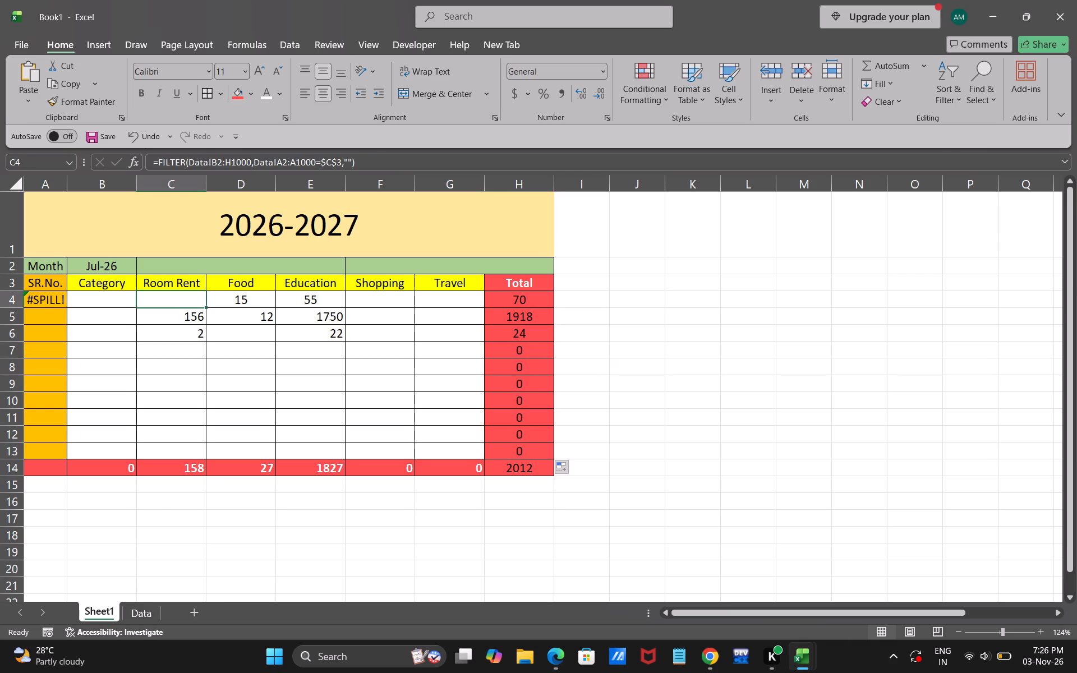
type("45")
key("Down")
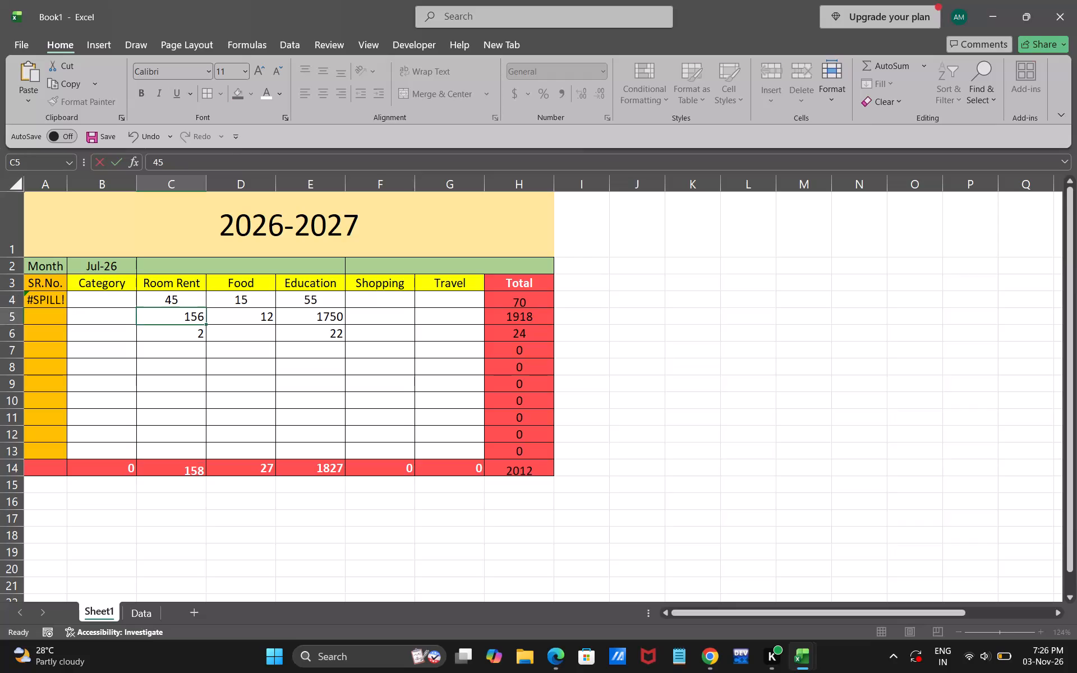
Enter 56 for Room Rent, 25 for Food and 250 for Shopping in row 7, and 458 for Shopping in row 6.
key("Down")
key("Down")
type("56")
key("Right")
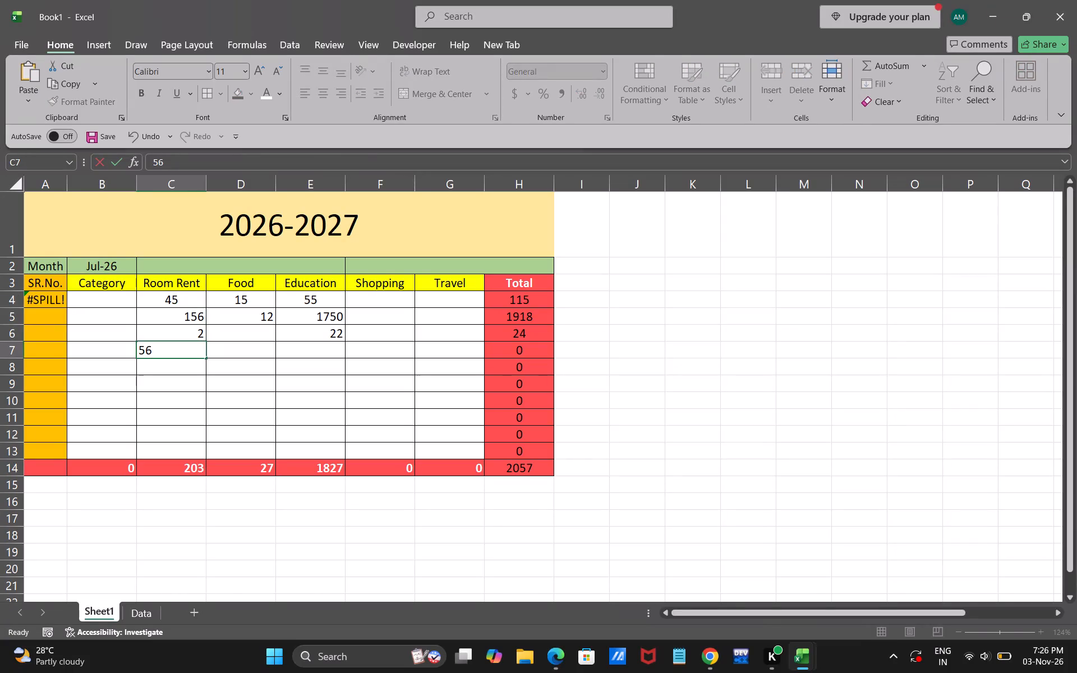
type("25")
key("Right")
key("Right")
type("250")
key("Up")
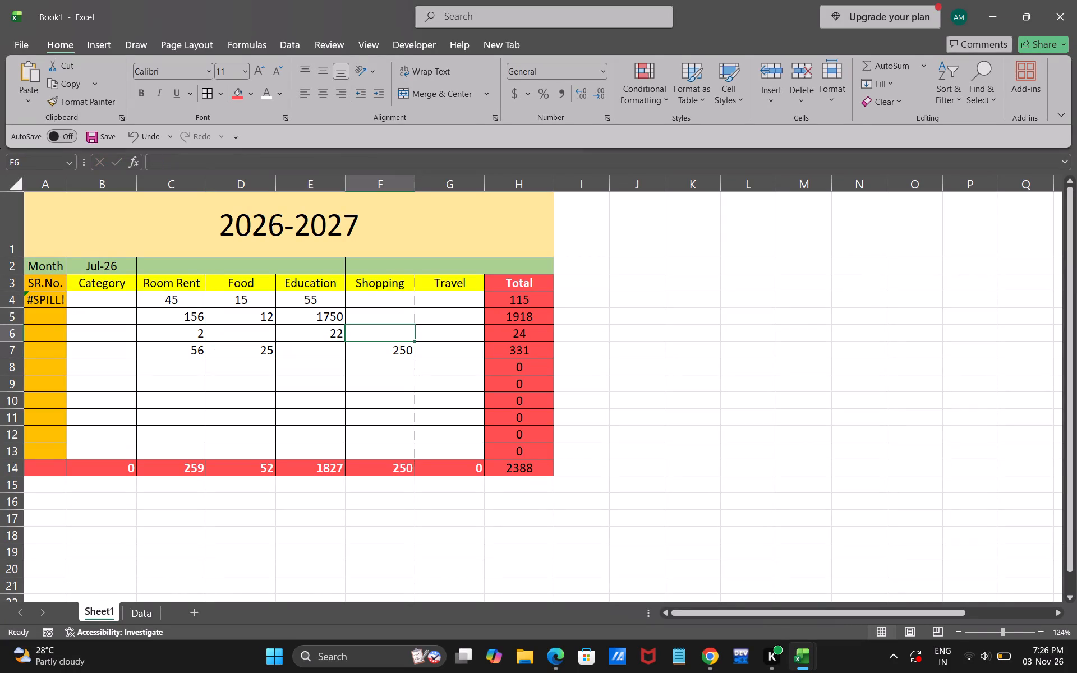
type("458")
left_click(225, 447)
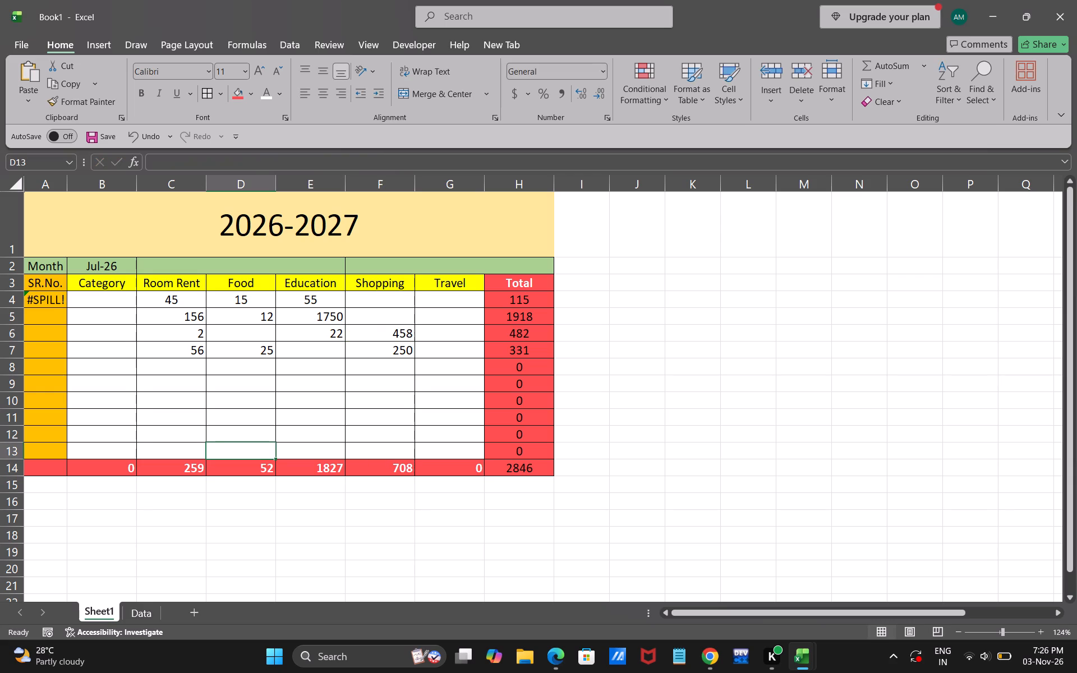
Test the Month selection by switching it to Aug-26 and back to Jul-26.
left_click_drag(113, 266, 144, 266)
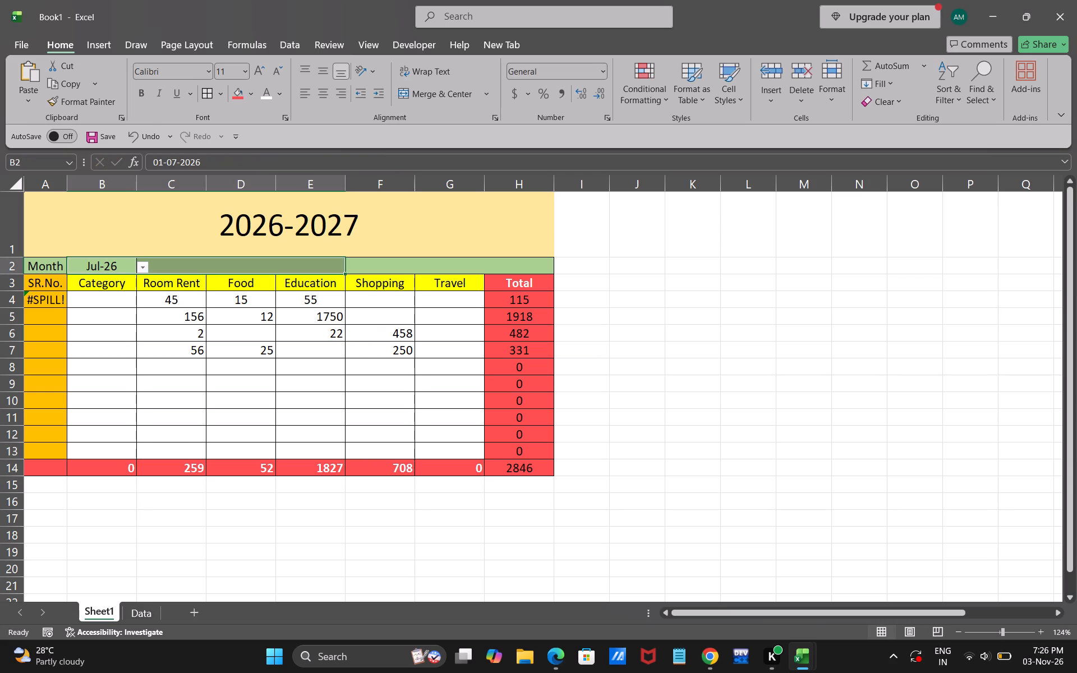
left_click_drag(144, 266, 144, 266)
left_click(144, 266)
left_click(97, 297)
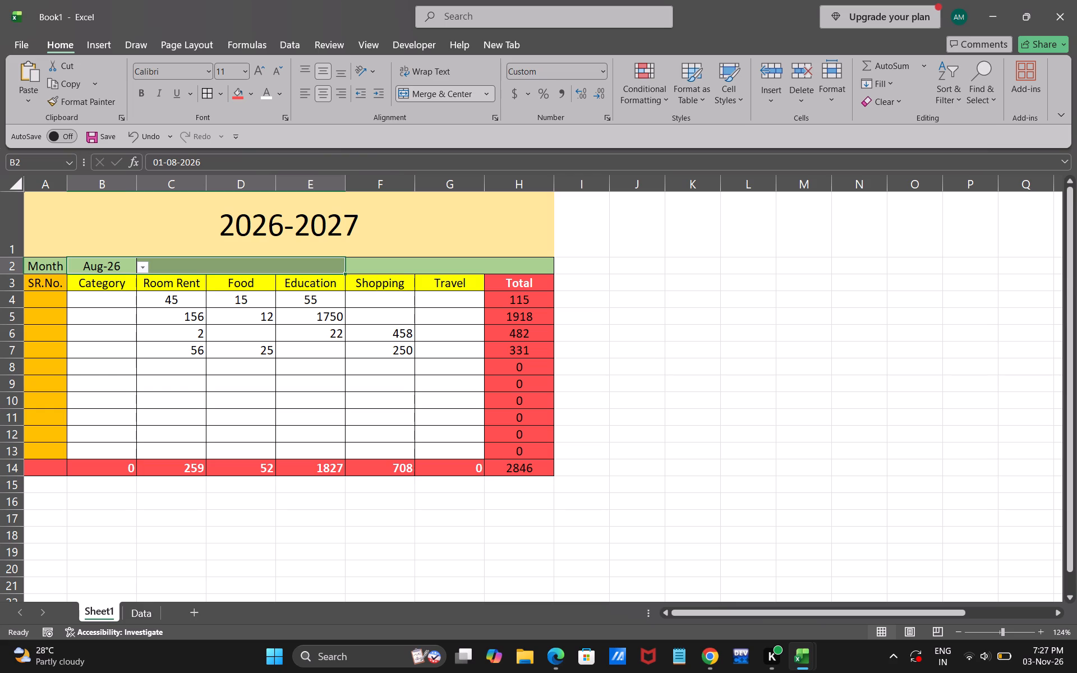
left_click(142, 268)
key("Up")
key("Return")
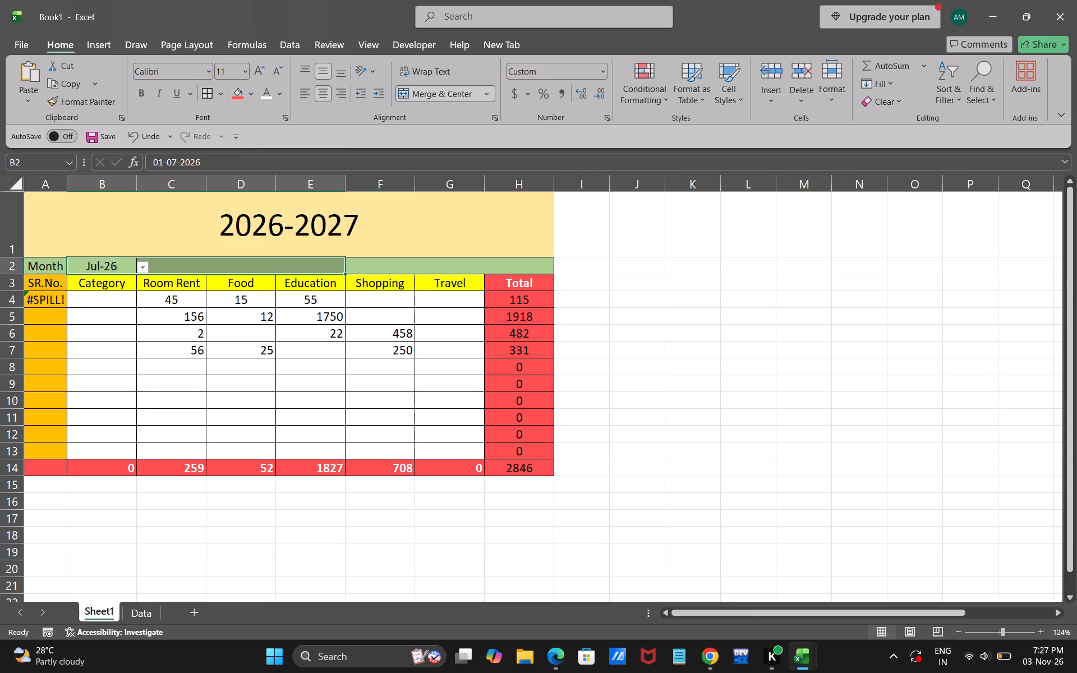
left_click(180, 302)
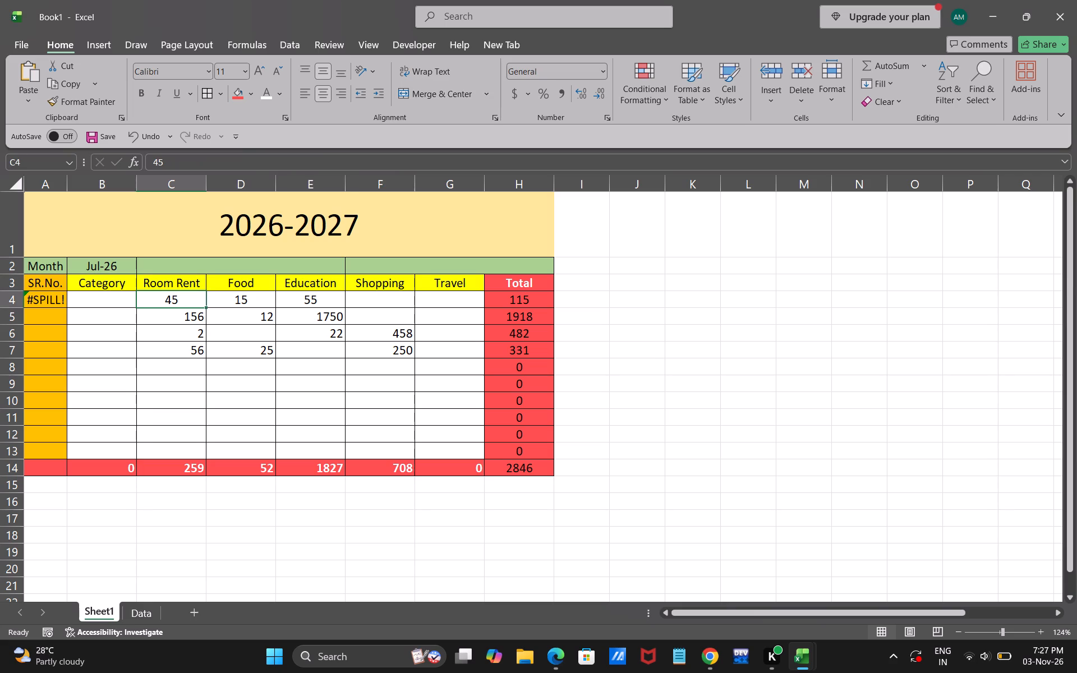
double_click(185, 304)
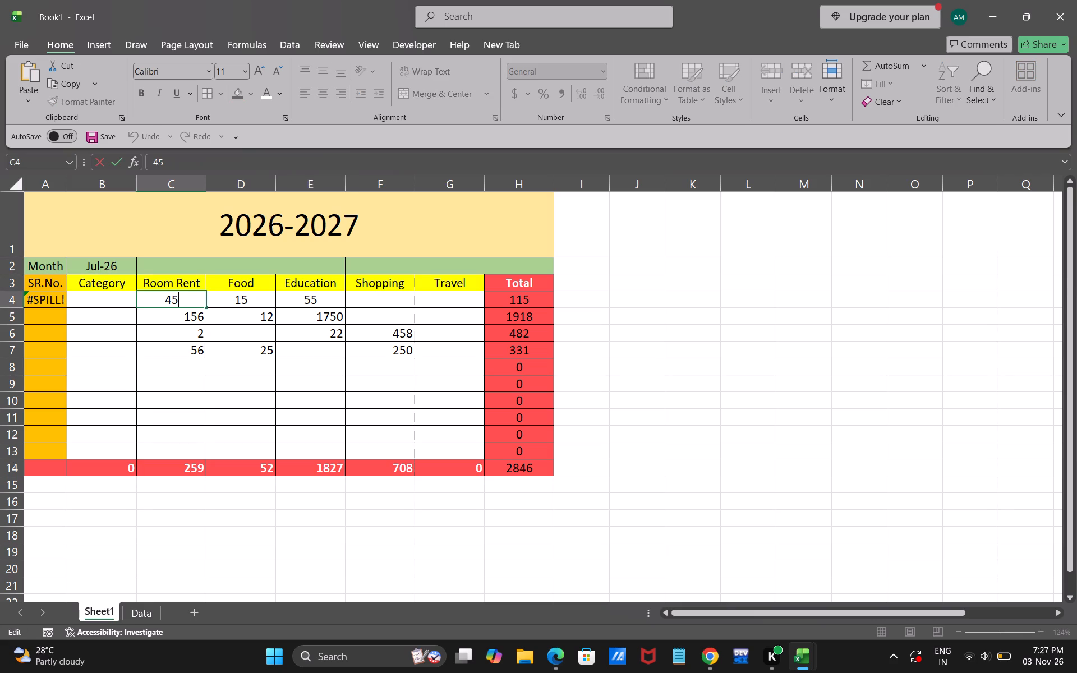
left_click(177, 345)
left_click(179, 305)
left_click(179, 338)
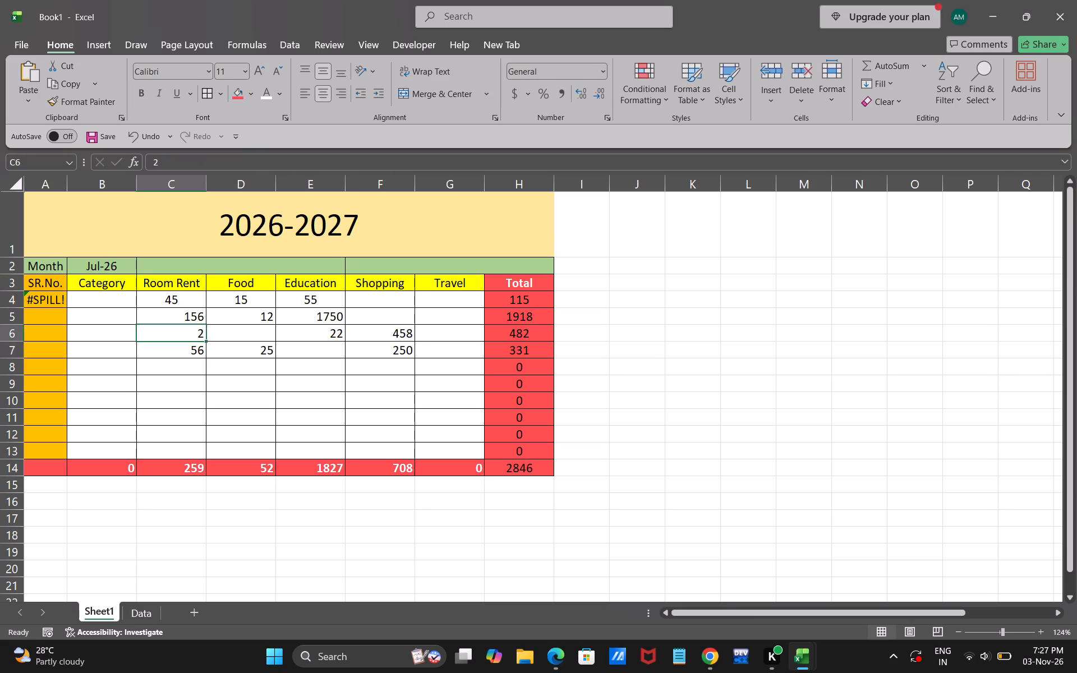
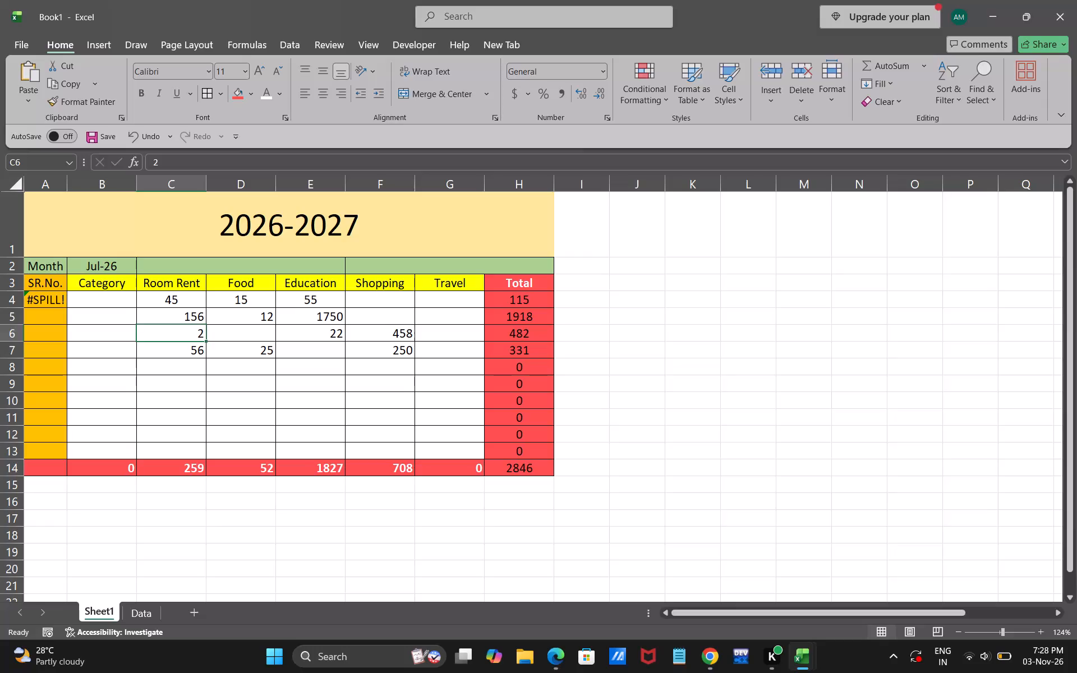
Copy the FILTER formula from A4 and paste it into the empty cell L4 beside the table.
left_click(50, 298)
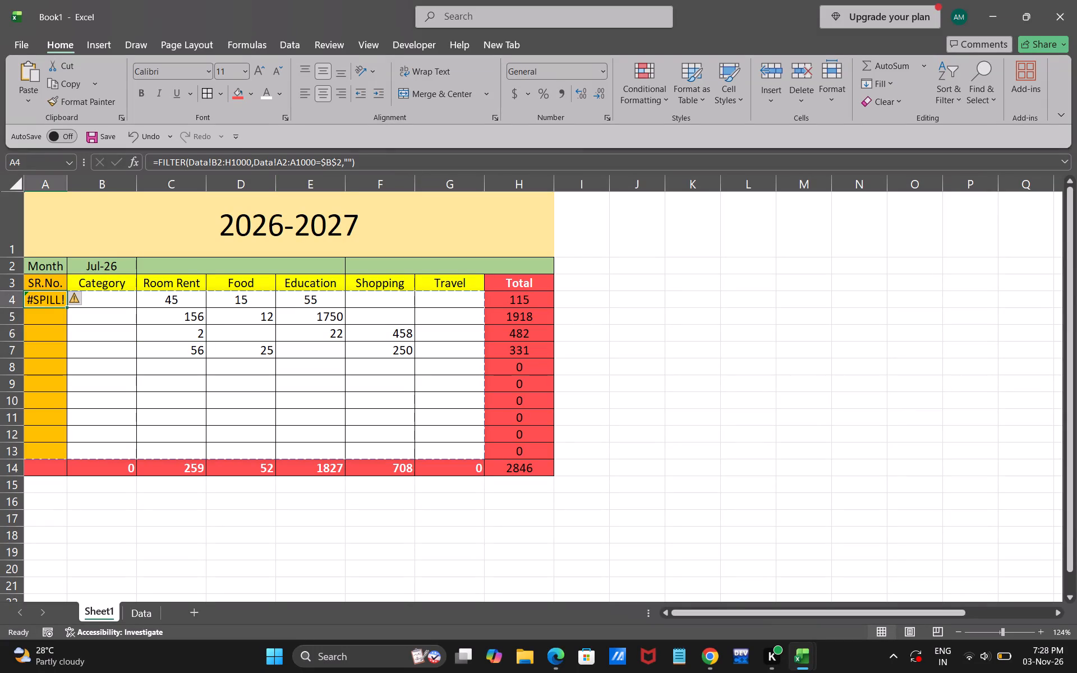
double_click(360, 164)
double_click(360, 164)
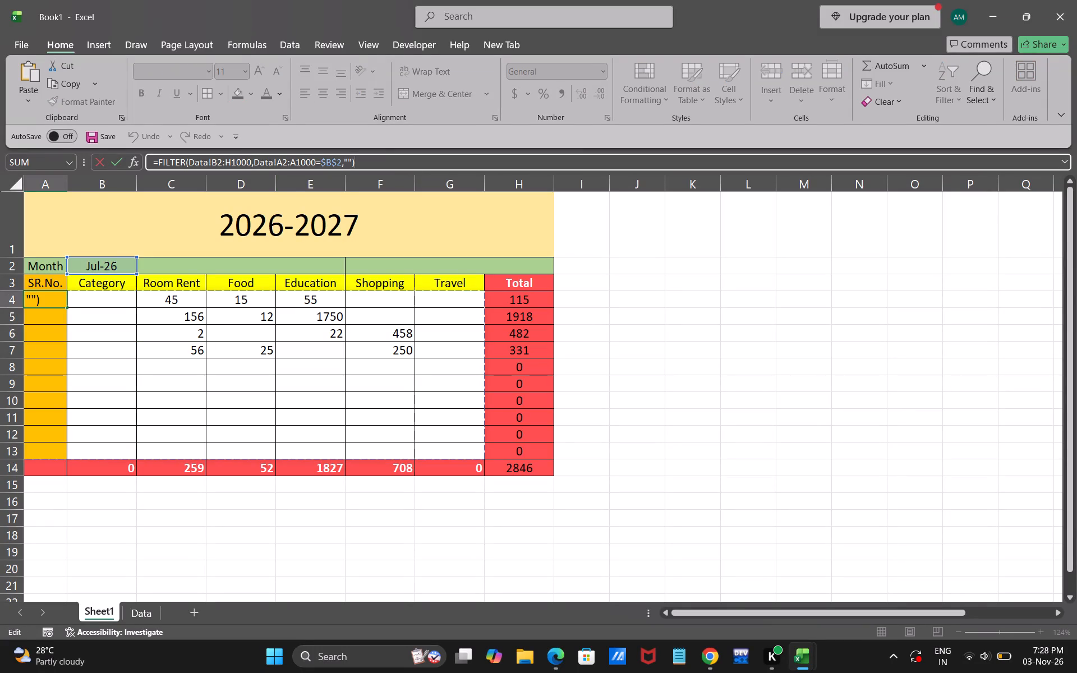
triple_click(306, 157)
left_click(306, 157)
double_click(306, 157)
double_click(306, 157)
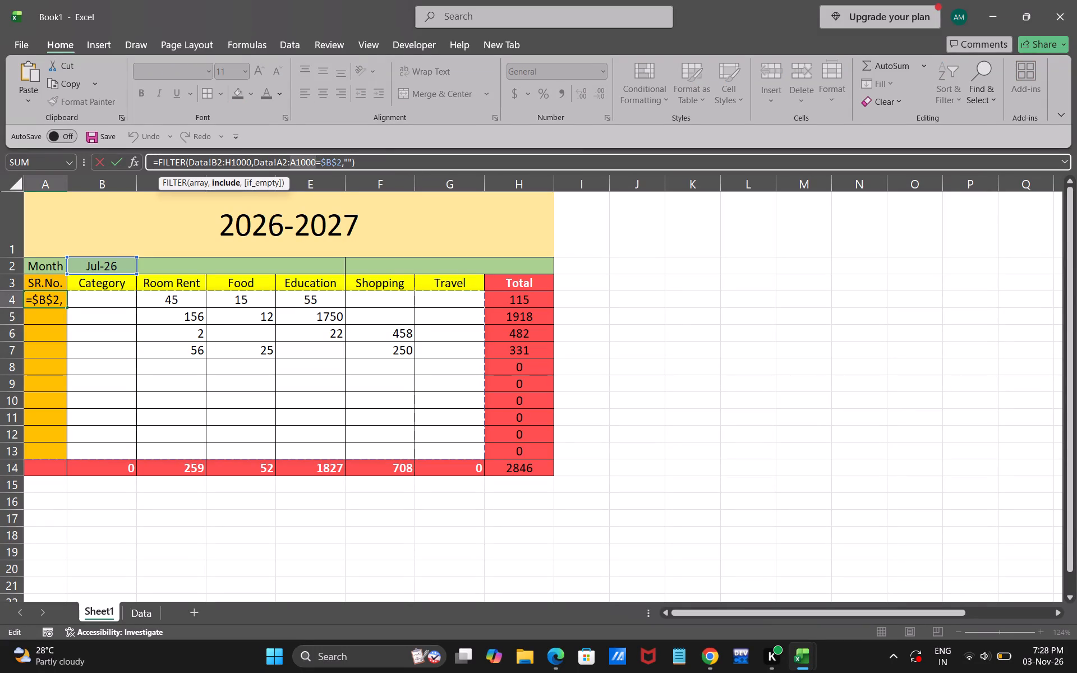
double_click(306, 157)
left_click(306, 157)
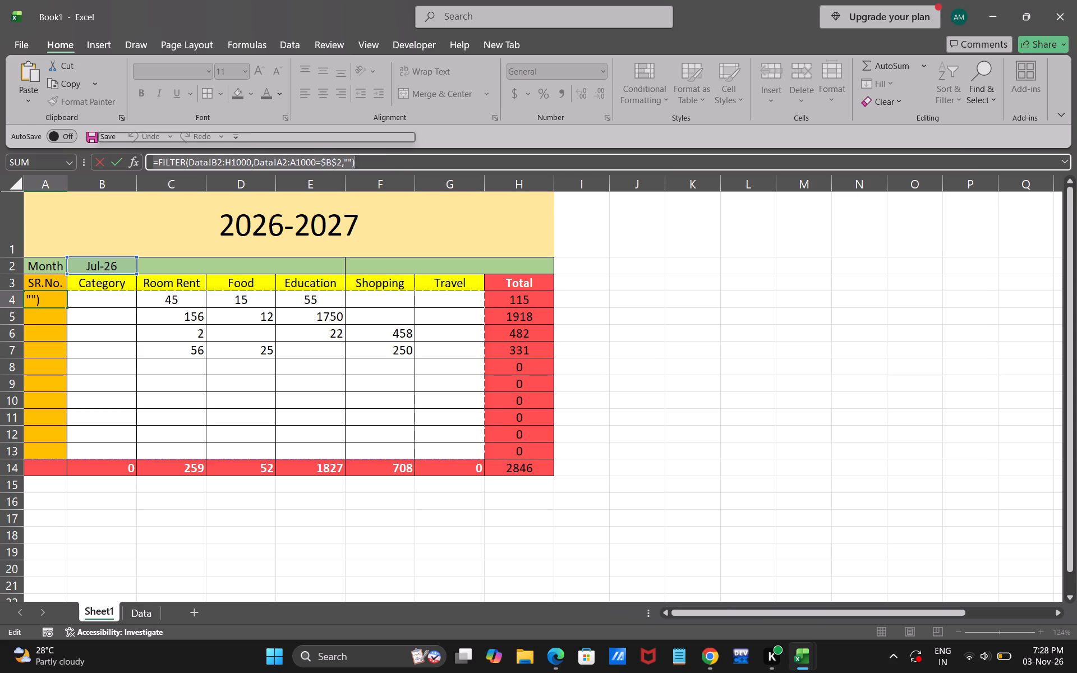
key("ctrl+c")
left_click(673, 254)
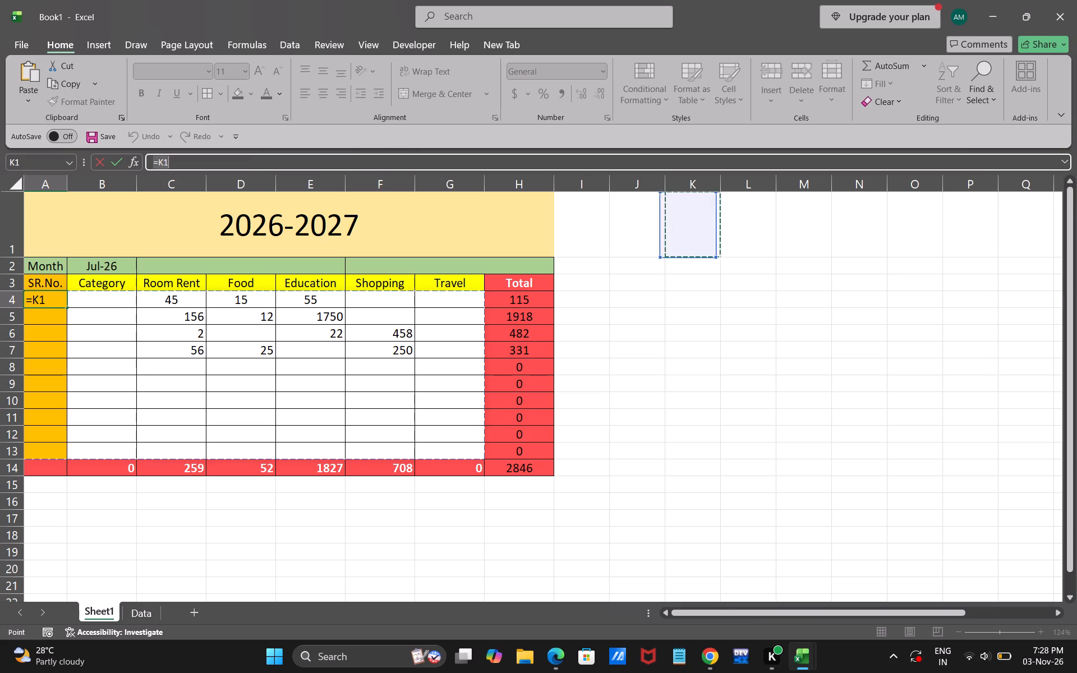
key("ctrl+v")
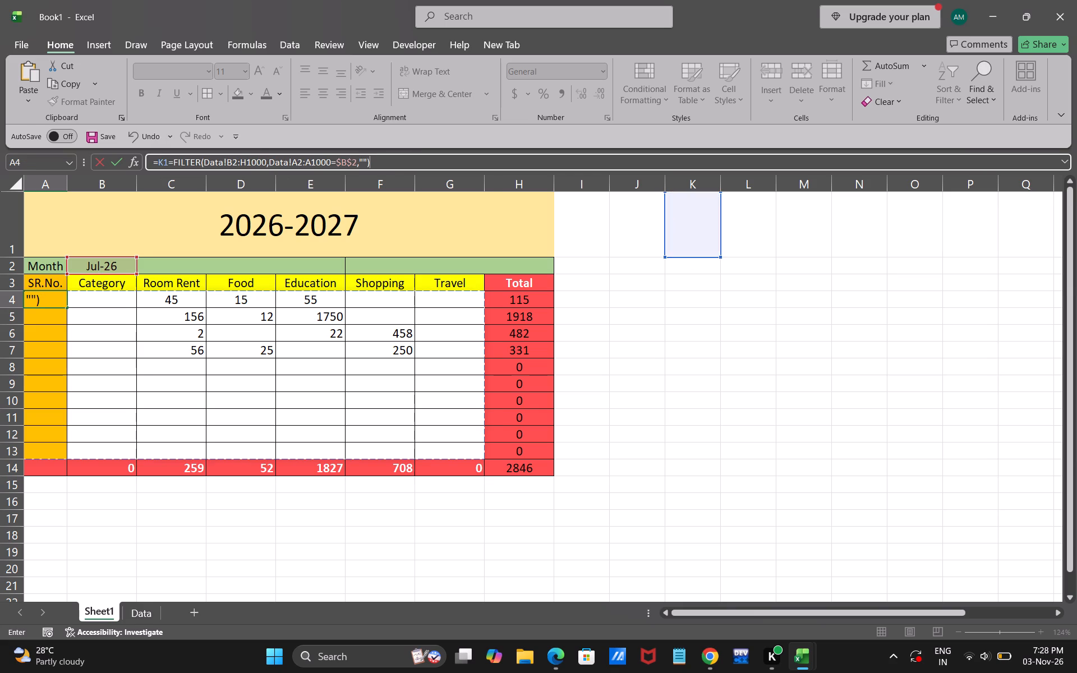
left_click(727, 294)
key("ctrl+v")
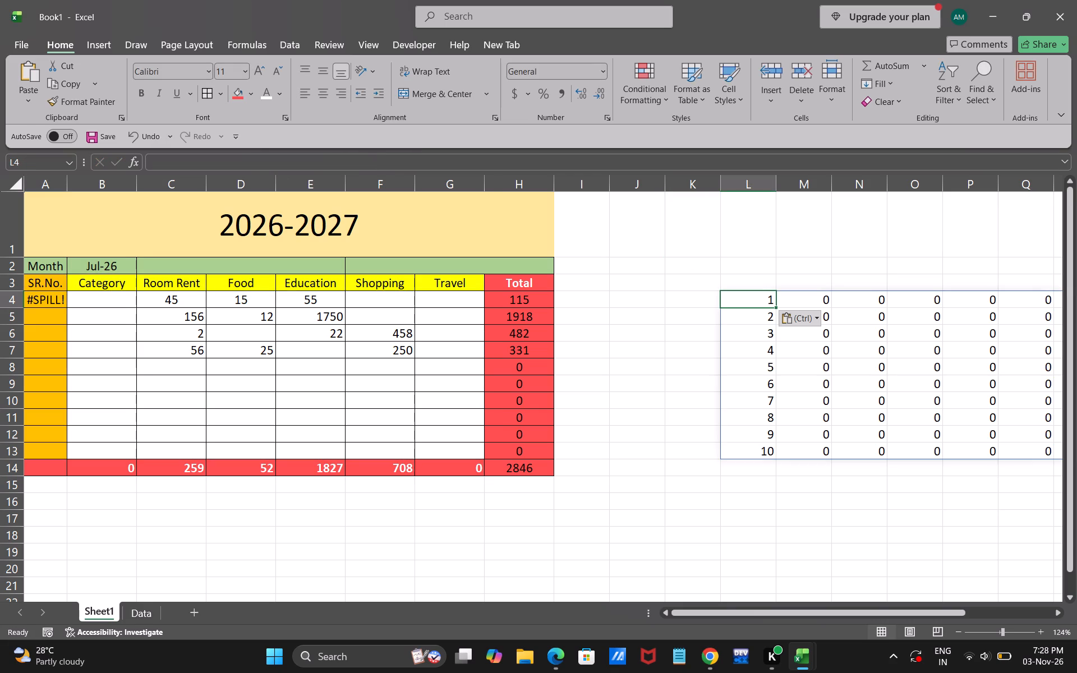
Paste the copied FILTER formula into K4 as well.
left_click(688, 368)
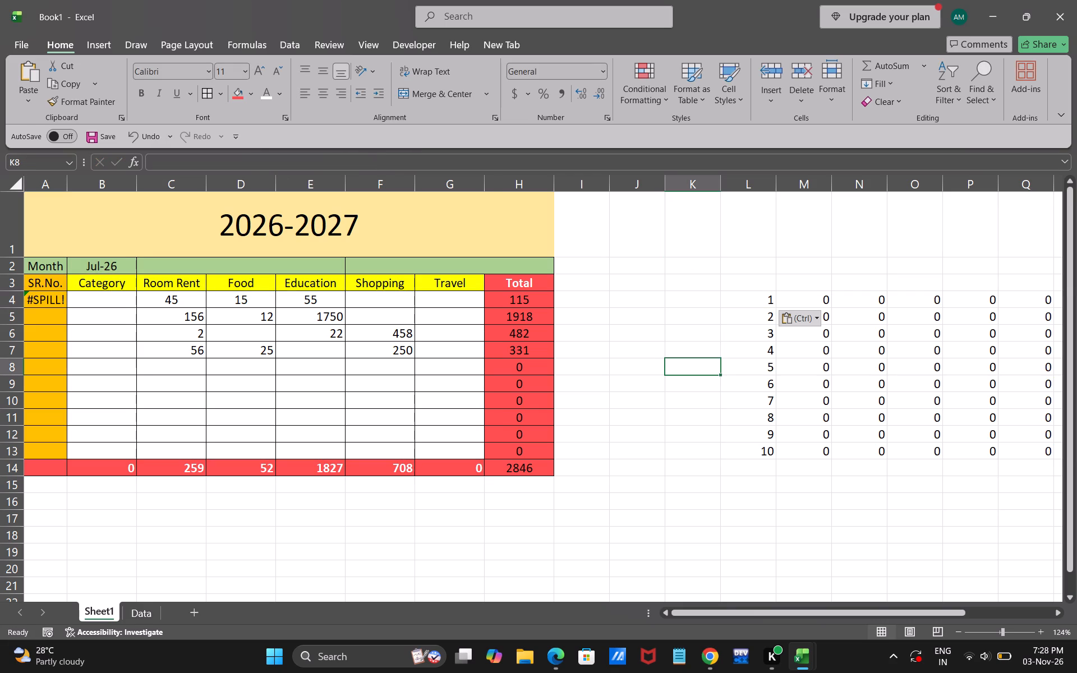
left_click(670, 297)
key("ctrl+v")
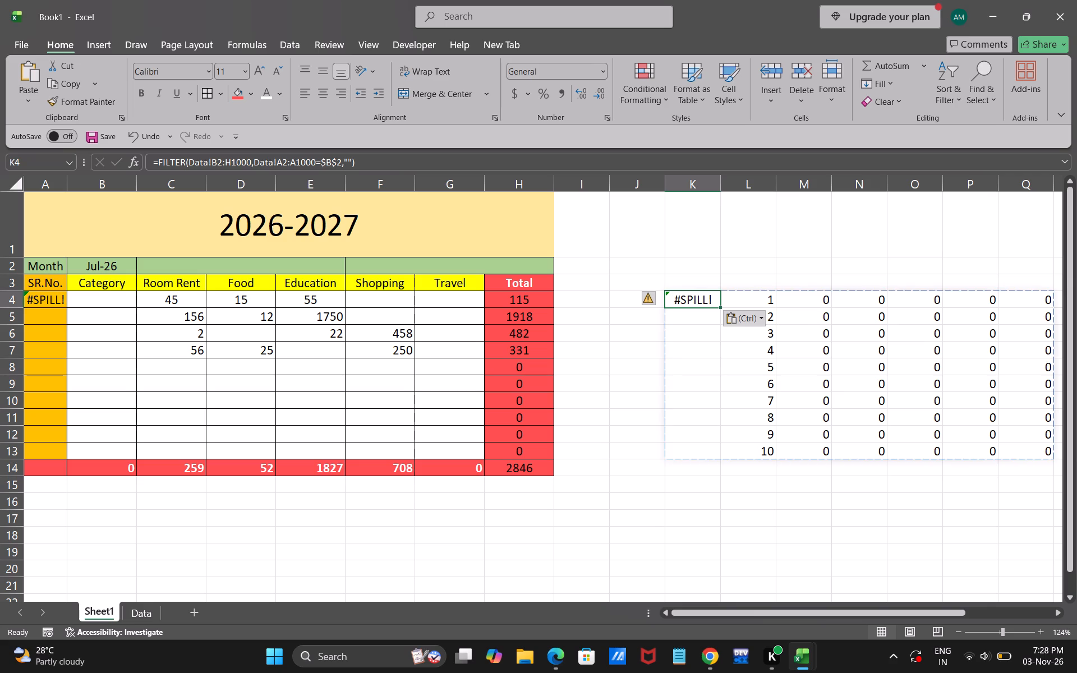
left_click(640, 334)
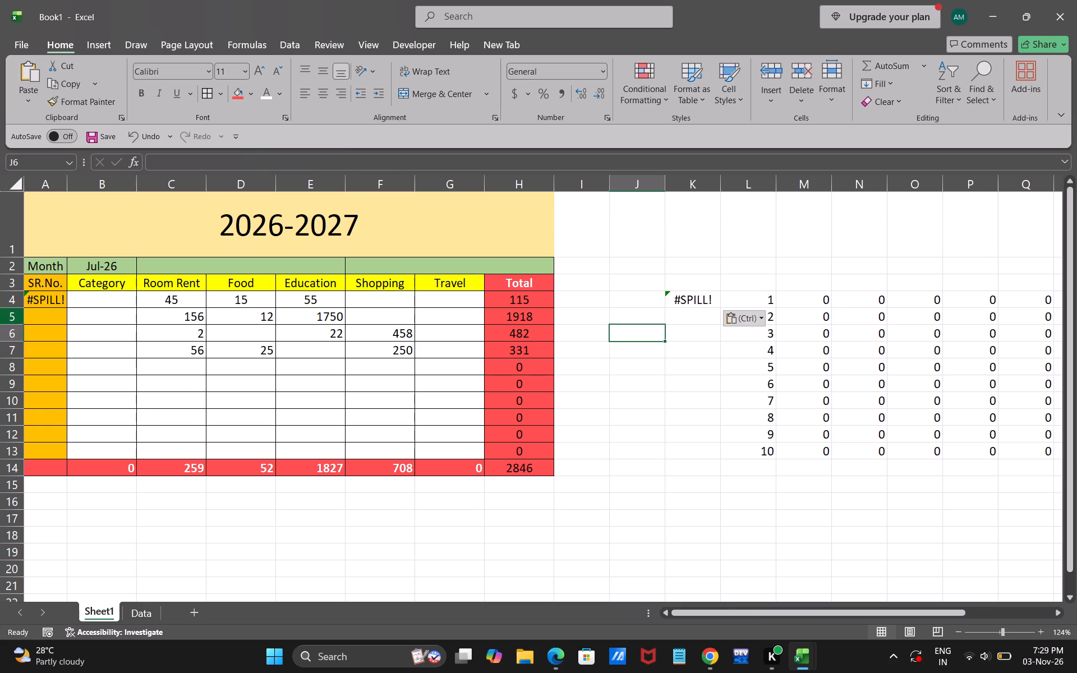
Clear the contents of the SR.No. cells A4:A13.
left_click(45, 300)
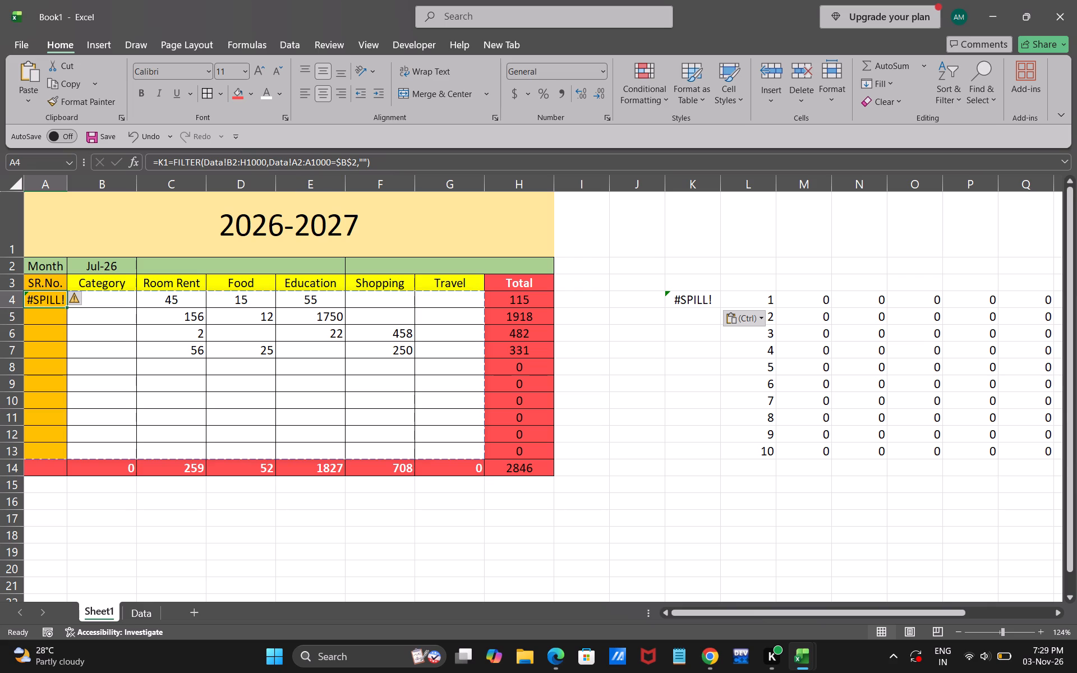
left_click_drag(44, 297, 40, 448)
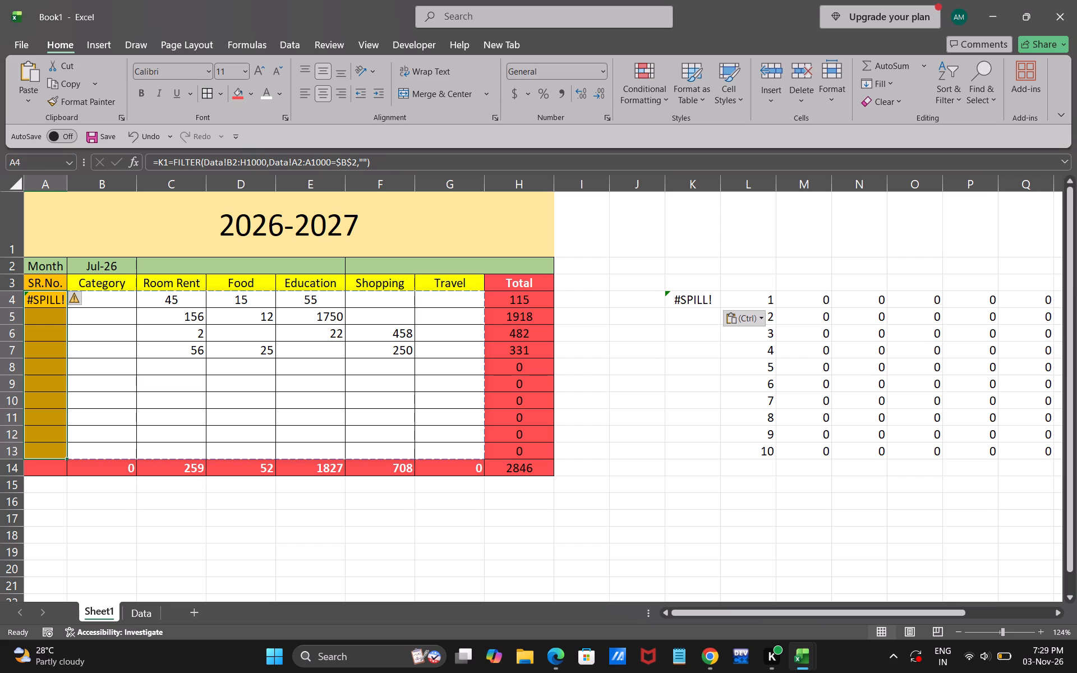
key("Delete")
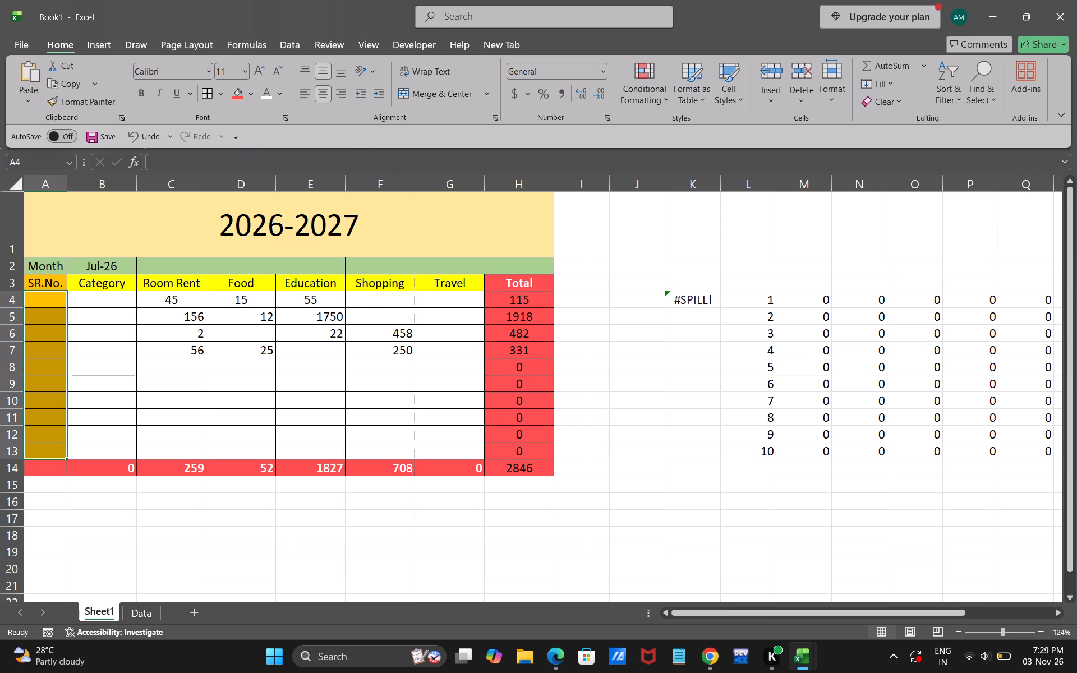
left_click(98, 366)
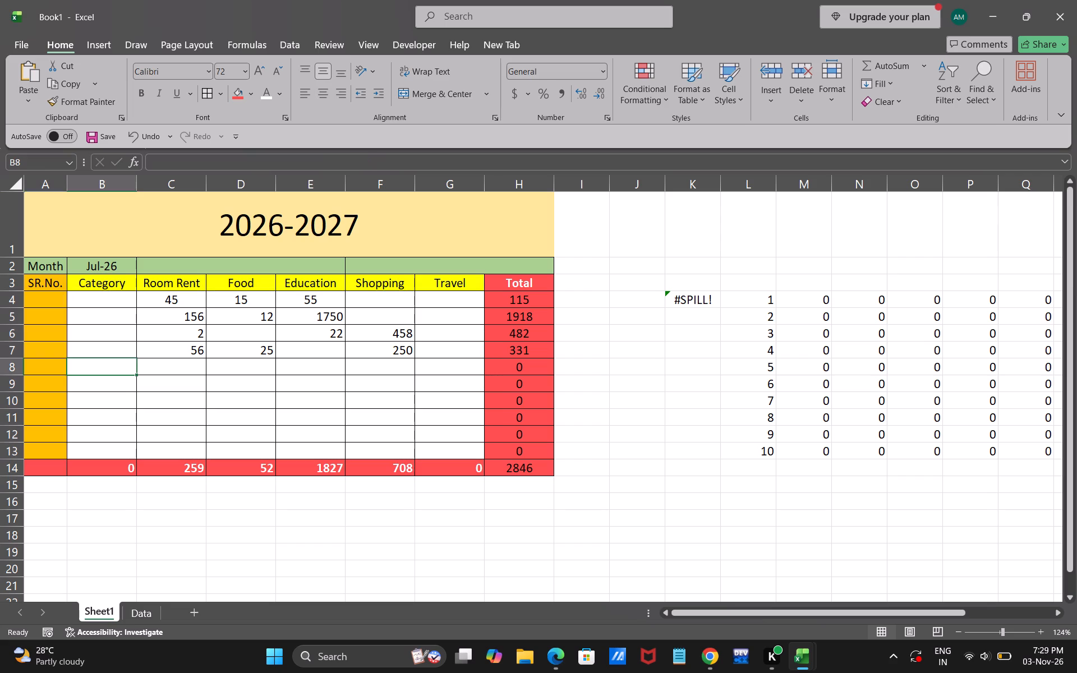
Enter the copied formula =FILTER(Data!B2:H1000,Data!A2:A1000=$B$2,"") in A4 under SR.No.
left_click(43, 297)
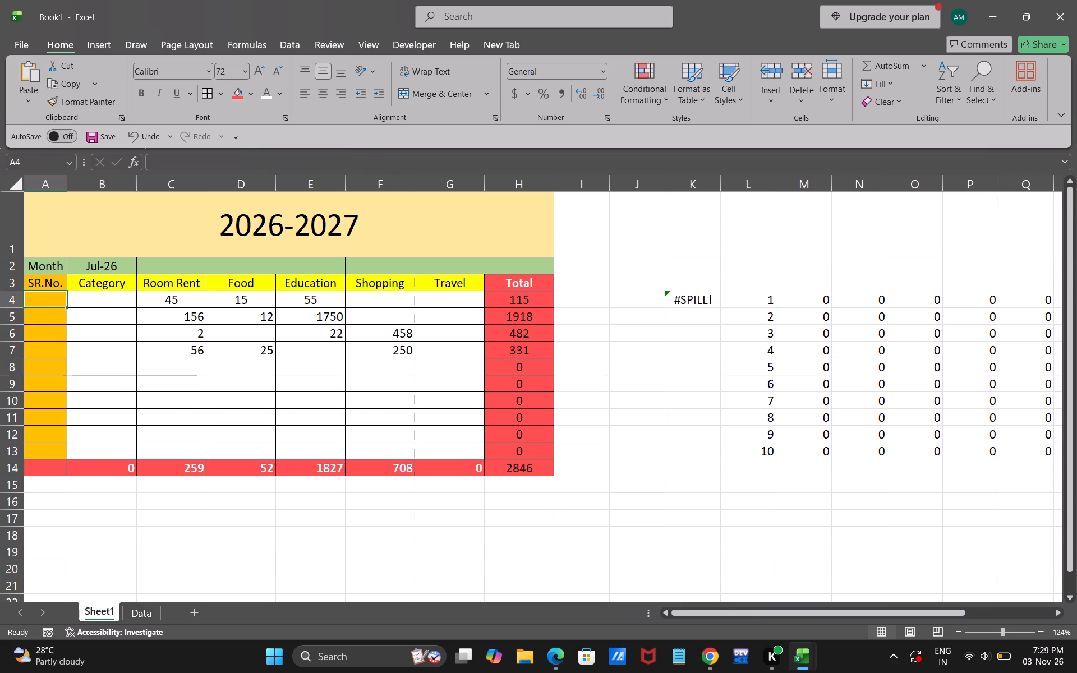
double_click(43, 297)
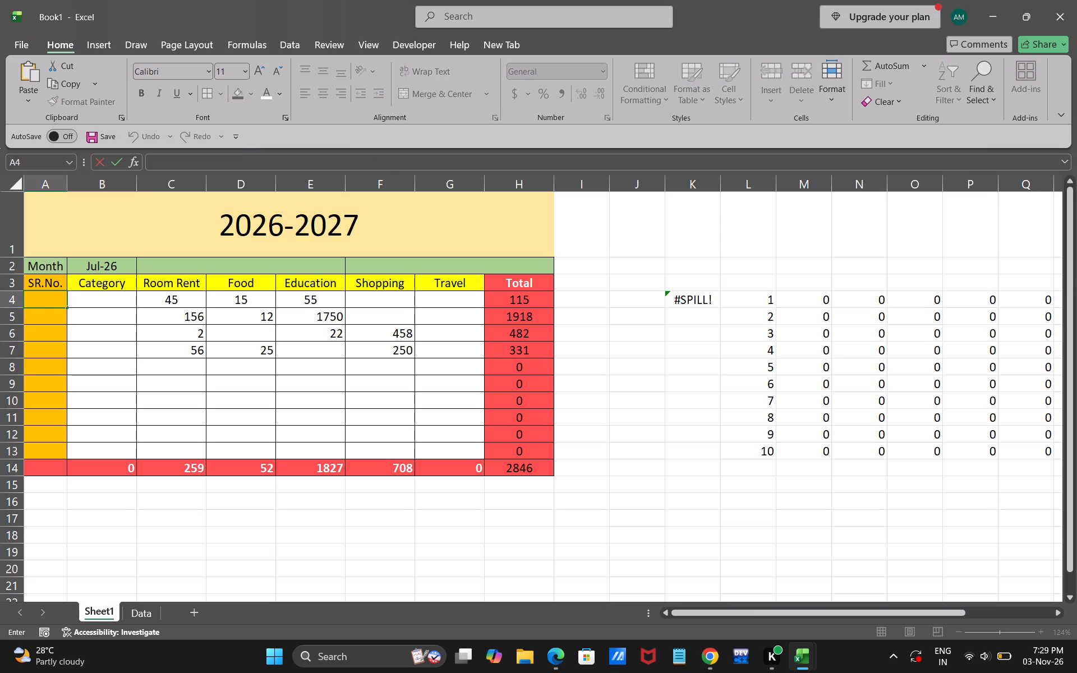
left_click(43, 298)
key("shift+plus")
key("BackSpace")
key("equal")
key("ctrl+v")
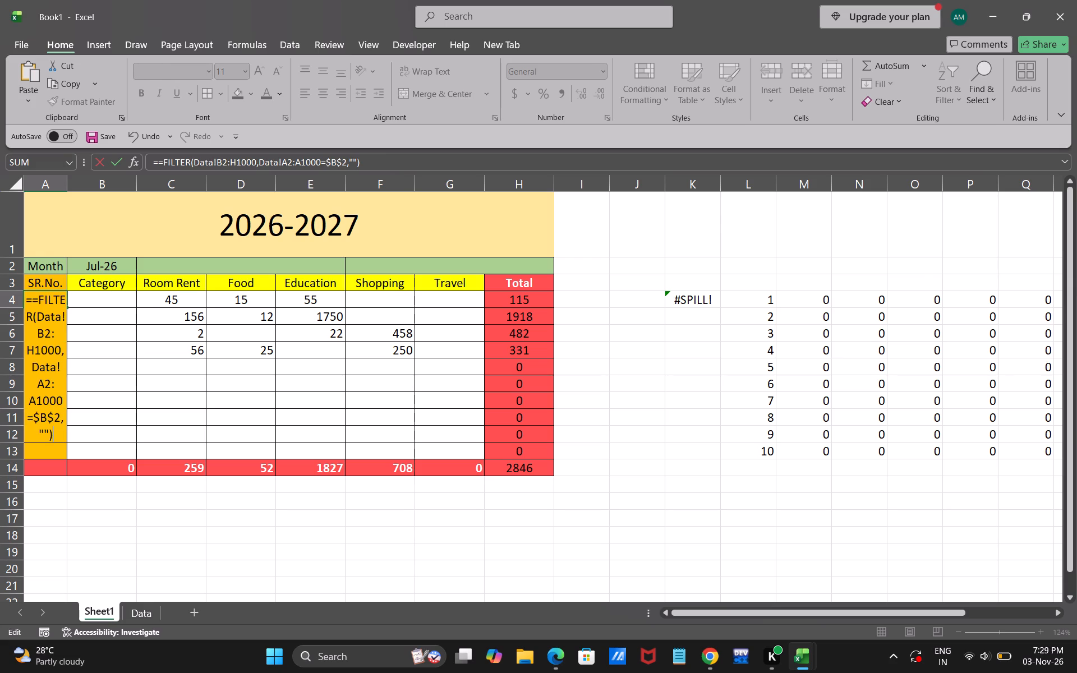
left_click(36, 298)
key("BackSpace")
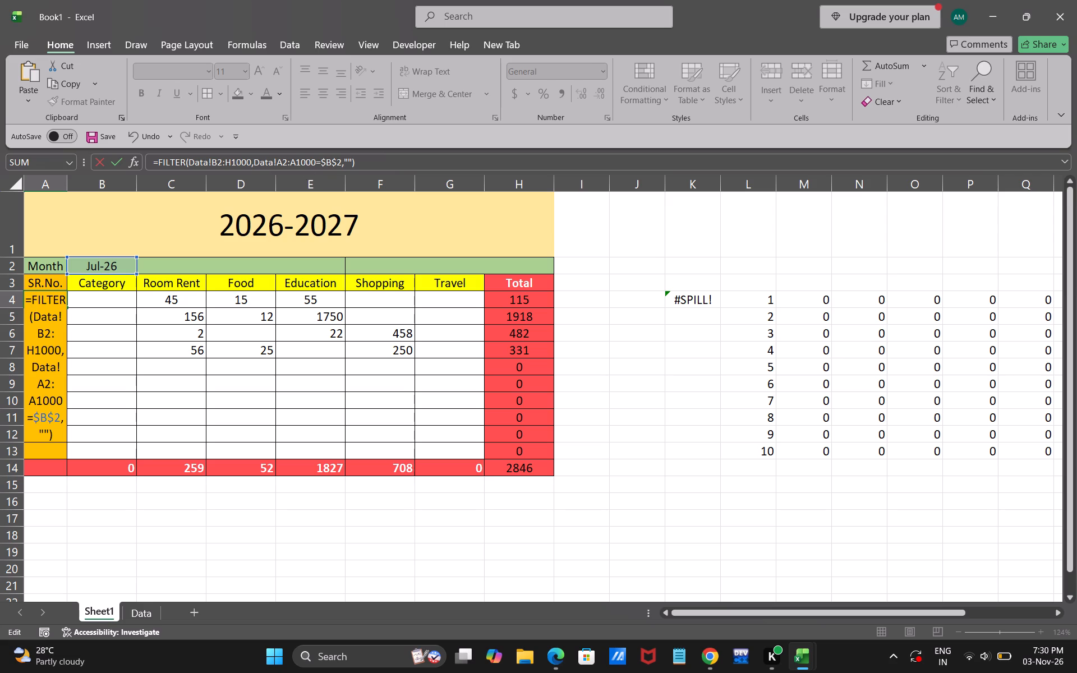
left_click(357, 162)
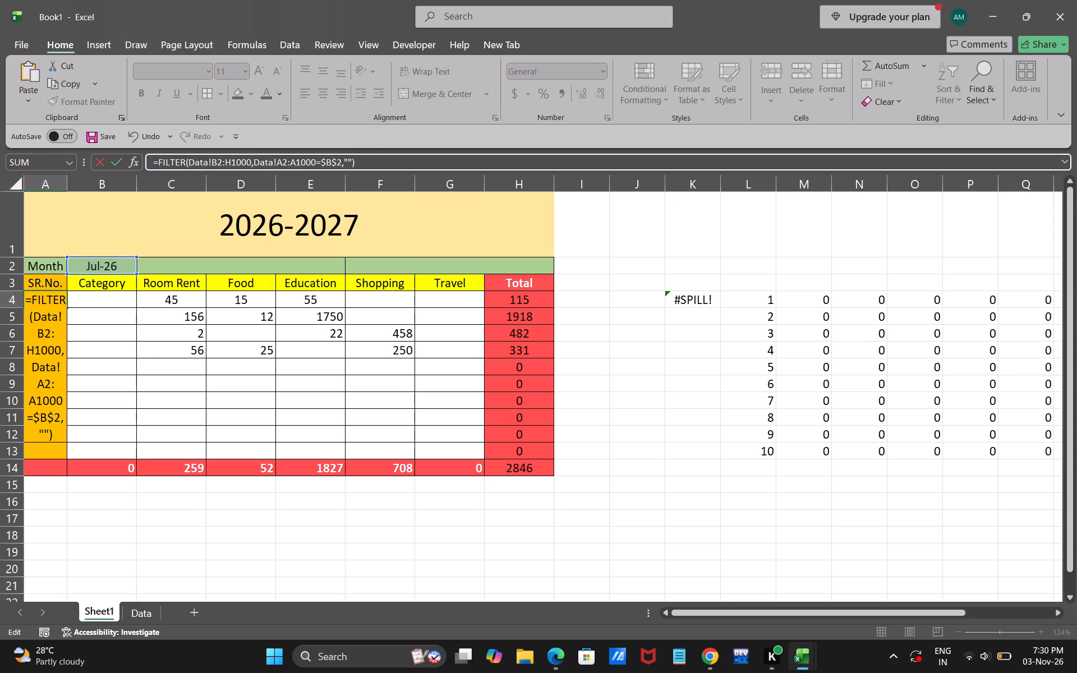
key("Return")
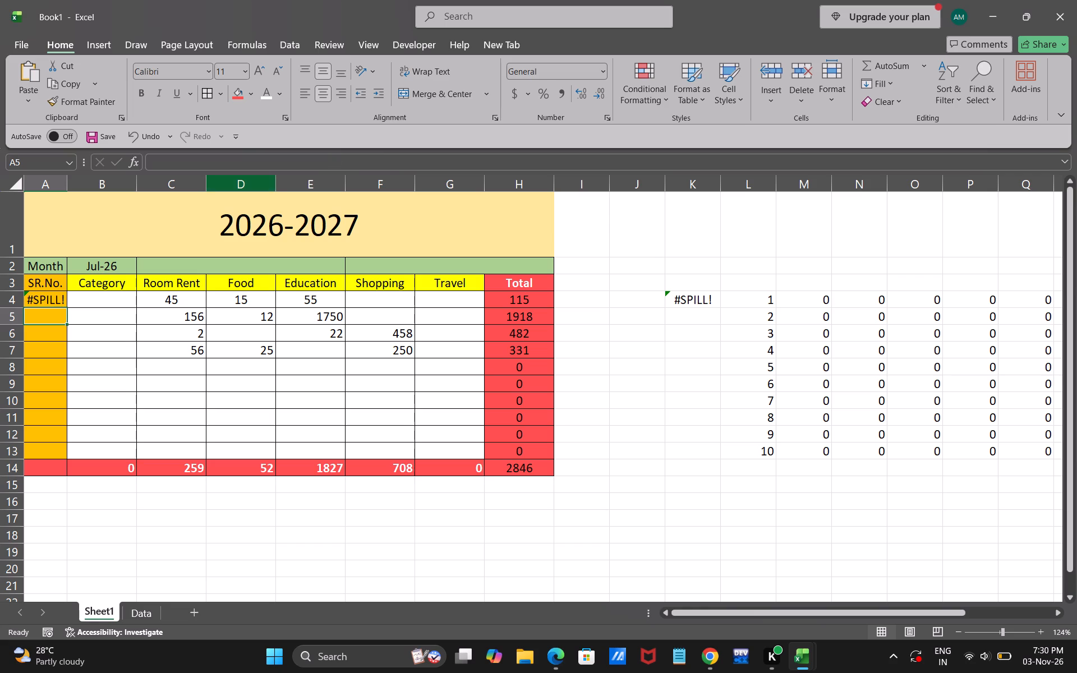
Recheck the FILTER formula in A4 and open the error-checking options for that cell.
left_click(48, 302)
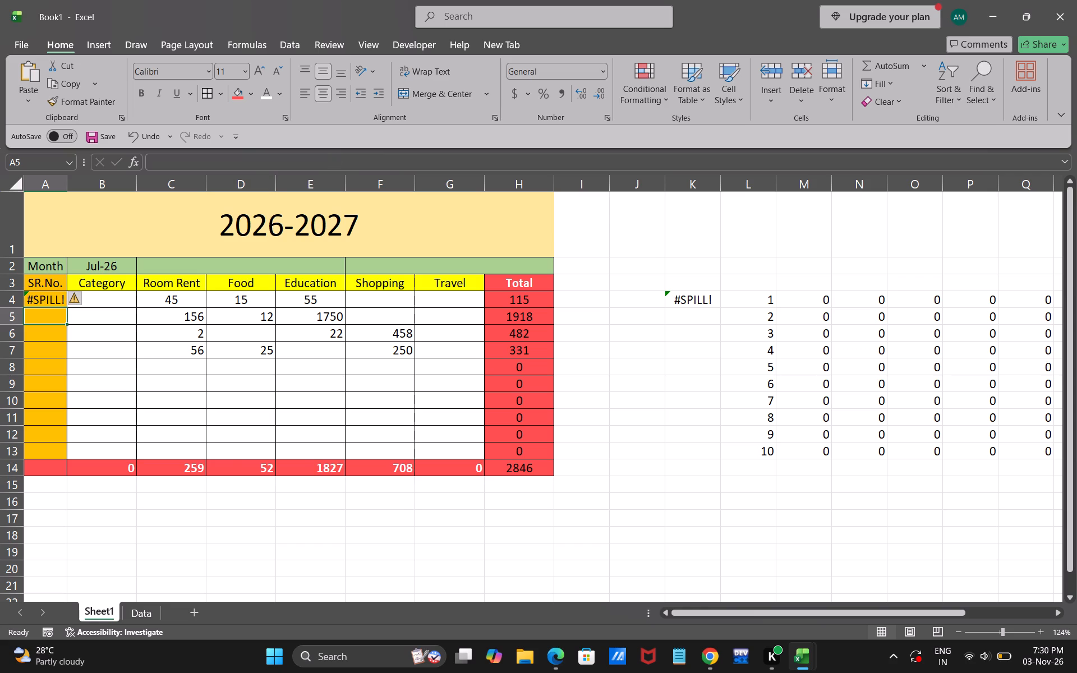
left_click(363, 162)
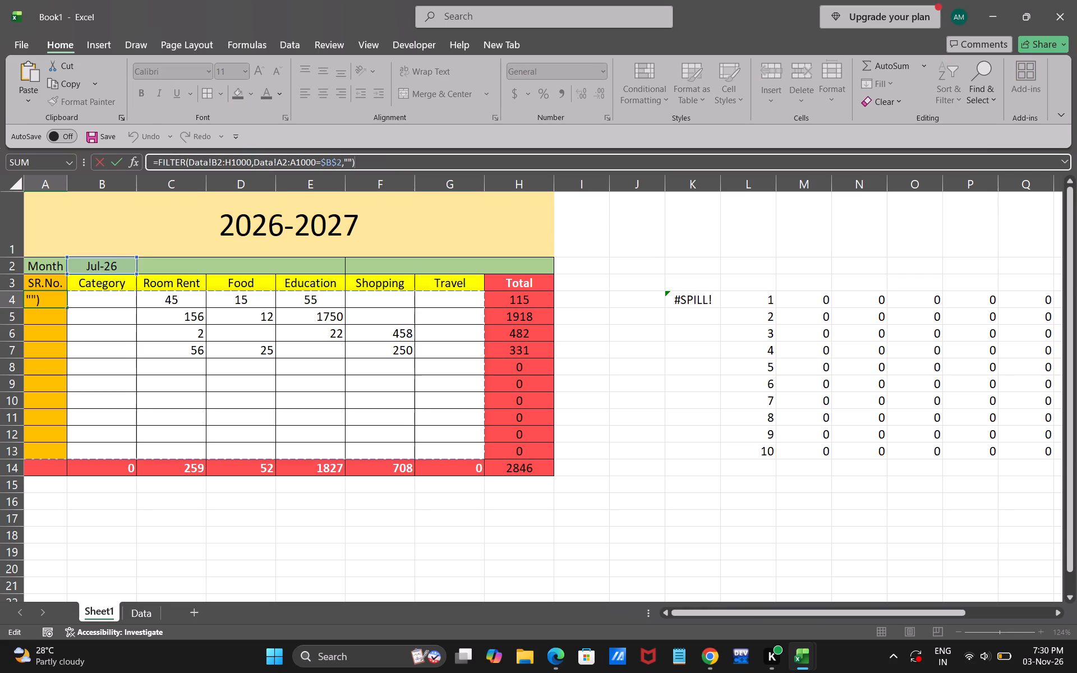
left_click(112, 162)
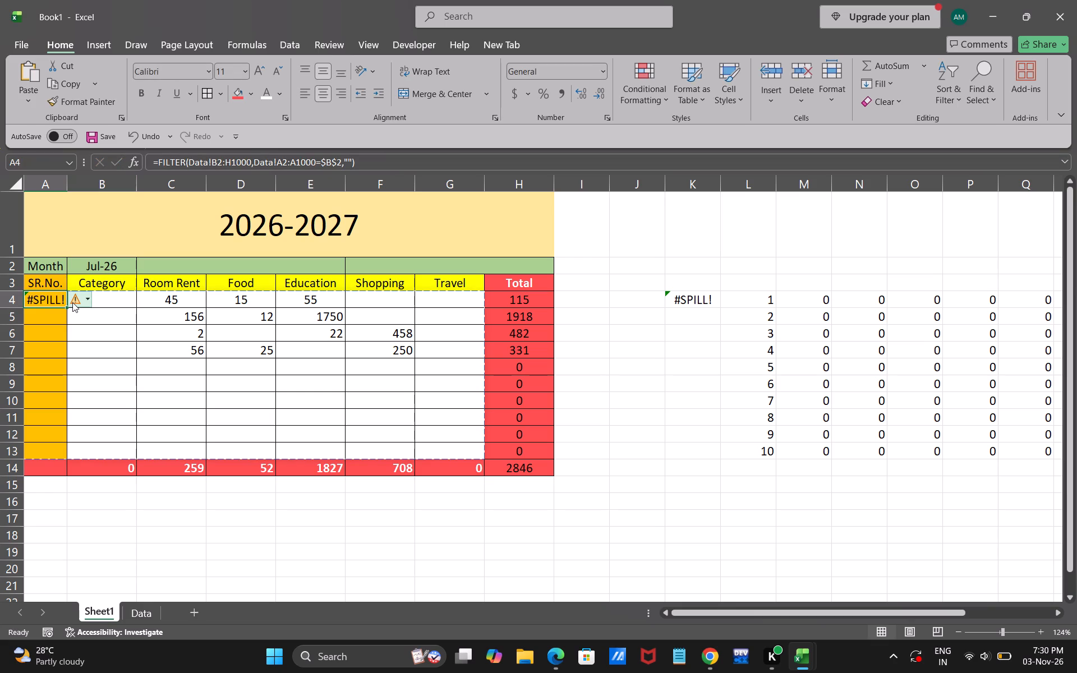
left_click(72, 302)
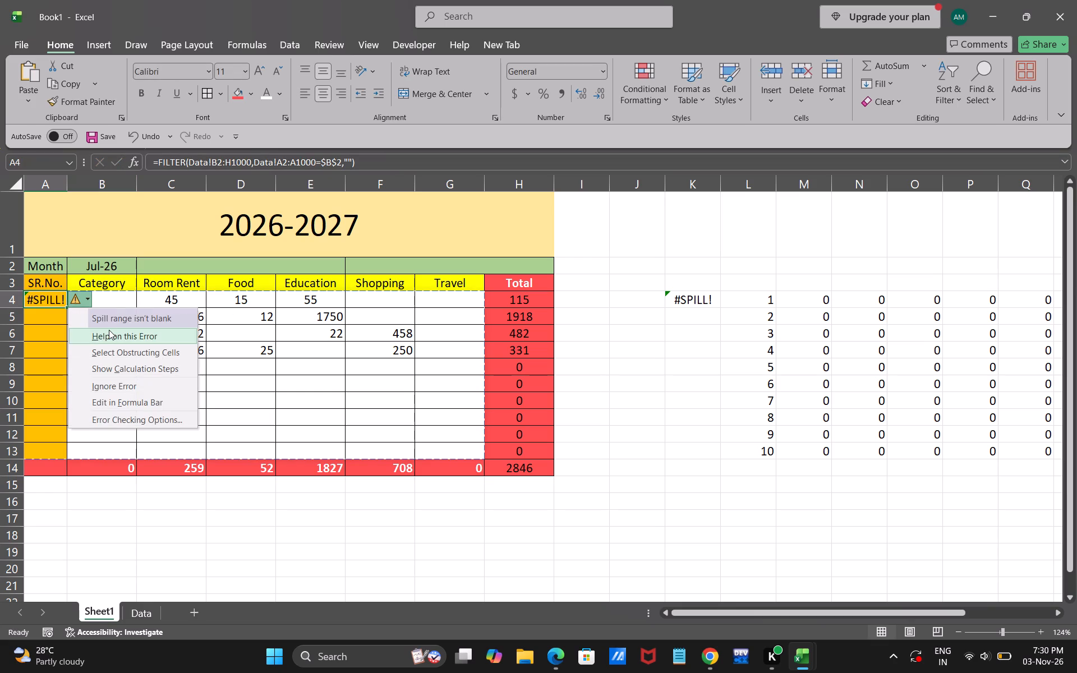
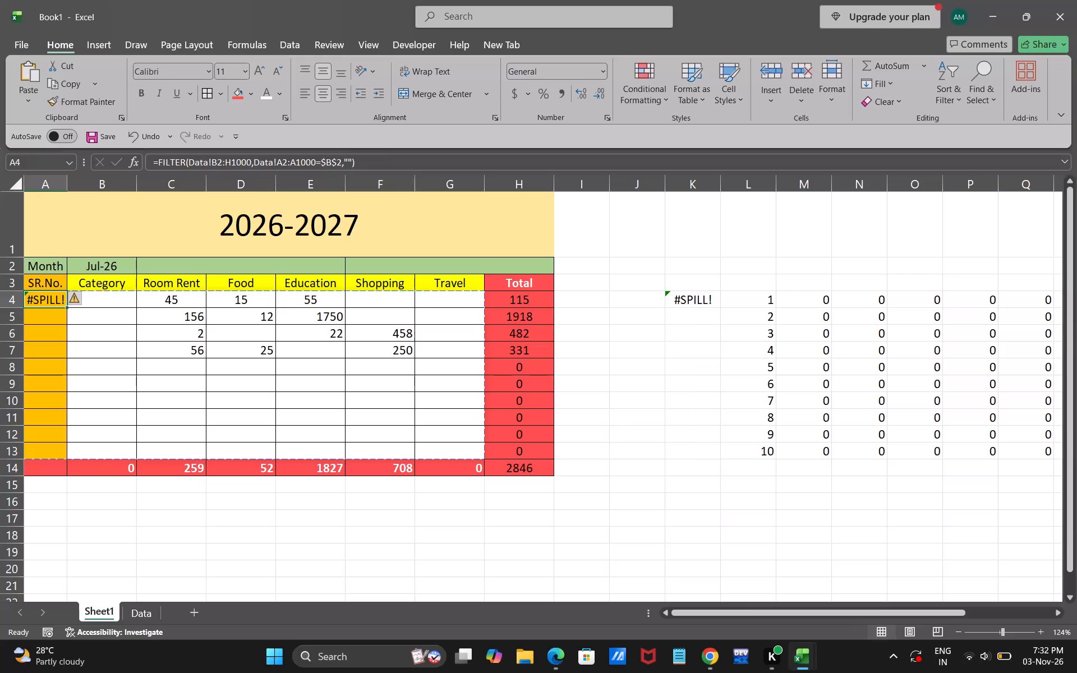
Clear the contents of B4:H14, covering the expense entries, the Total column and the bottom totals row.
left_click_drag(158, 299, 406, 353)
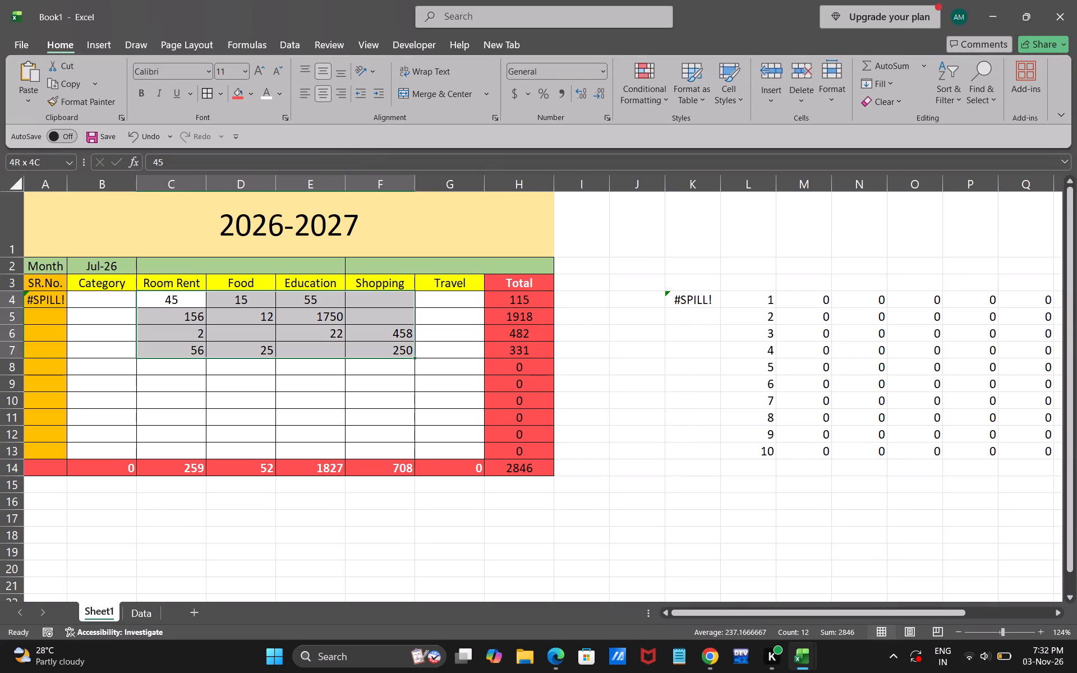
left_click_drag(406, 353, 439, 438)
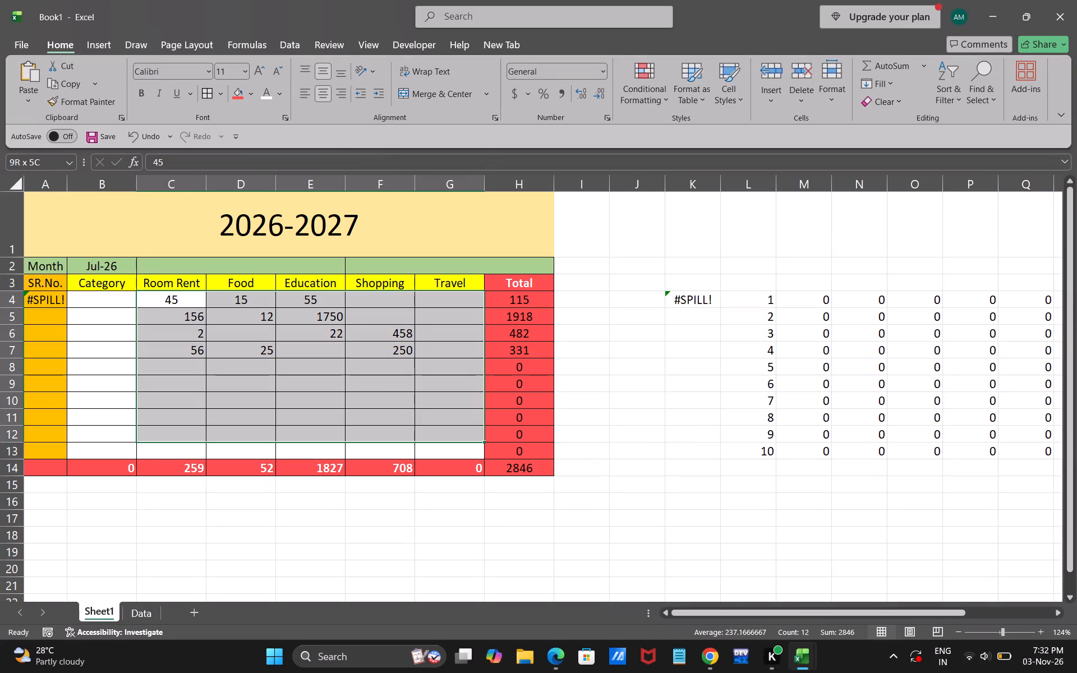
left_click_drag(439, 438, 444, 455)
left_click_drag(102, 301, 522, 468)
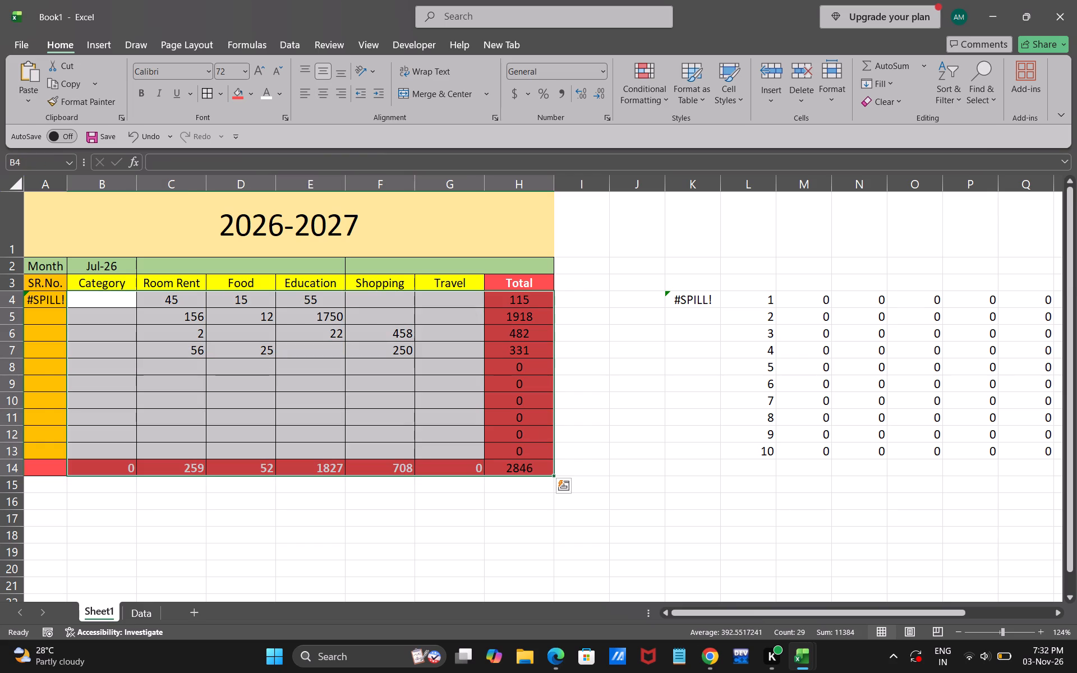
key("Delete")
left_click(625, 388)
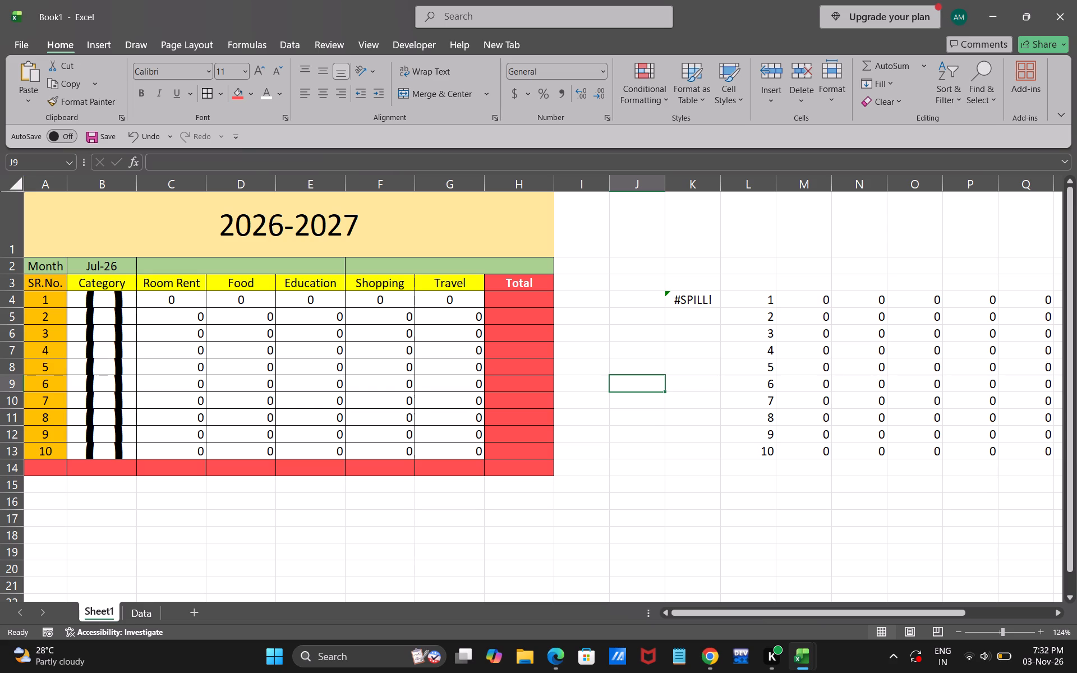
Center the values horizontally in the expense cells and Total column, C4:H13.
left_click_drag(168, 299, 523, 455)
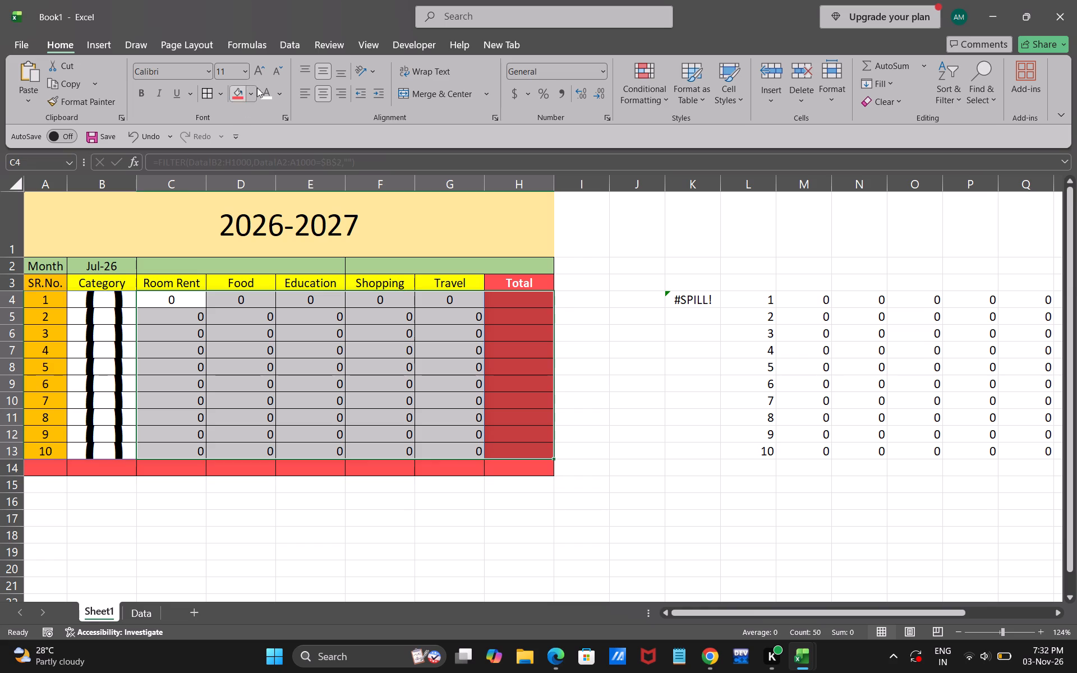
left_click(324, 90)
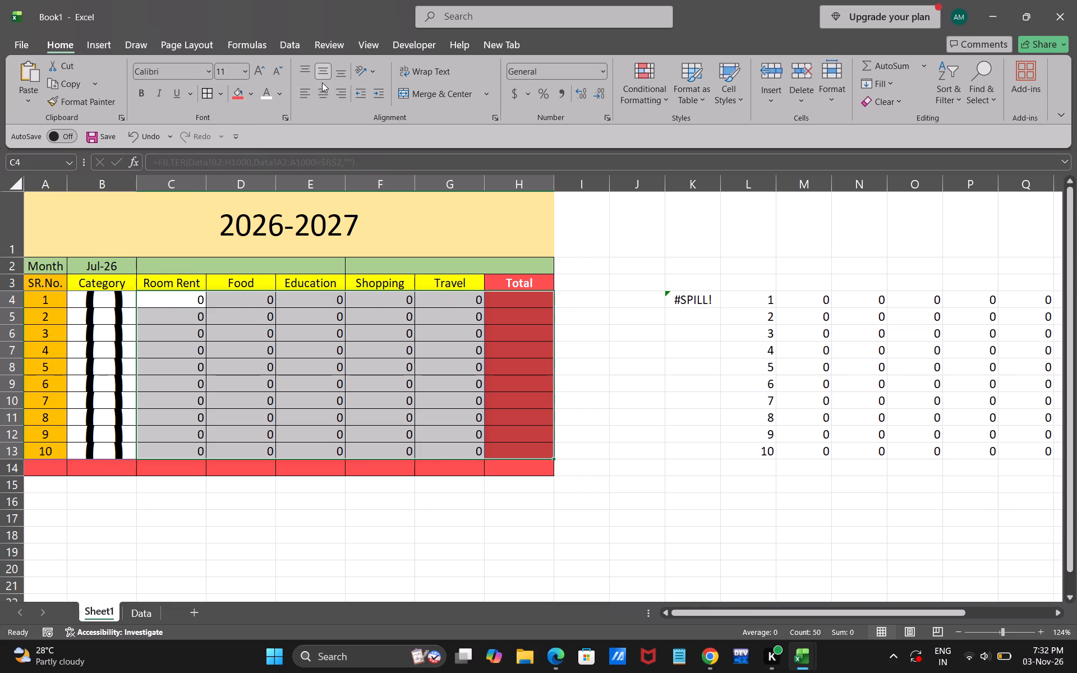
left_click(323, 92)
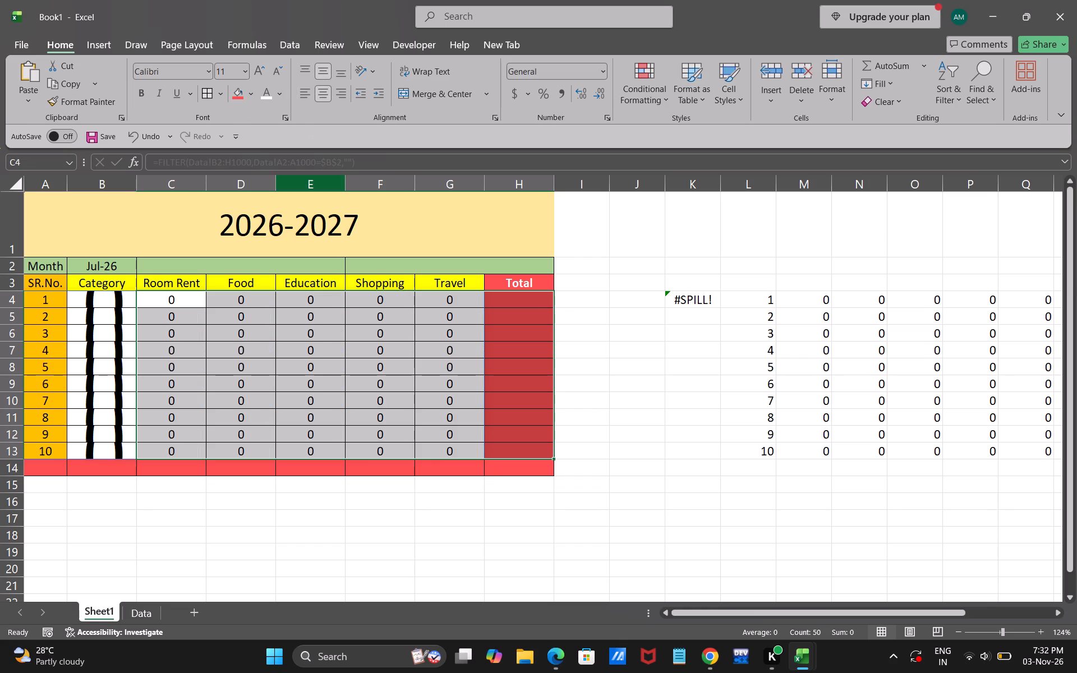
left_click(633, 306)
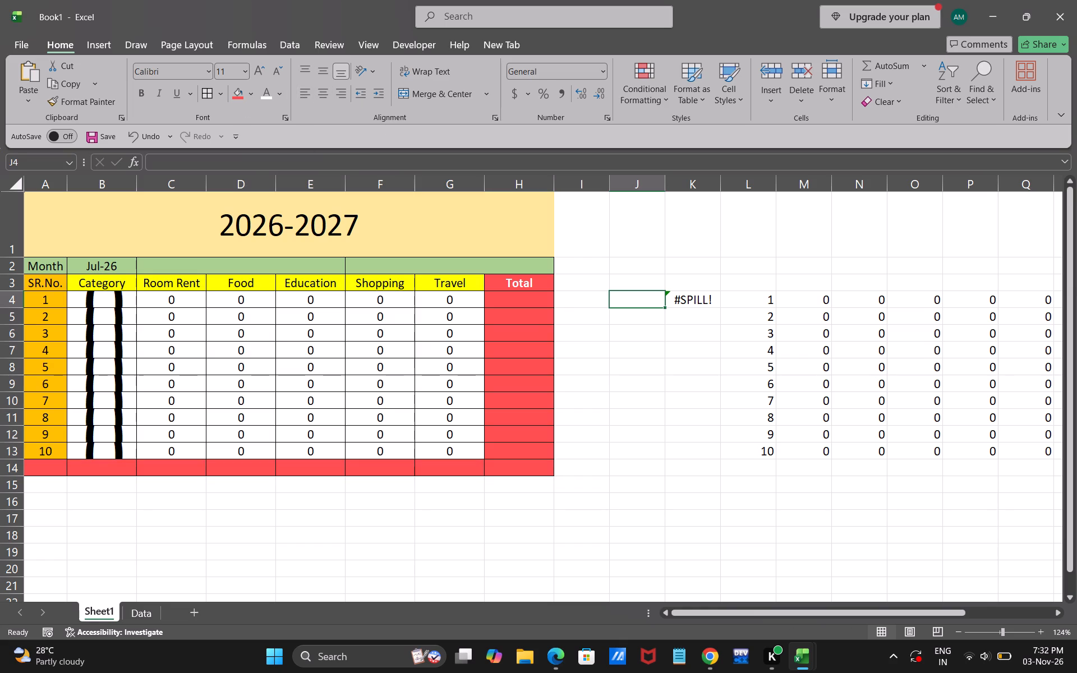
Enter 1750 for Room Rent, 1067 for Food, 40000 for Education and 500 for Travel in row 4, plus 1000 for Education in E5.
left_click(216, 312)
left_click(181, 306)
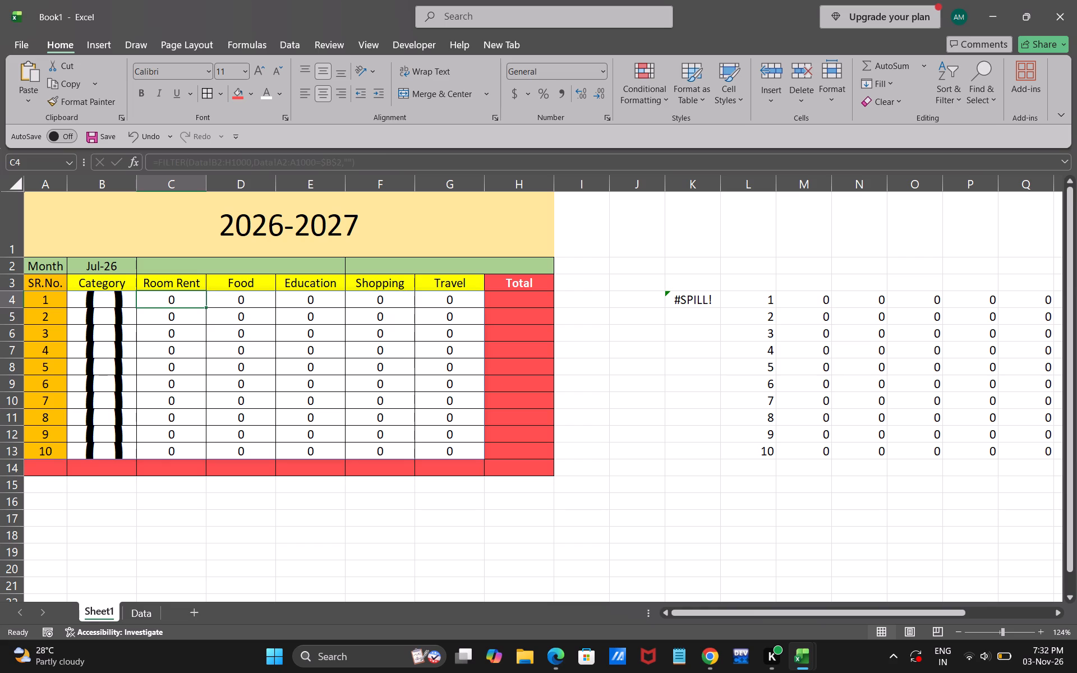
type("1750")
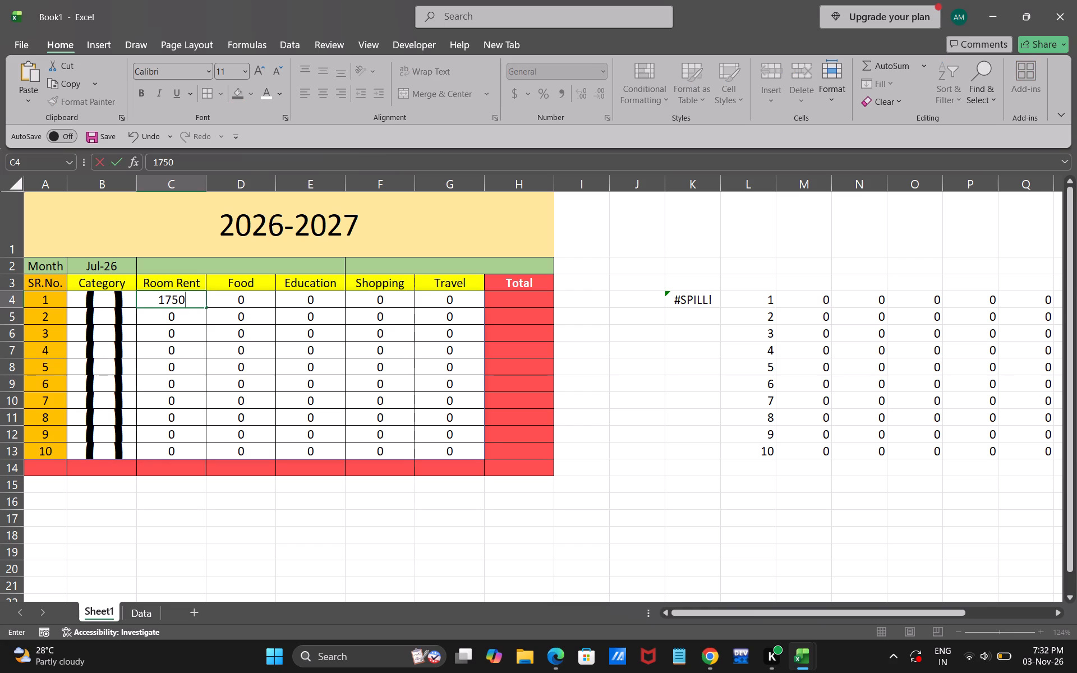
key("Return")
key("Right")
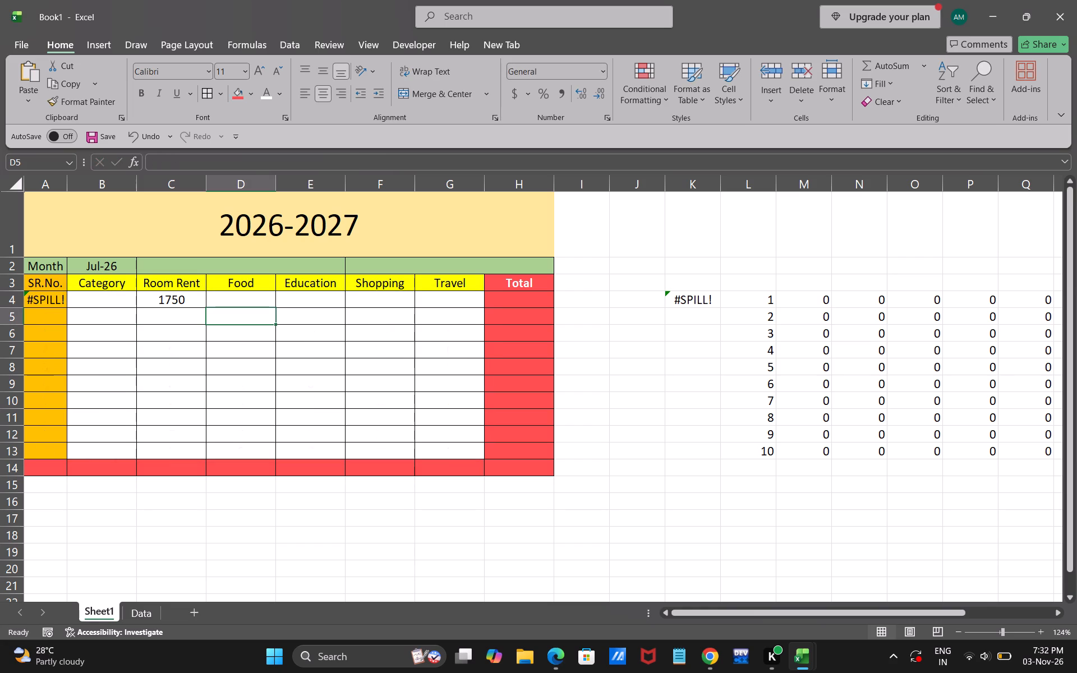
key("Up")
type("1067")
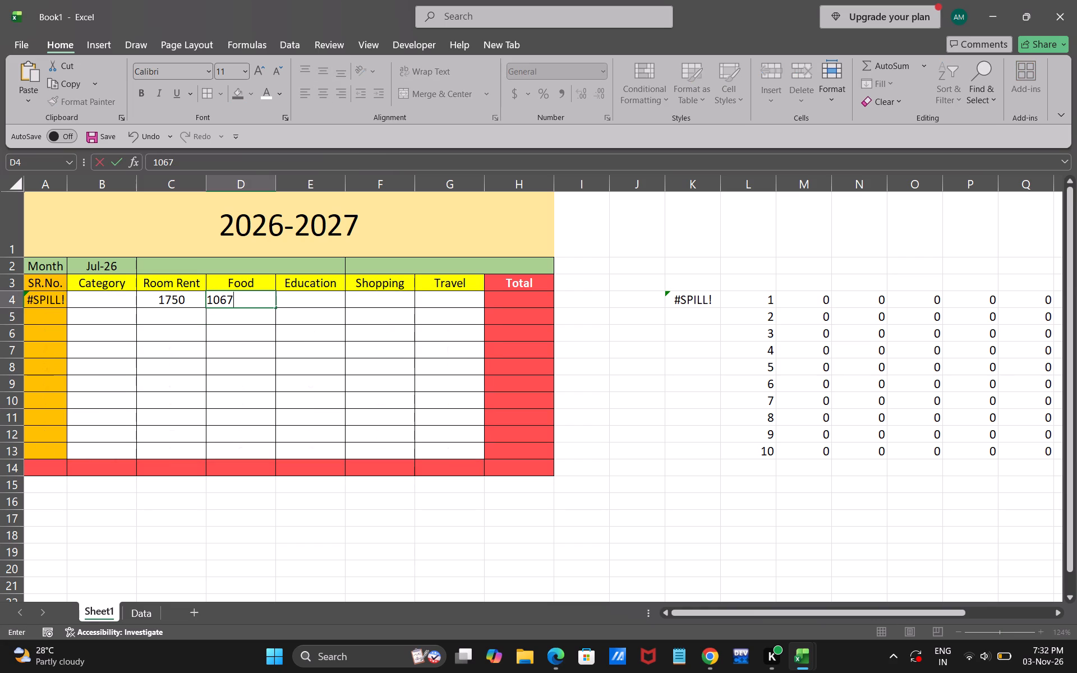
key("Right")
type("40000")
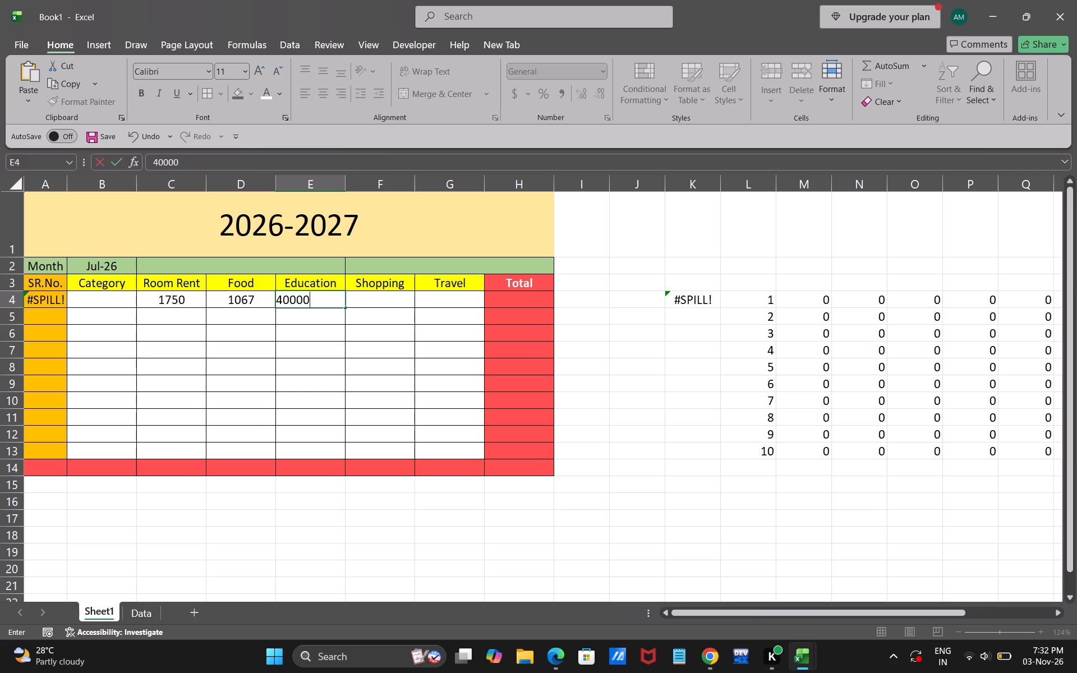
key("Down")
type("1000")
key("Right")
key("Right")
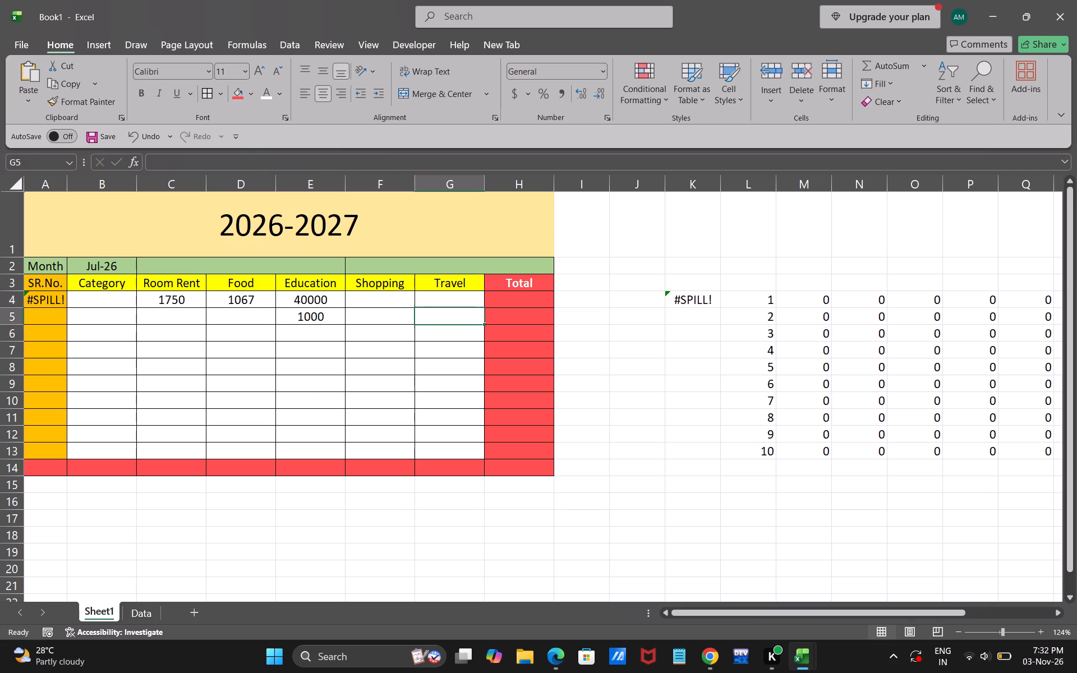
key("Up")
type("500")
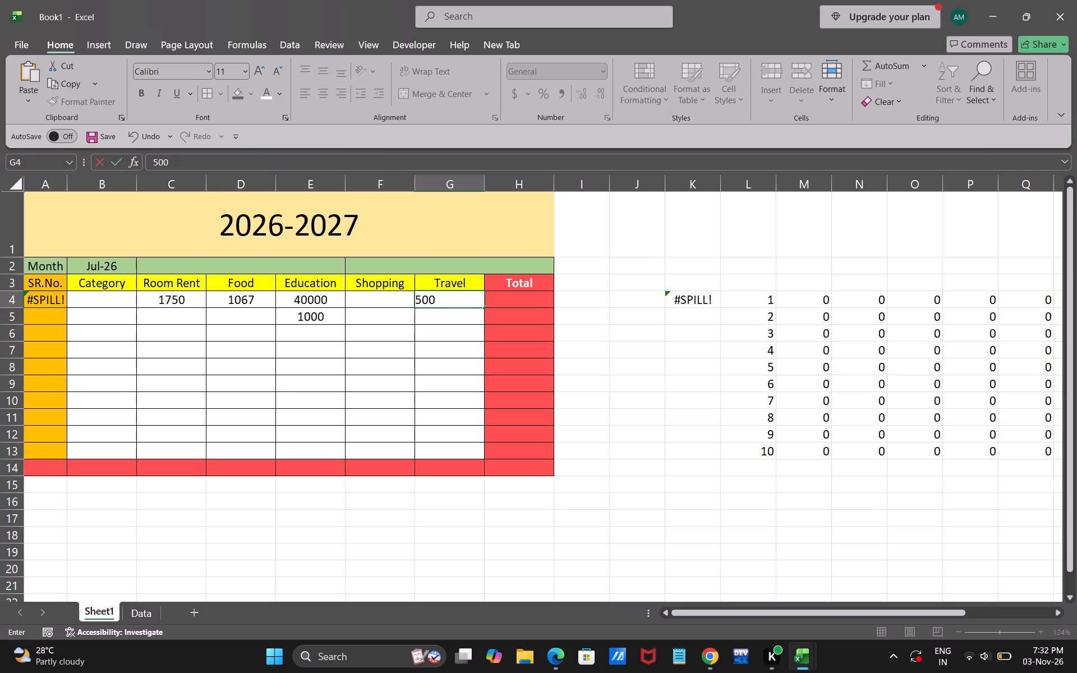
left_click(229, 385)
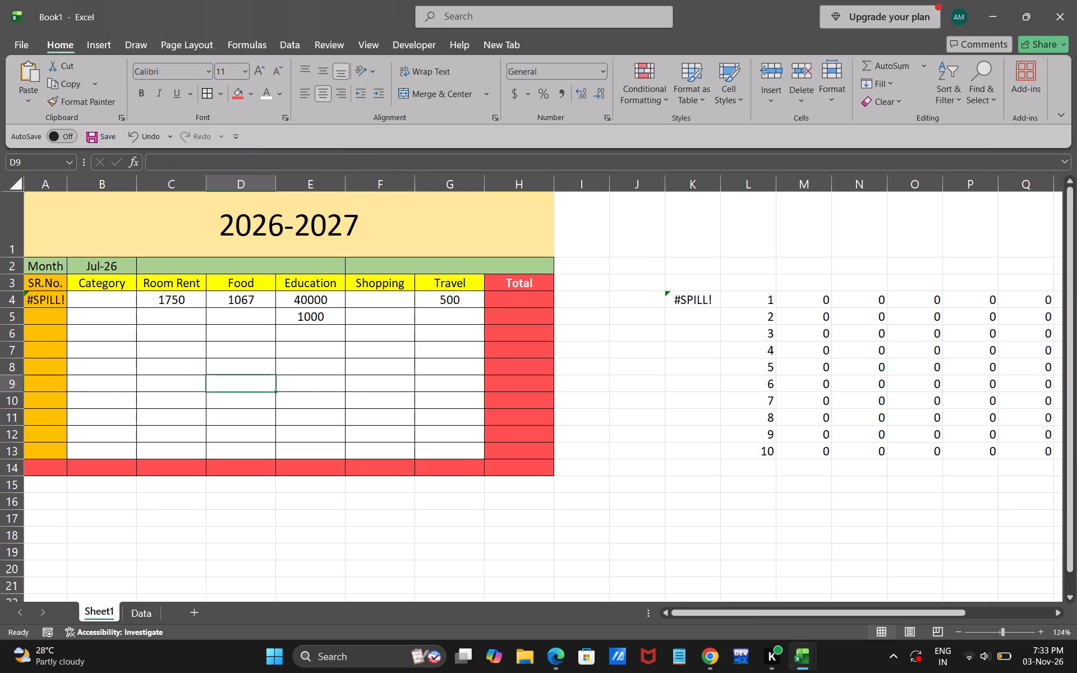
Sum C4:G4 with AutoSum in Total cell H4 and fill the formula down to H13.
left_click(521, 301)
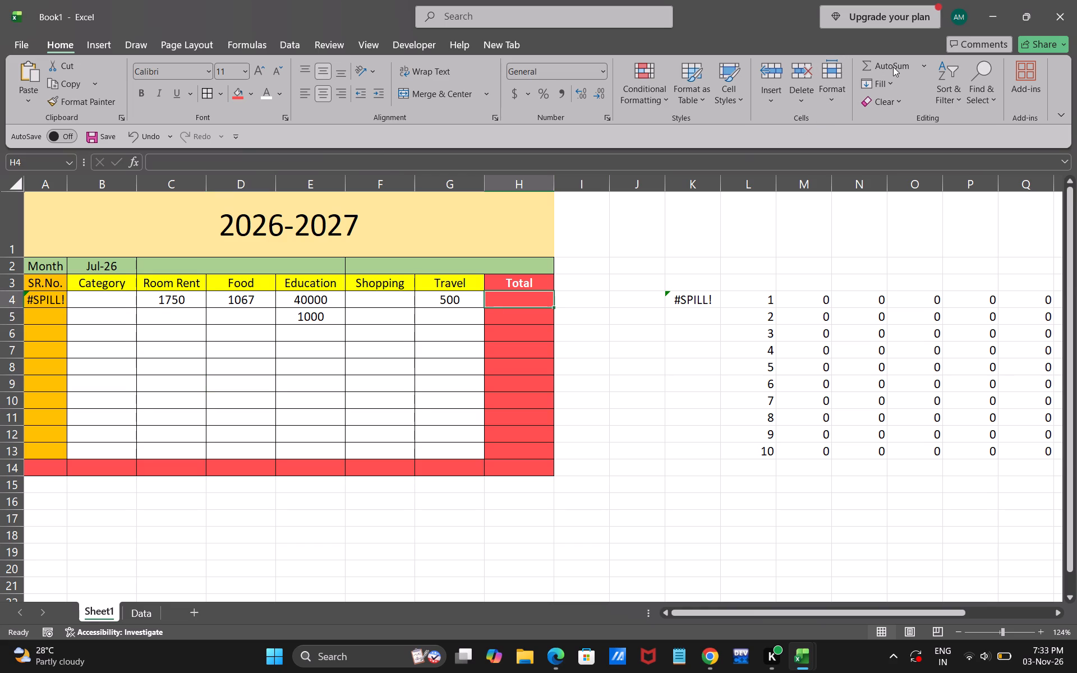
left_click(892, 64)
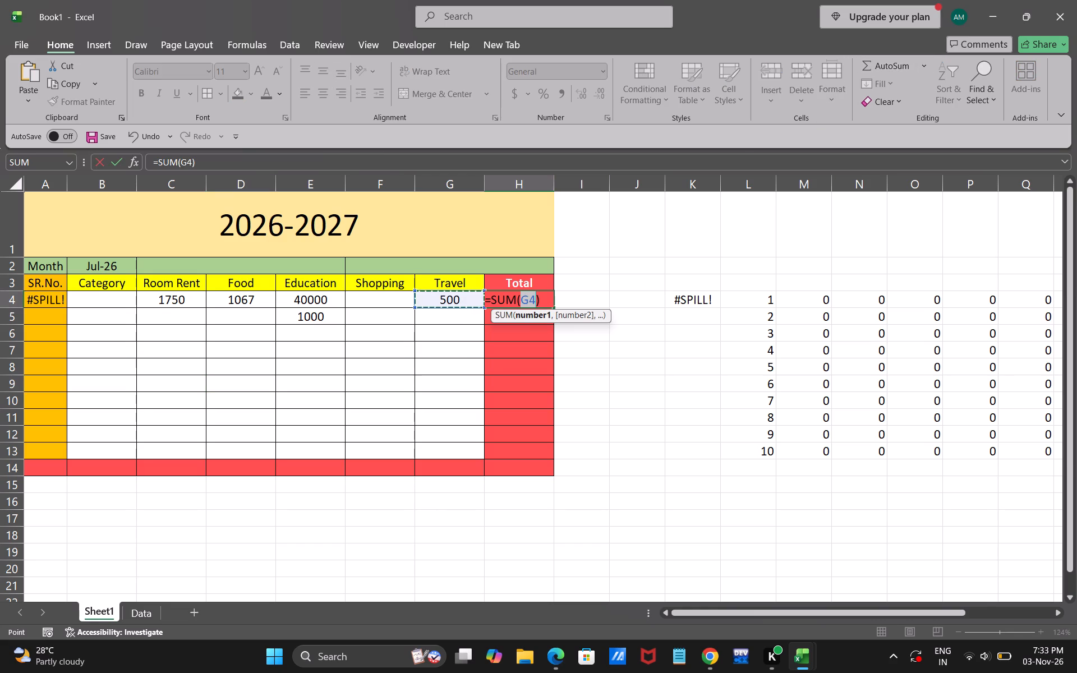
left_click_drag(154, 297, 451, 301)
key("Return")
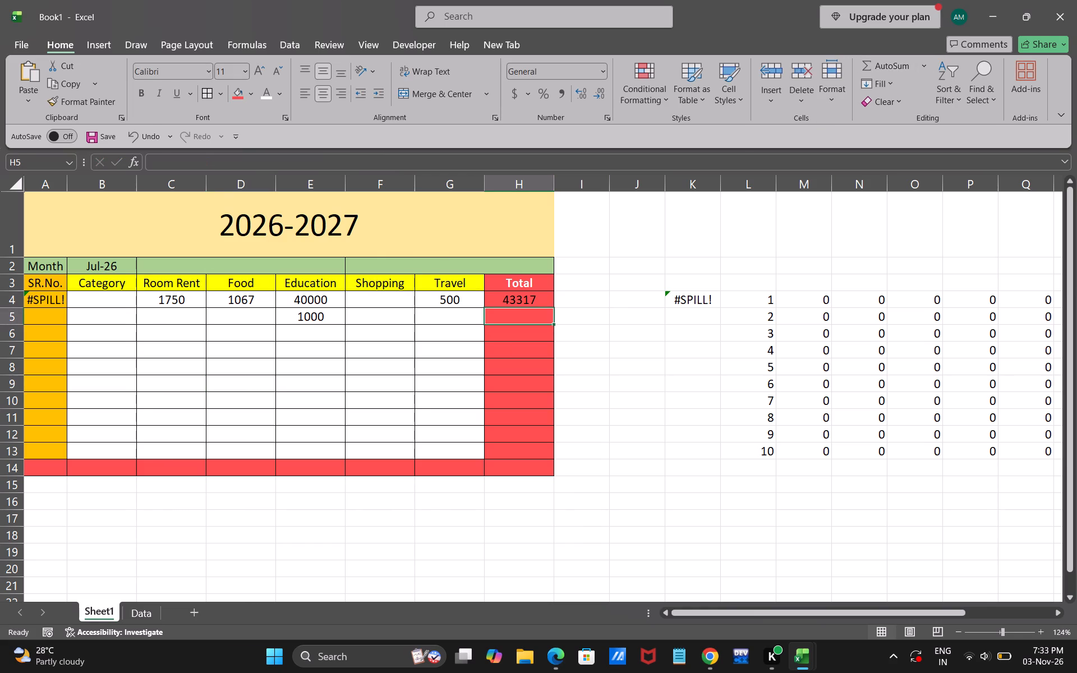
left_click(544, 299)
left_click_drag(554, 306, 553, 456)
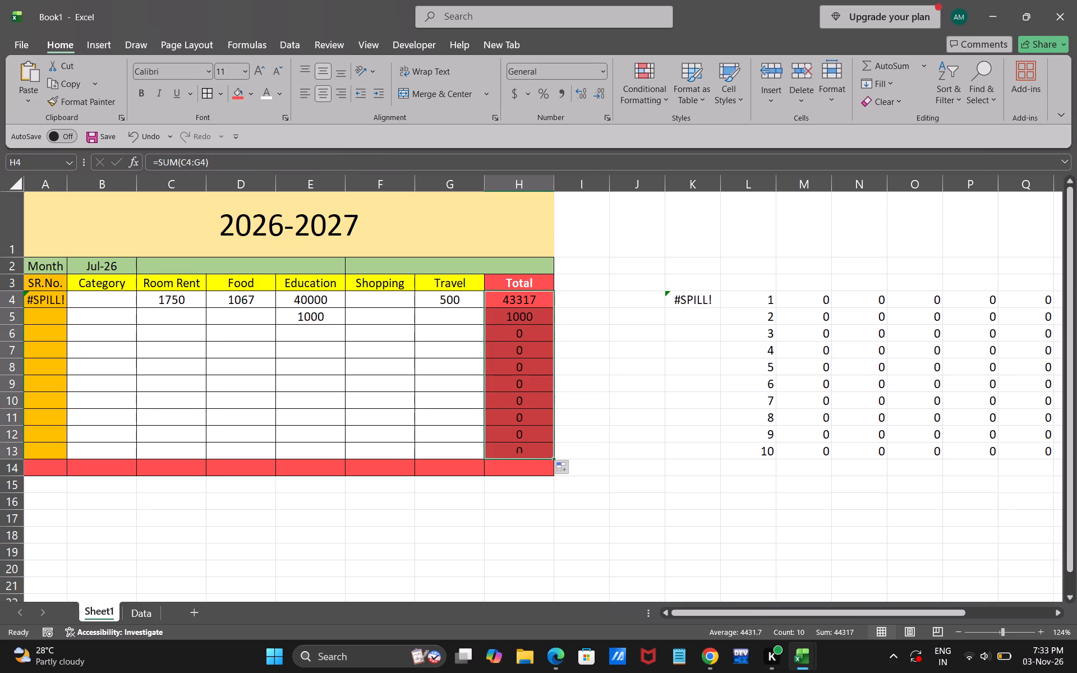
left_click(591, 412)
Add the grand total =SUM(H4:H13) in H14 with AutoSum.
left_click(521, 473)
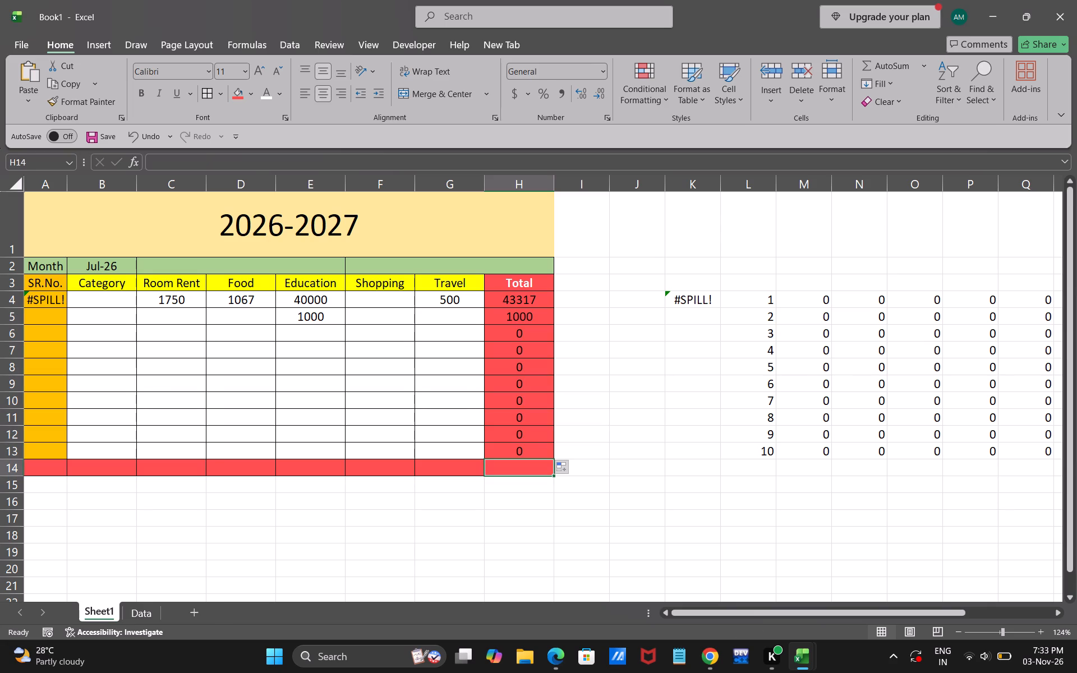
left_click(874, 64)
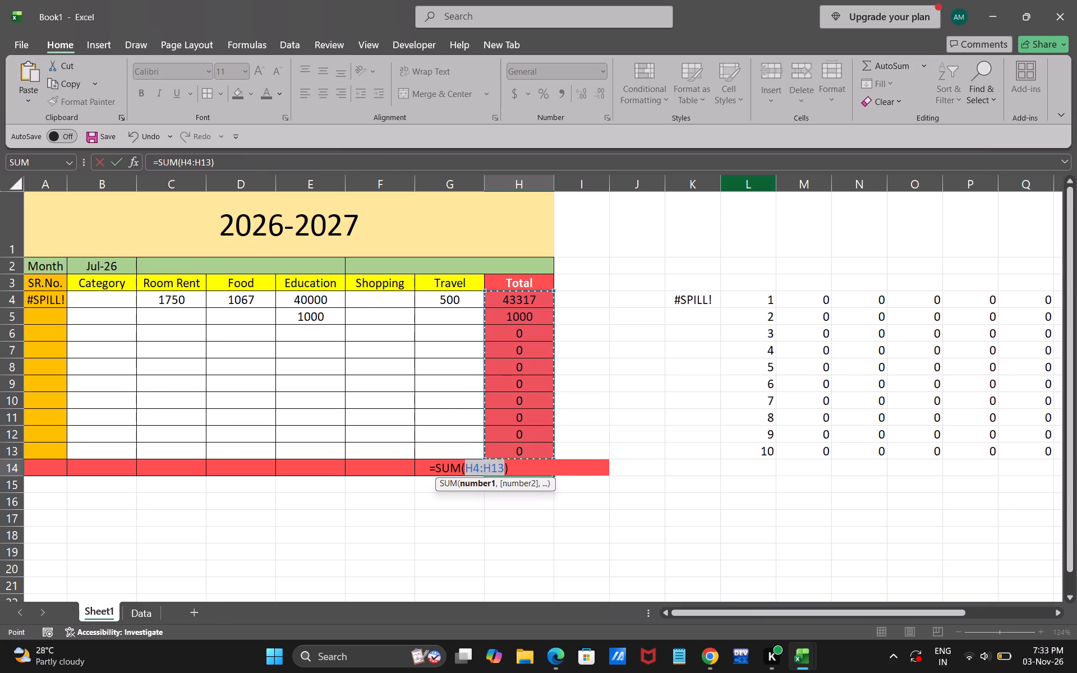
key("Return")
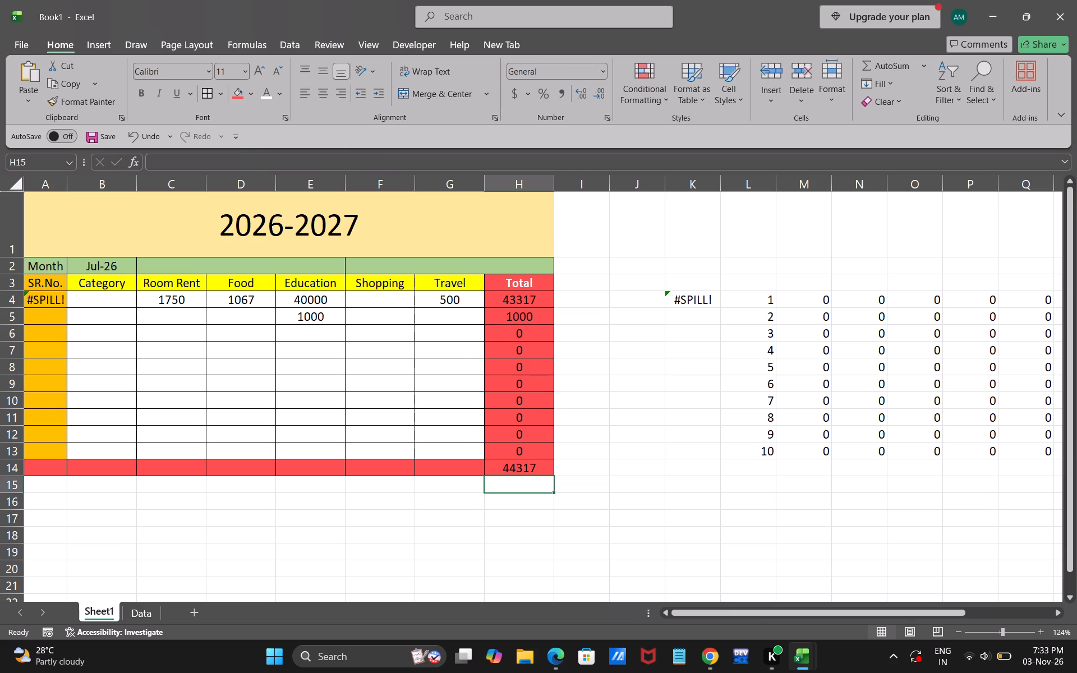
Sum the Room Rent column in C14 as =SUM(C4:C13) and fill the formula across to Travel in G14.
left_click(174, 467)
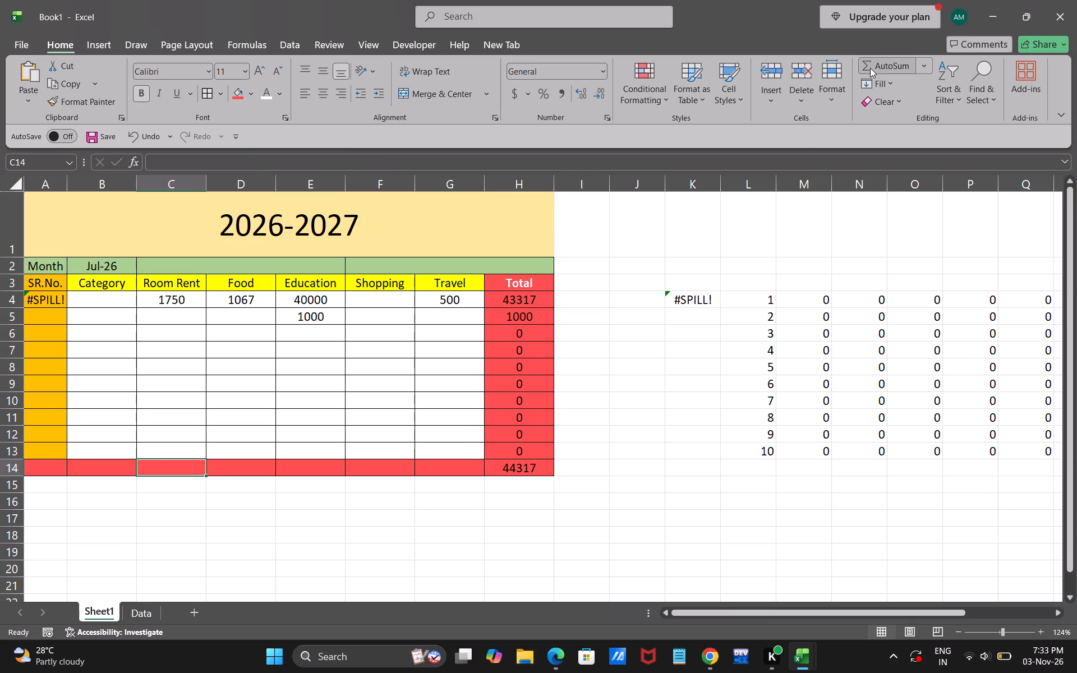
left_click(870, 68)
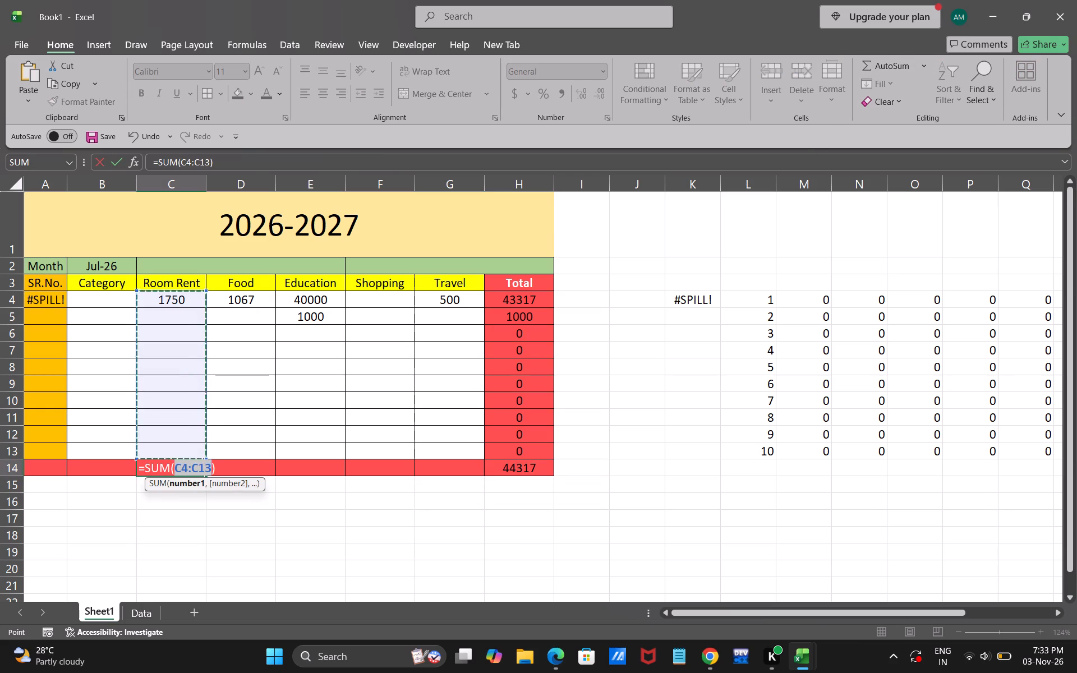
key("Return")
left_click(185, 472)
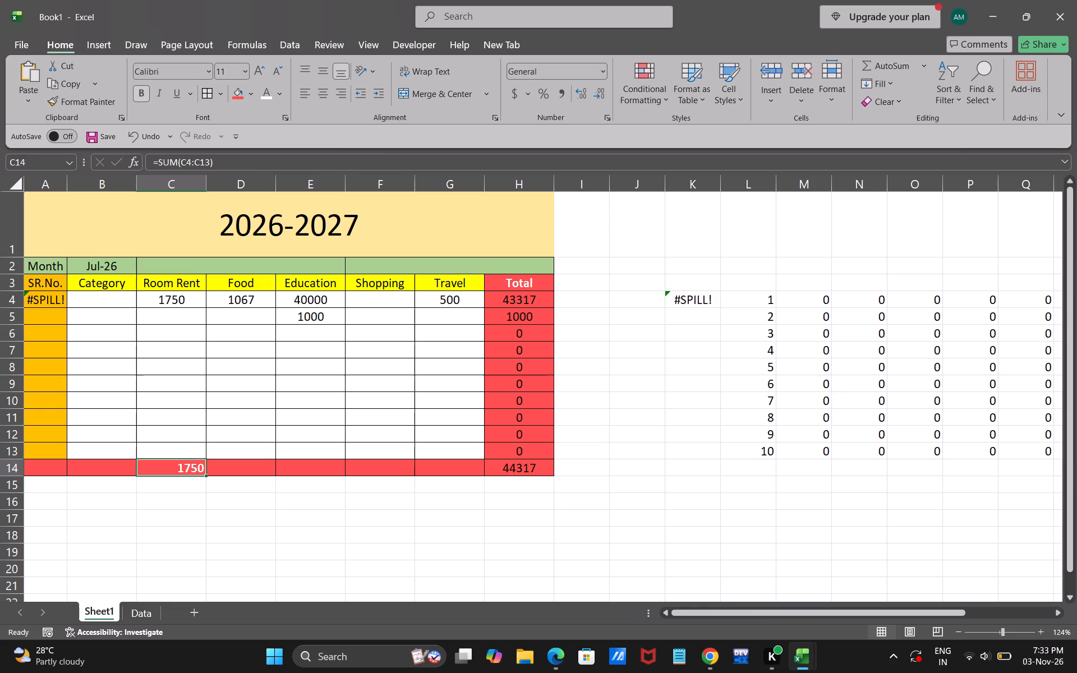
left_click_drag(207, 474, 472, 464)
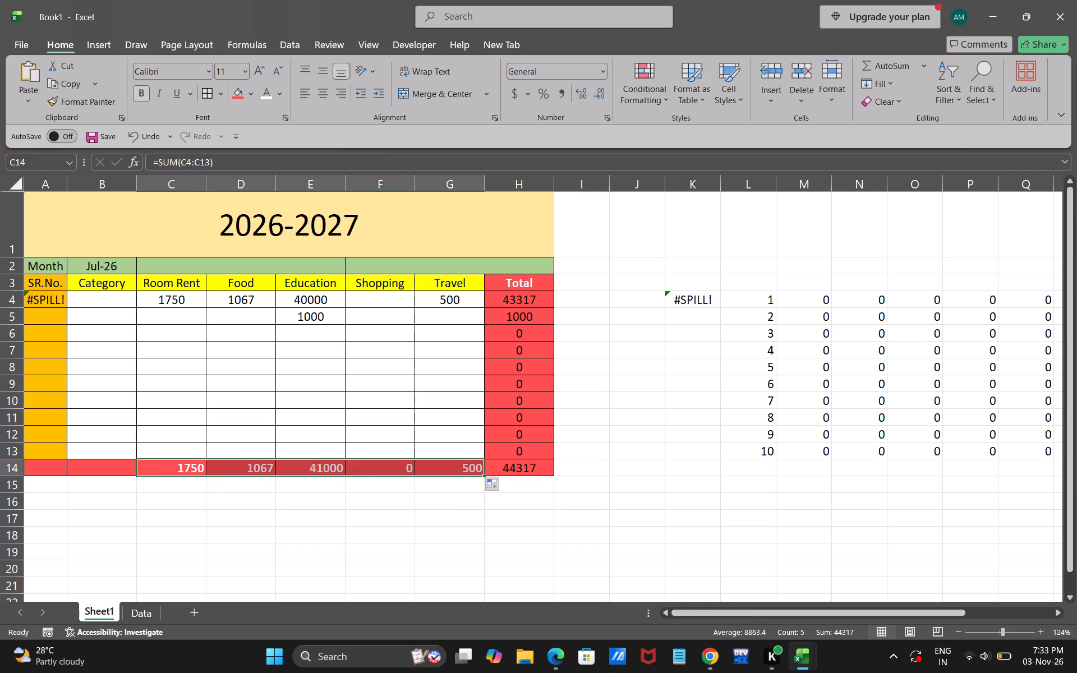
left_click(602, 457)
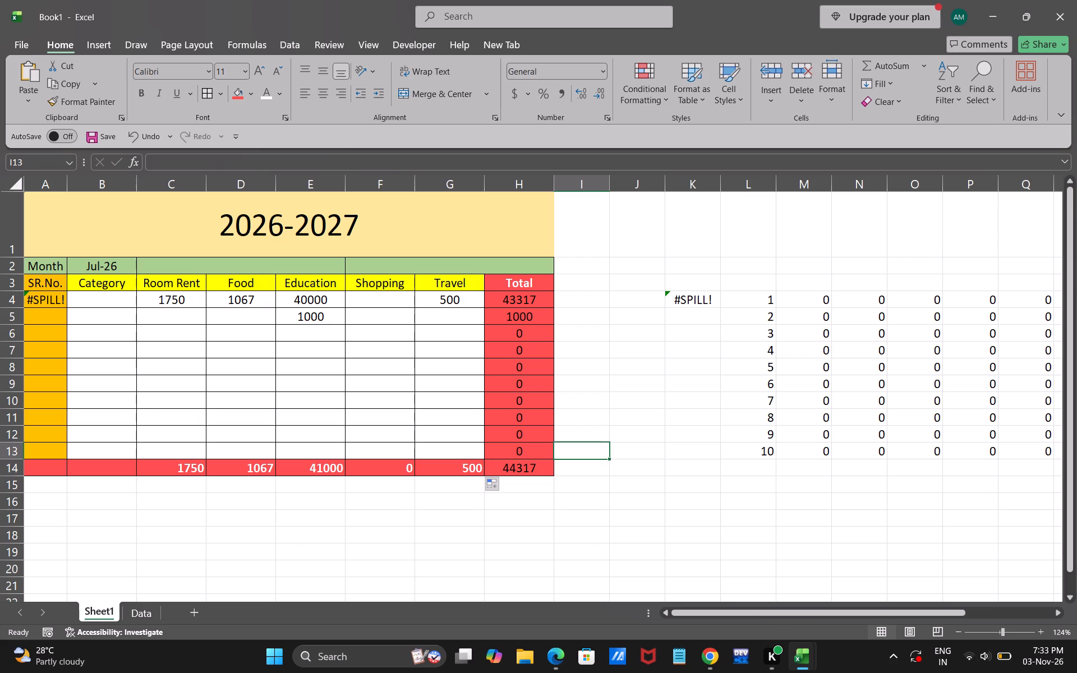
Test the Month dropdown in B2 by choosing Aug-26, Nov-26 and finally Jul-26 again.
left_click(113, 265)
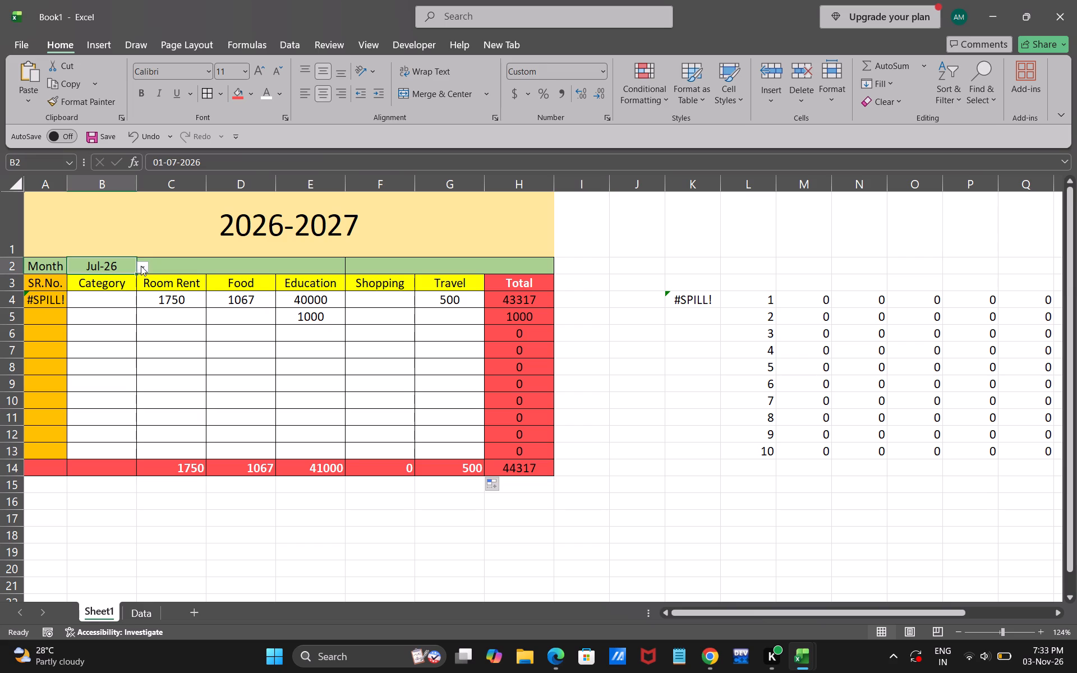
left_click_drag(141, 266, 102, 289)
left_click(102, 289)
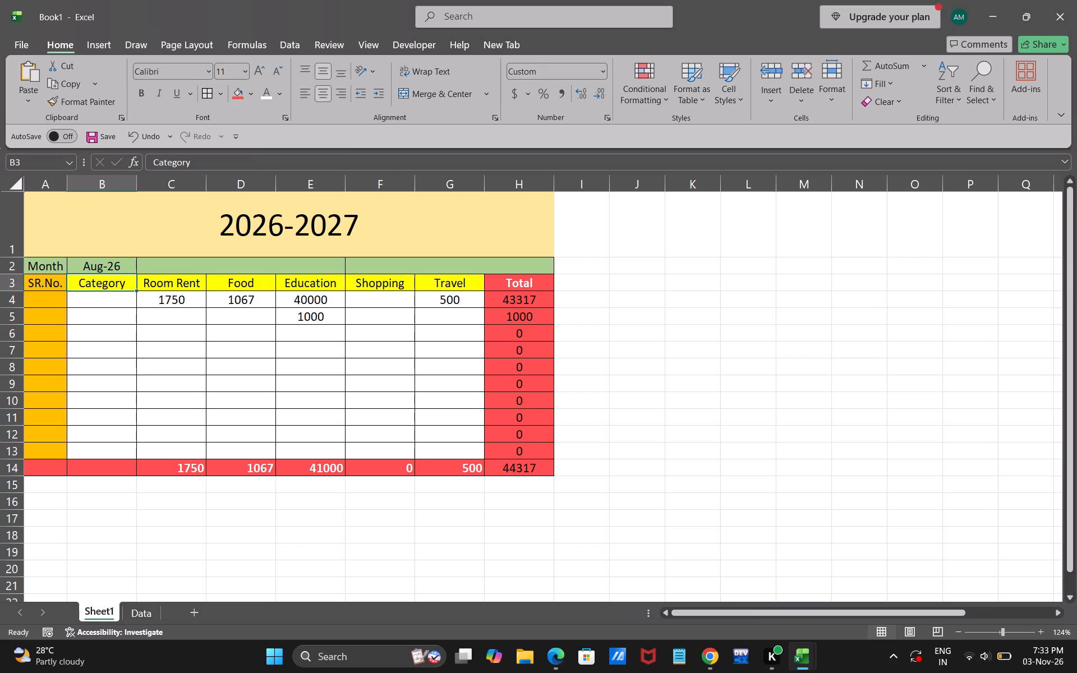
left_click_drag(124, 265, 144, 273)
left_click(144, 273)
left_click(83, 318)
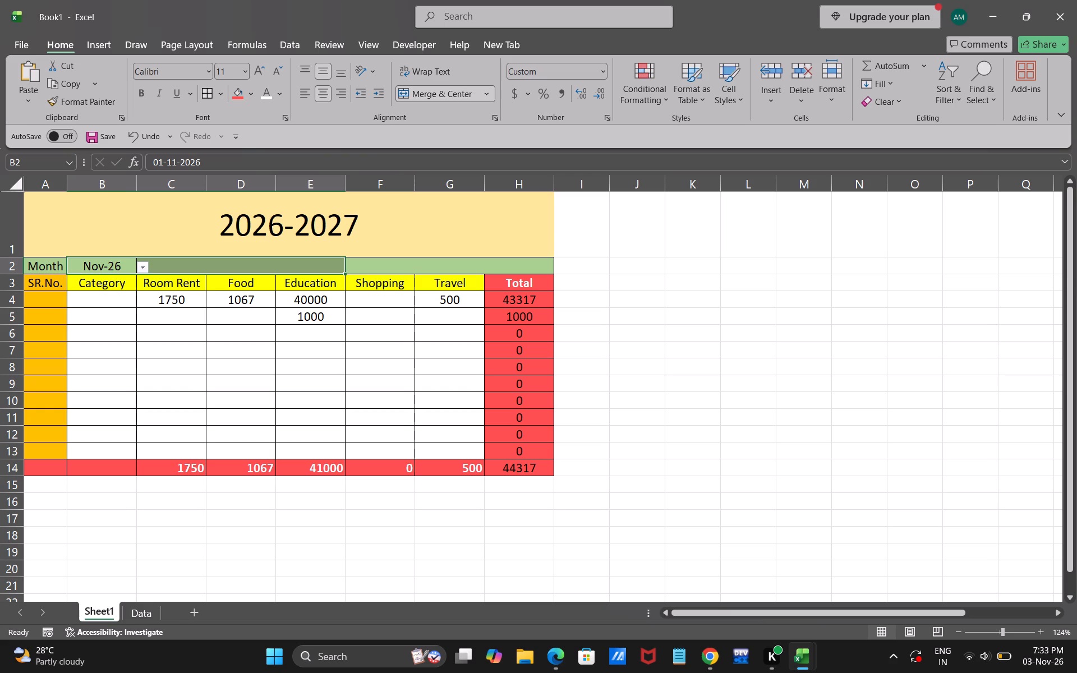
left_click(146, 268)
key("Up")
key("Up")
key("Up")
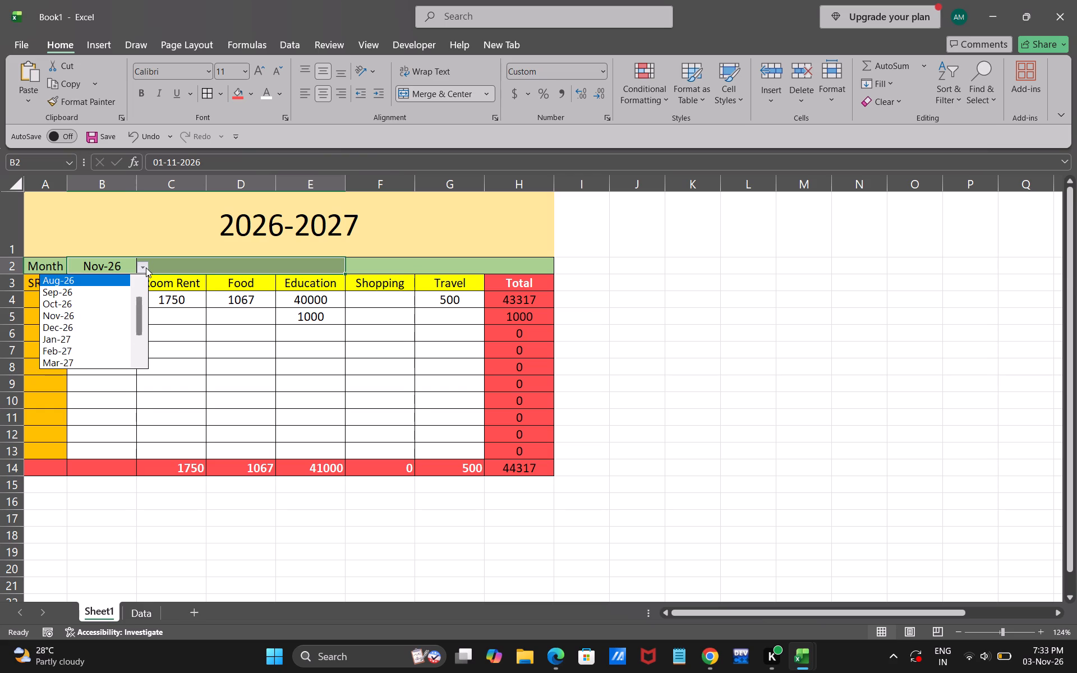
key("Up")
key("Return")
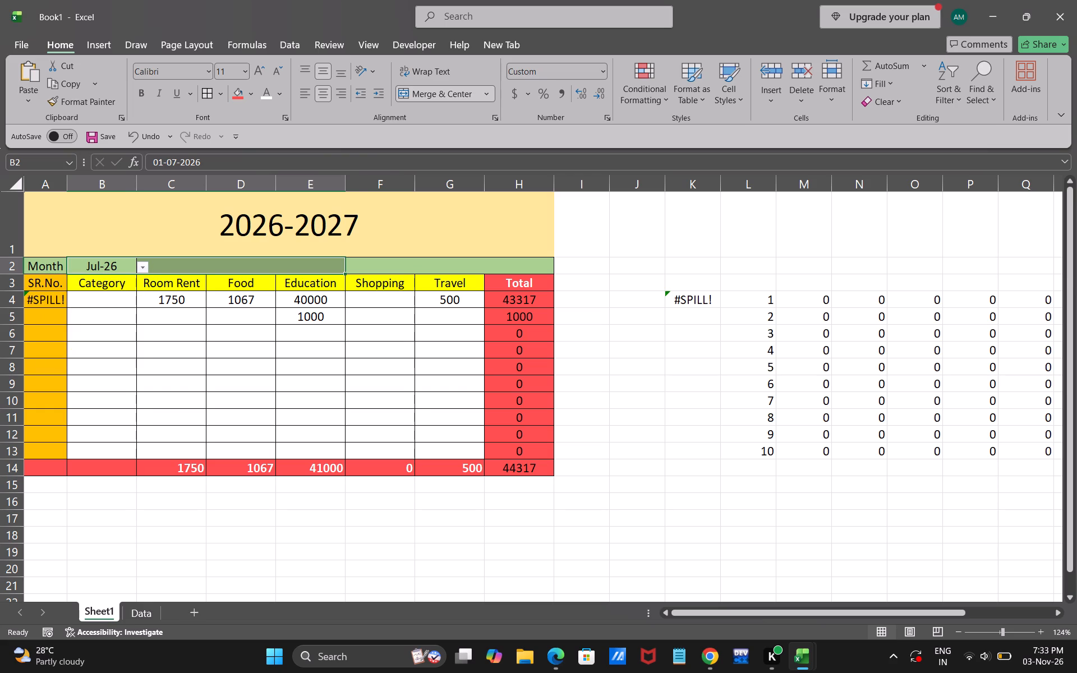
Clear the trial FILTER formulas and their output beside the expense table in J2:S14.
left_click_drag(651, 271, 1033, 461)
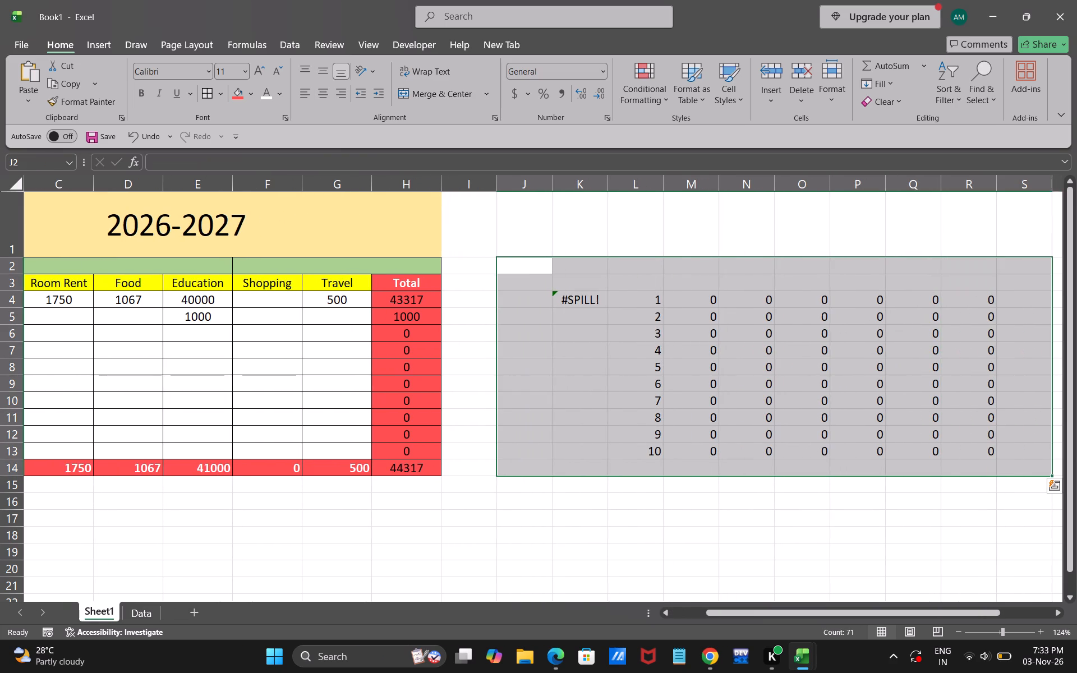
key("Delete")
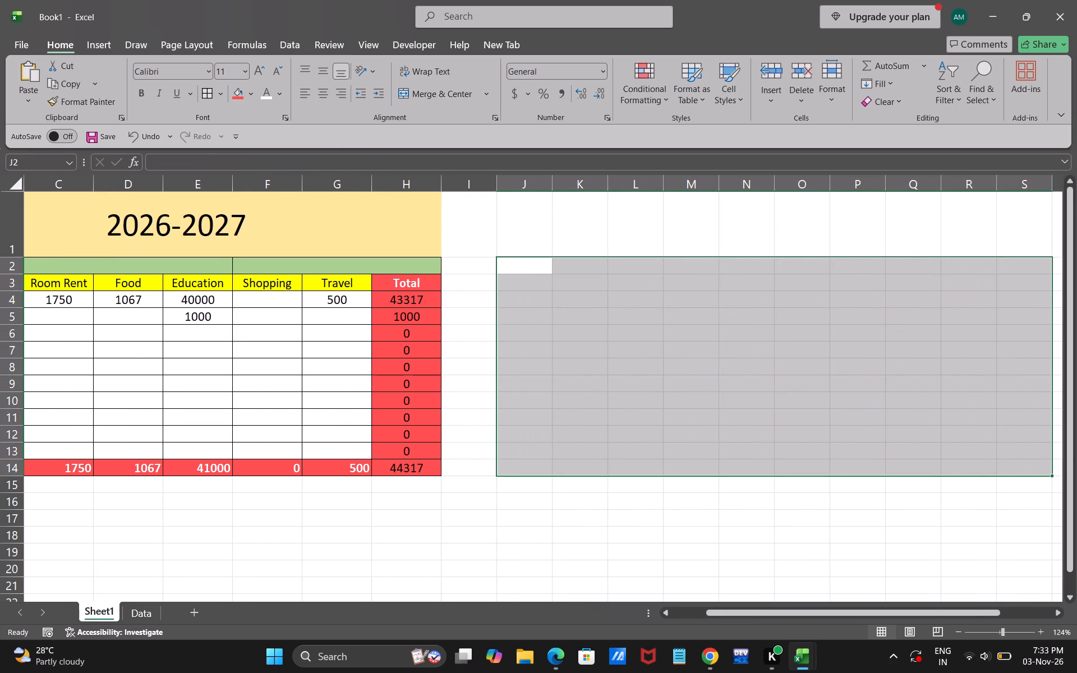
Clear the contents of the expense table in A4:H14, including the FILTER formula, amounts and totals.
left_click(490, 499)
scroll(490, 499, "right", 7)
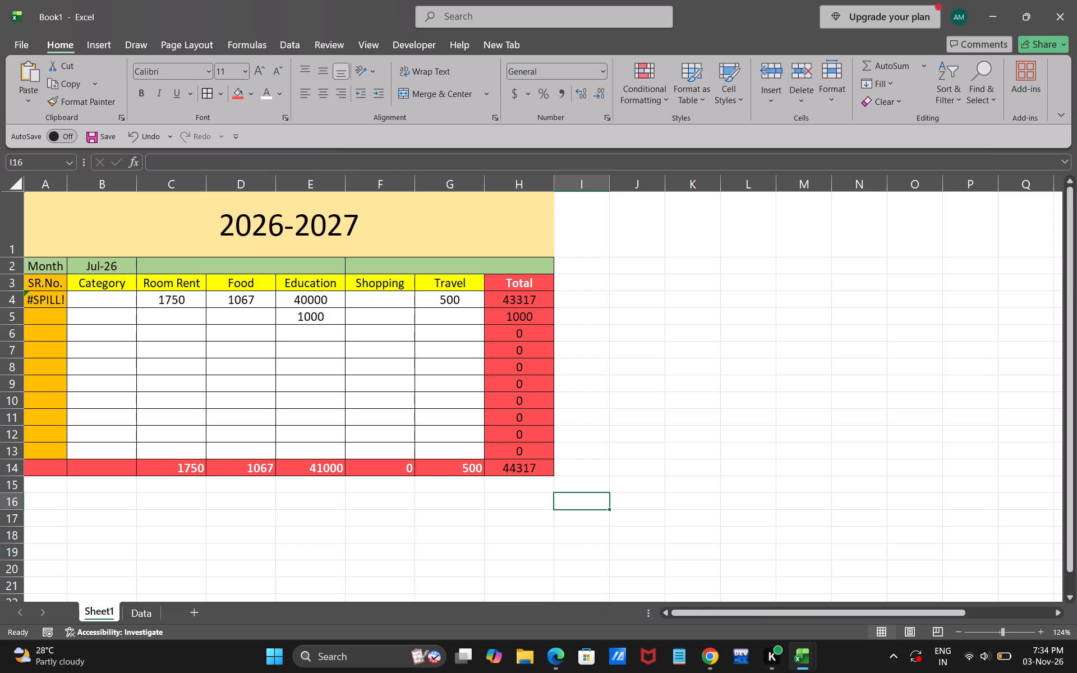
left_click(41, 298)
left_click_drag(52, 352, 37, 302)
left_click(37, 302)
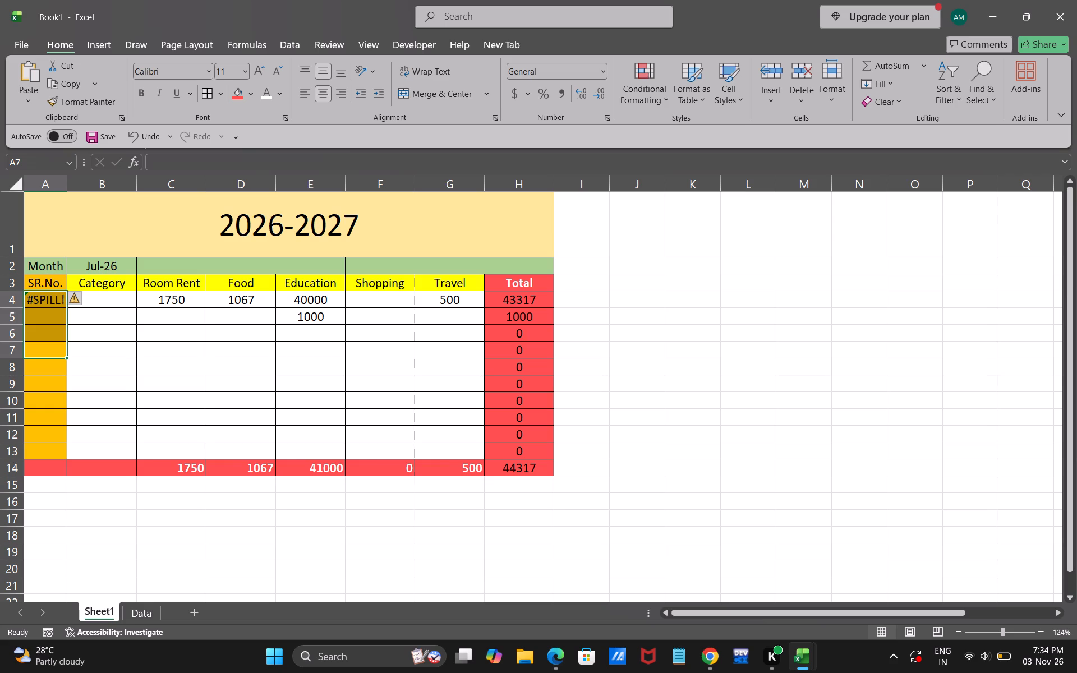
left_click_drag(37, 302, 500, 469)
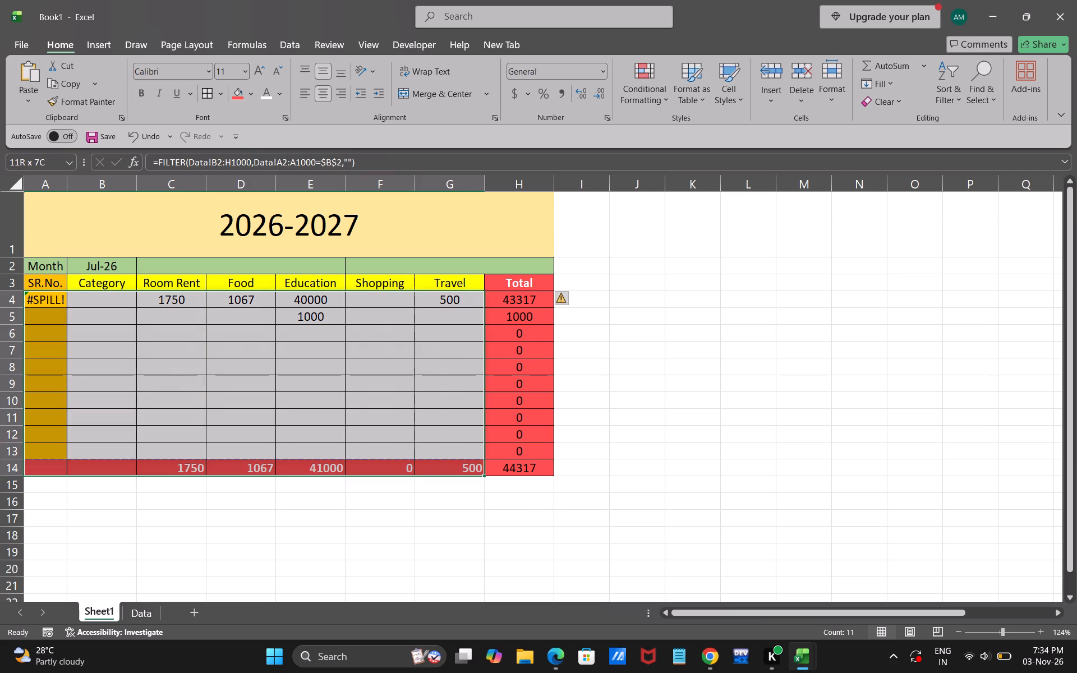
left_click_drag(500, 469, 508, 468)
key("Delete")
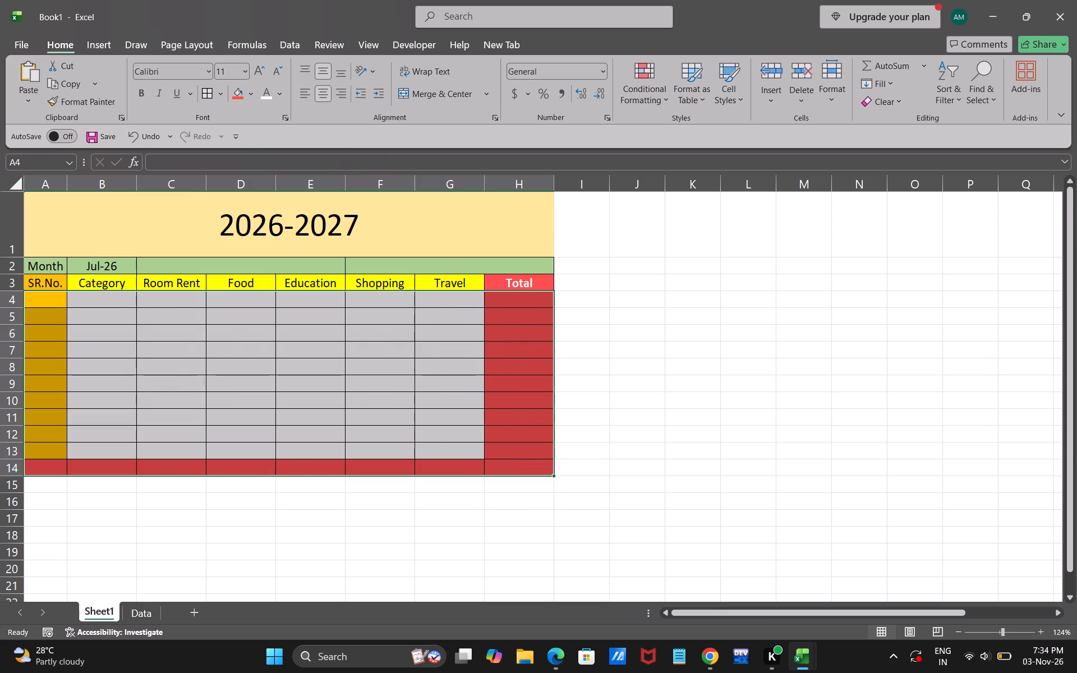
Paste the formula =FILTER(Data!B2:H1000,Data!A2:A1000=$B$2,"") into A4 under SR.No.
left_click(52, 302)
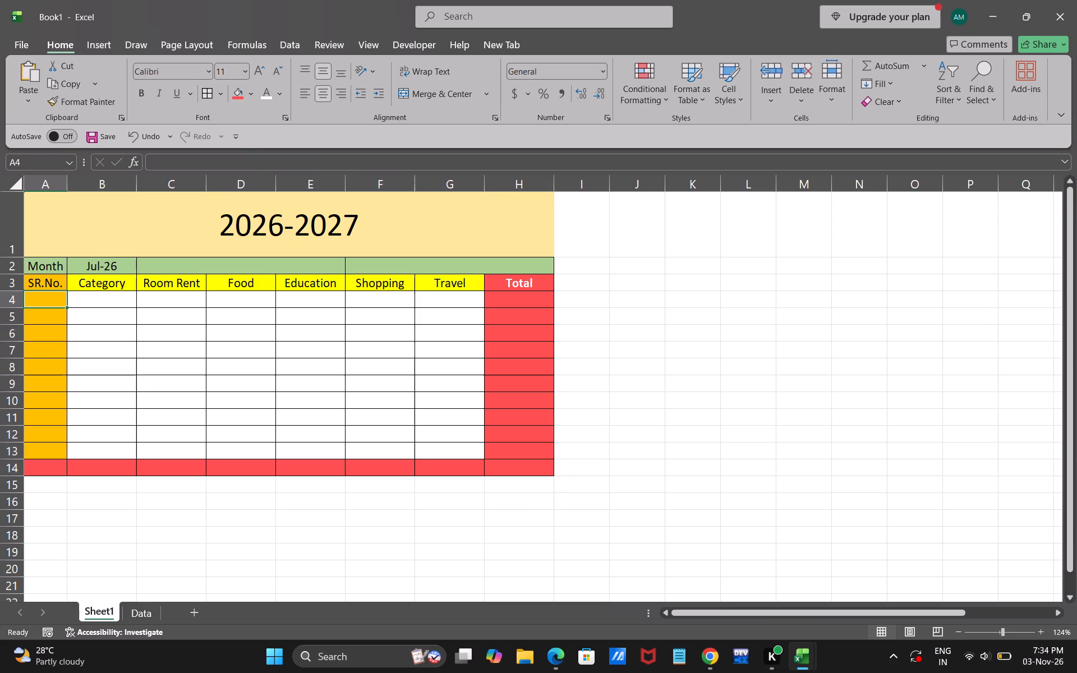
key("ctrl+v")
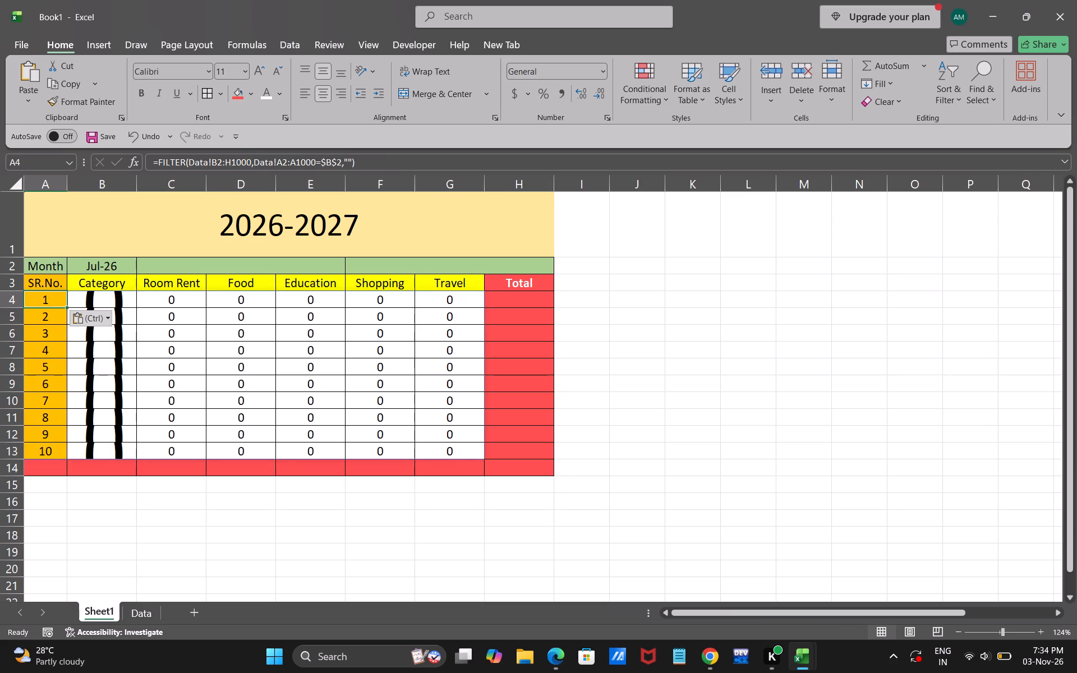
left_click(635, 440)
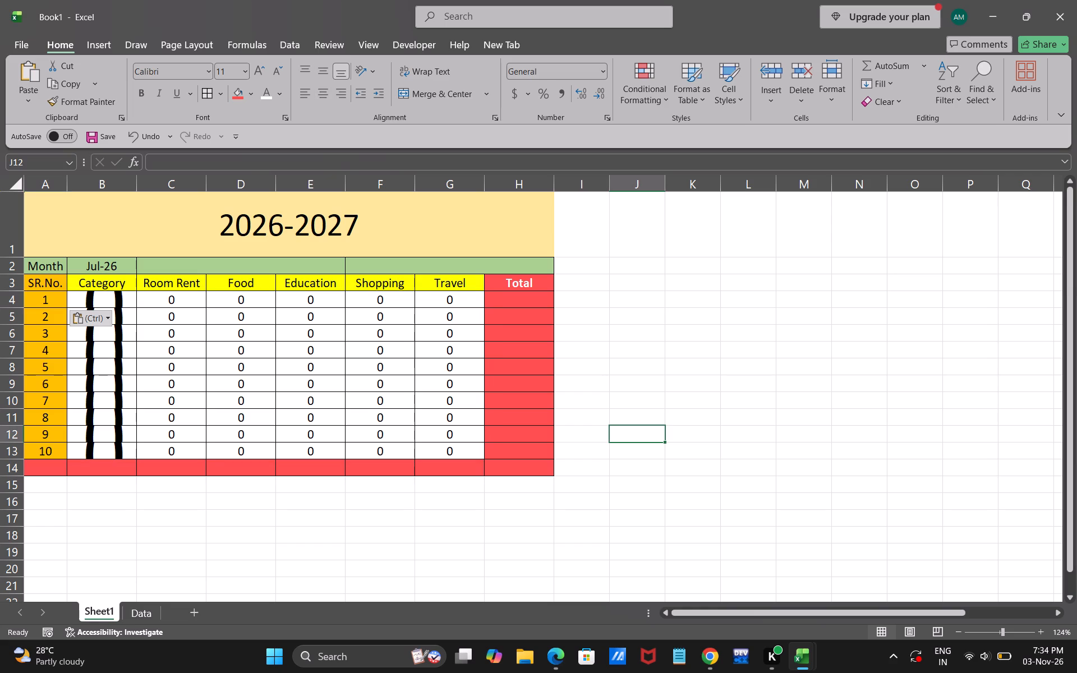
Add the row total =SUM(C4:G4) in H4 with AutoSum and fill it down the Total column to H13.
left_click(525, 301)
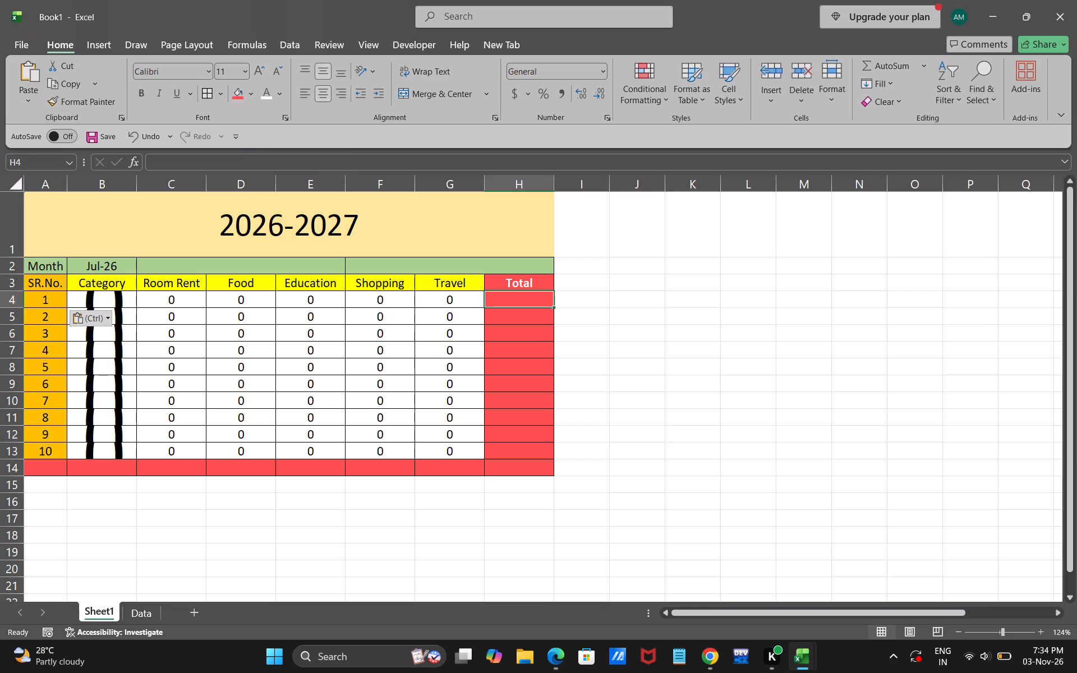
left_click(873, 71)
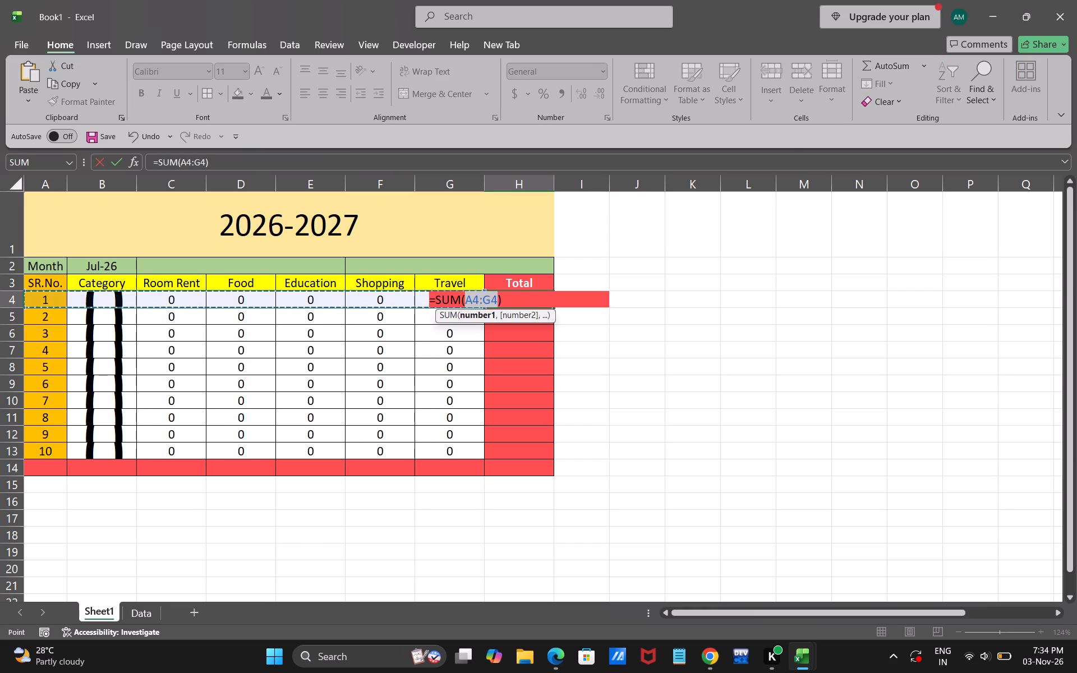
left_click(159, 298)
left_click_drag(178, 301, 447, 297)
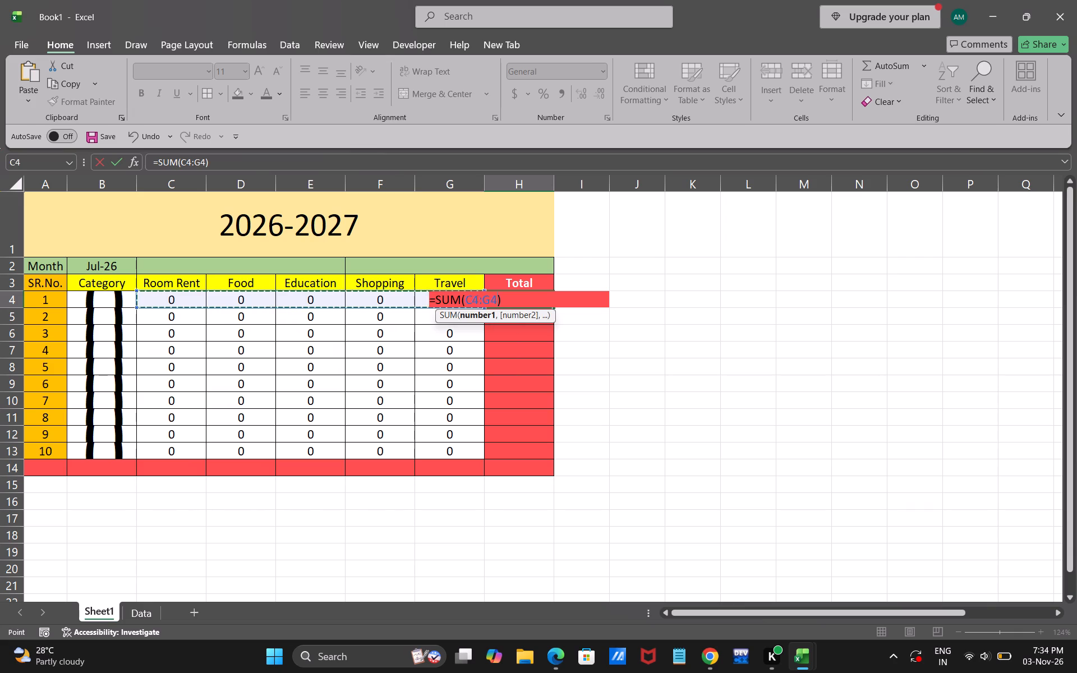
key("Return")
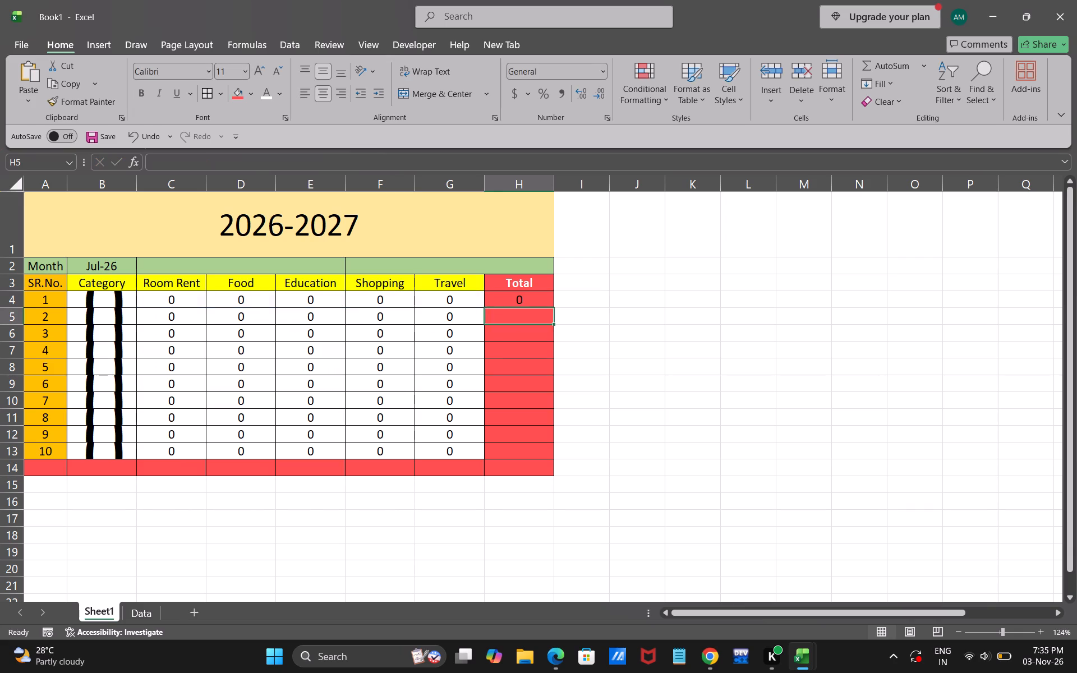
left_click(527, 299)
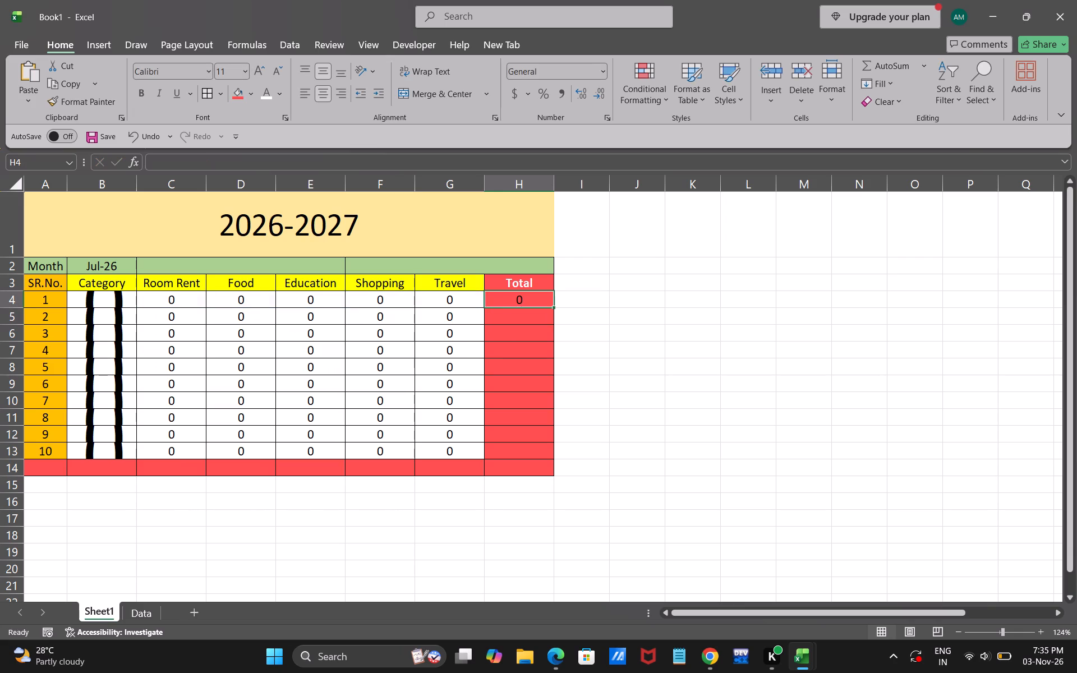
left_click_drag(554, 306, 554, 464)
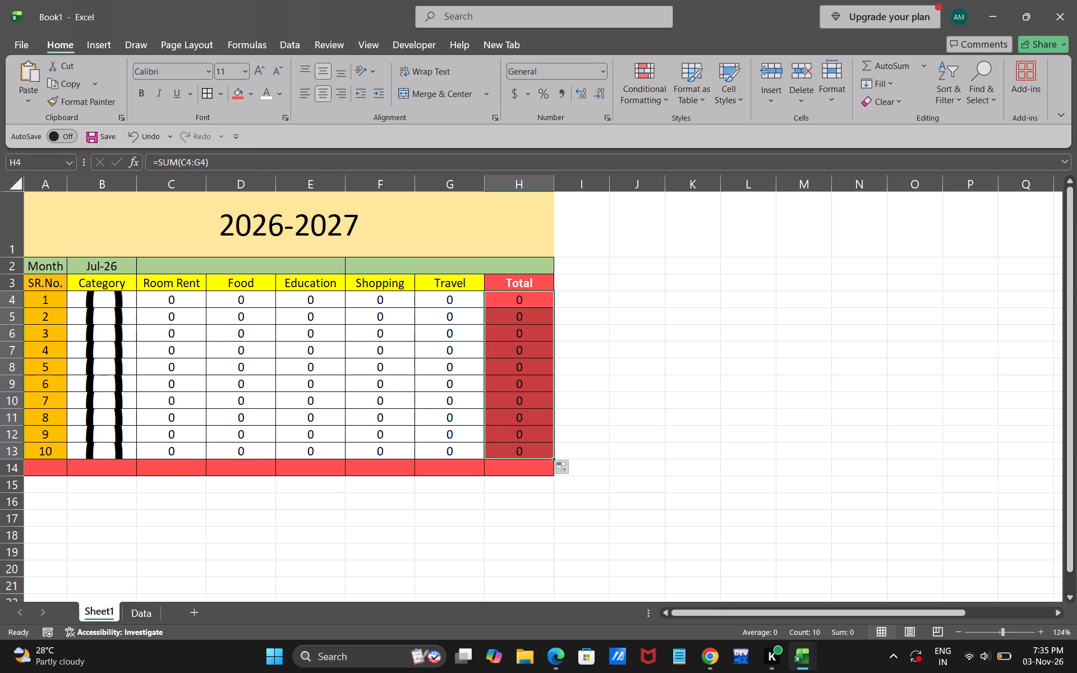
left_click_drag(583, 433, 611, 432)
left_click(611, 432)
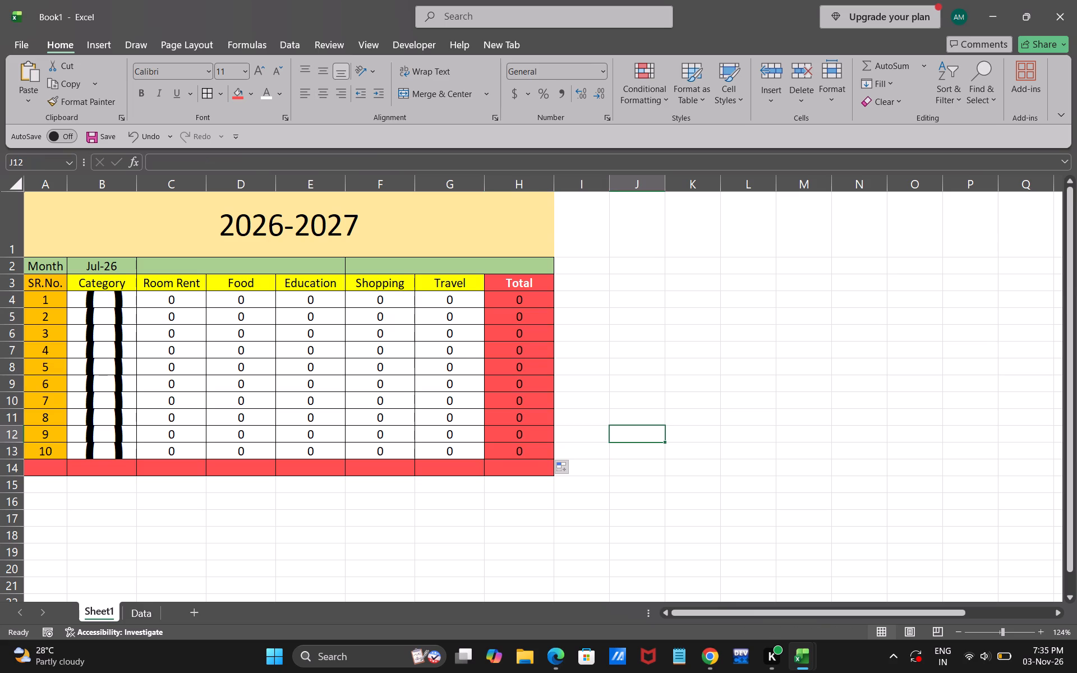
Sum the Room Rent column in C14 as =SUM(C4:C13) and fill the formula across to Travel in G14.
left_click(171, 469)
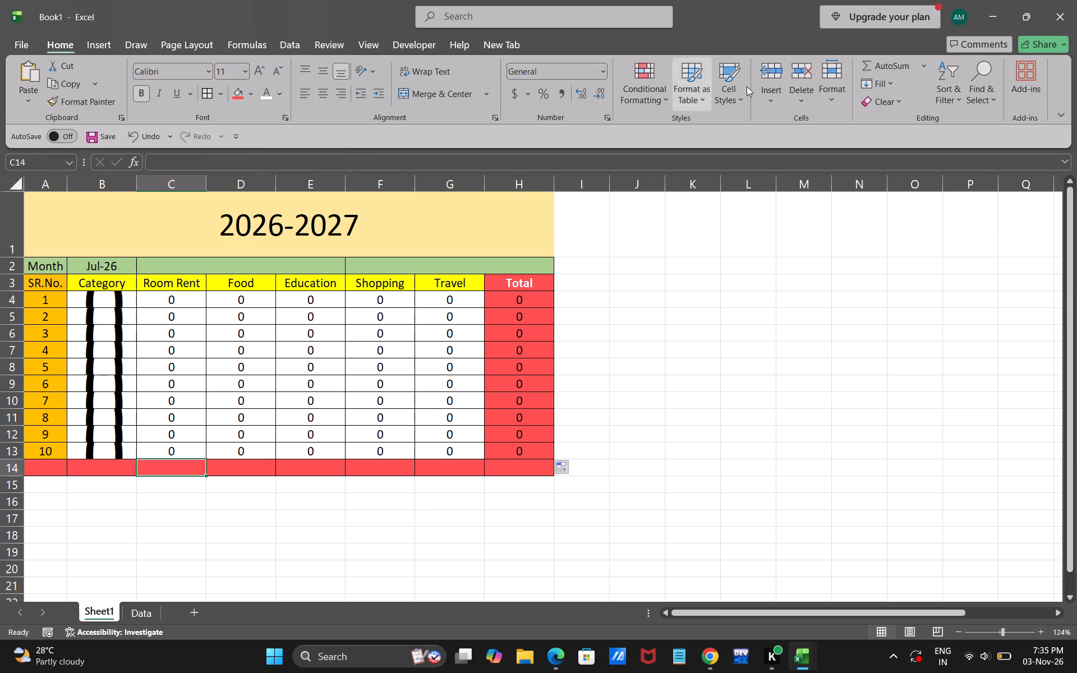
left_click(880, 61)
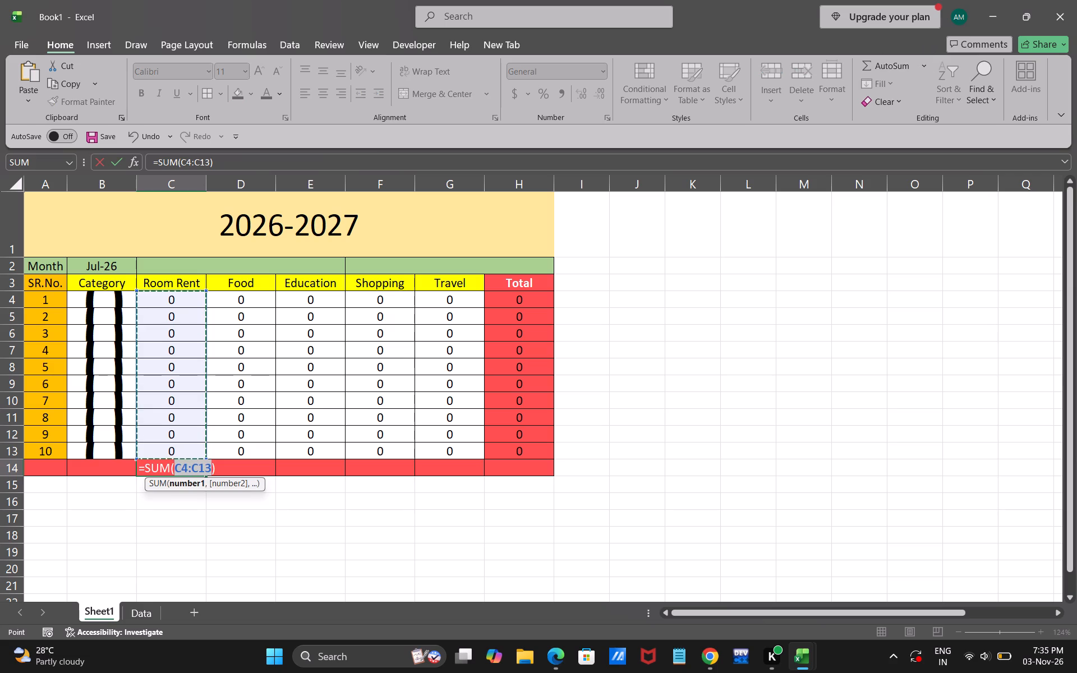
key("Return")
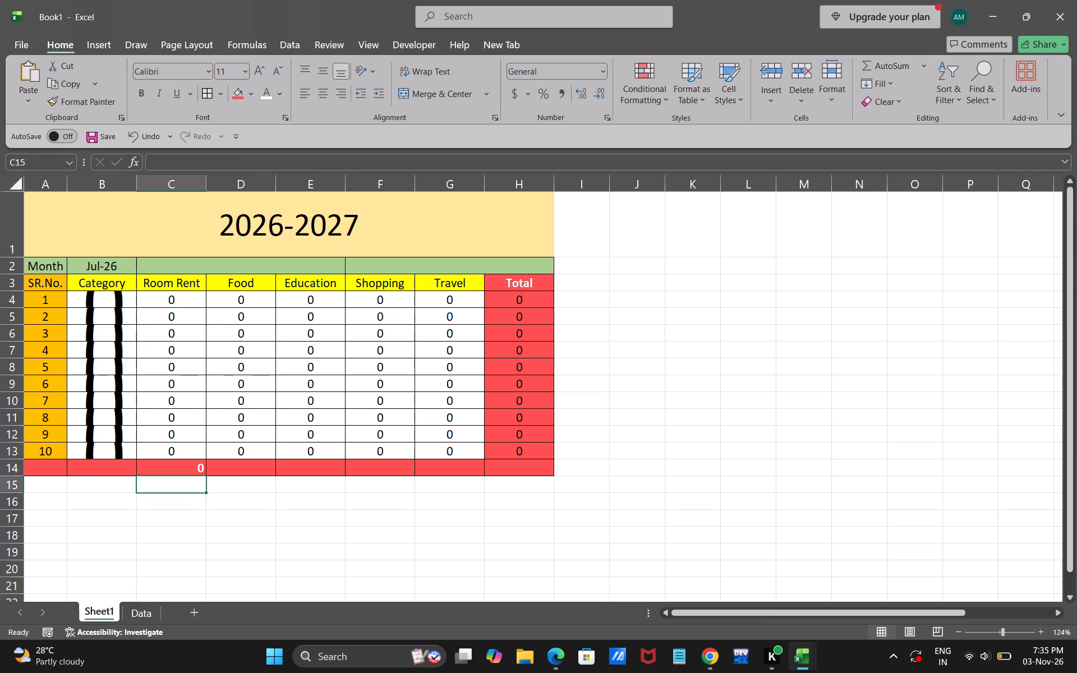
left_click(171, 467)
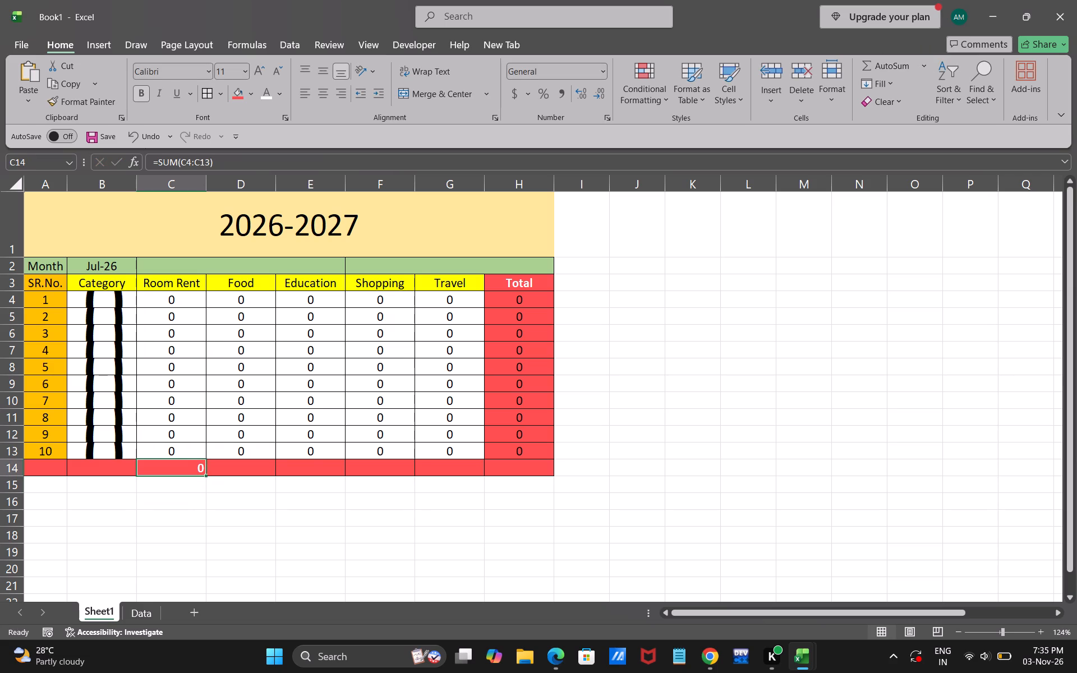
left_click_drag(205, 476, 461, 461)
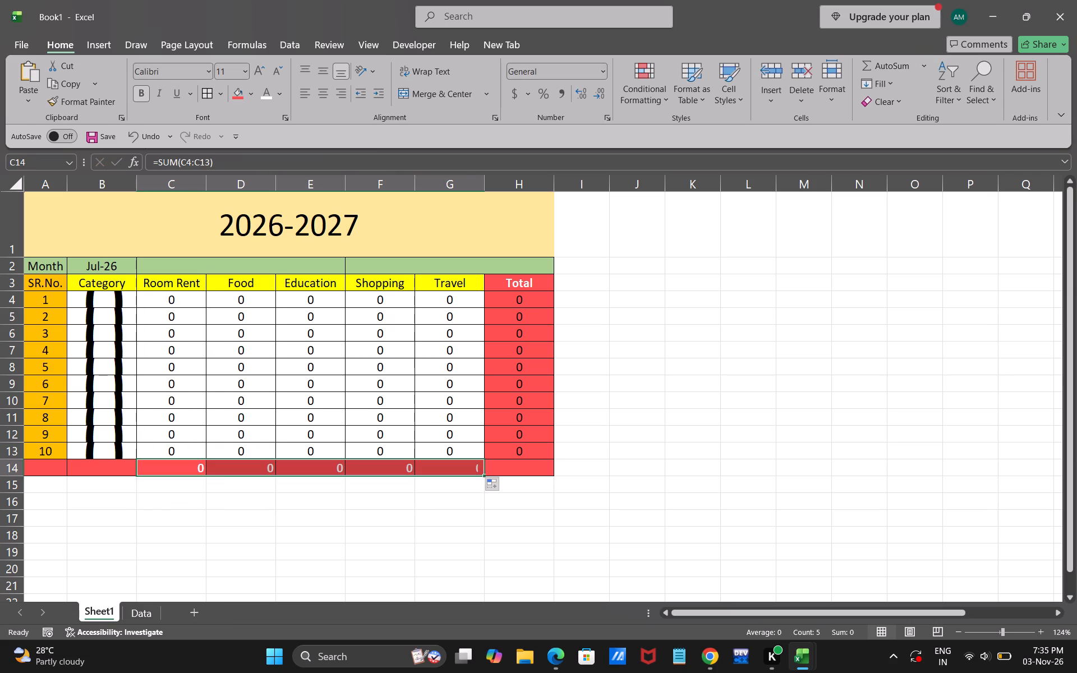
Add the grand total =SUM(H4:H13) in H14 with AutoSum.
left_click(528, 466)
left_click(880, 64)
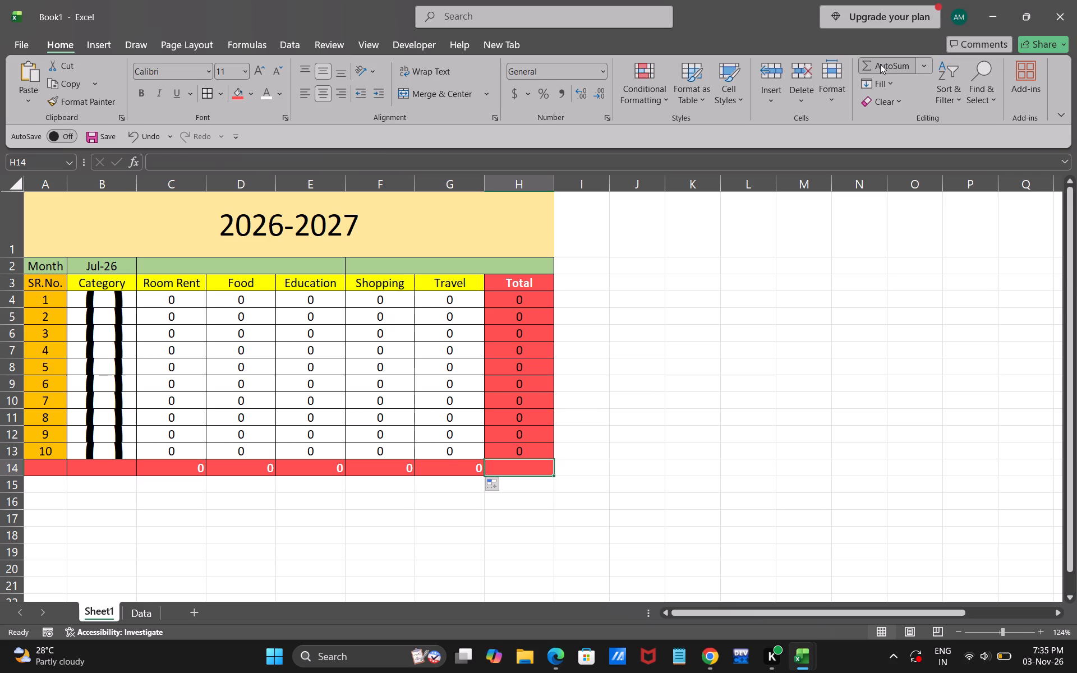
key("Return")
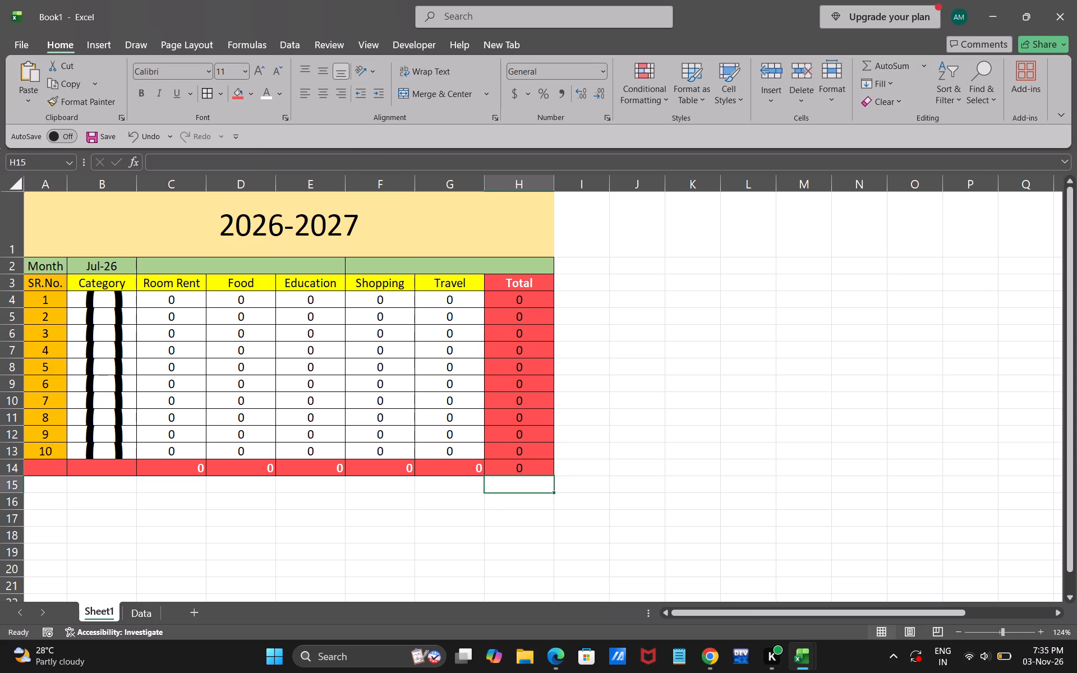
Replace the grand total formula in H14 with =SUM(C14:G14), summing the column totals.
left_click(512, 472)
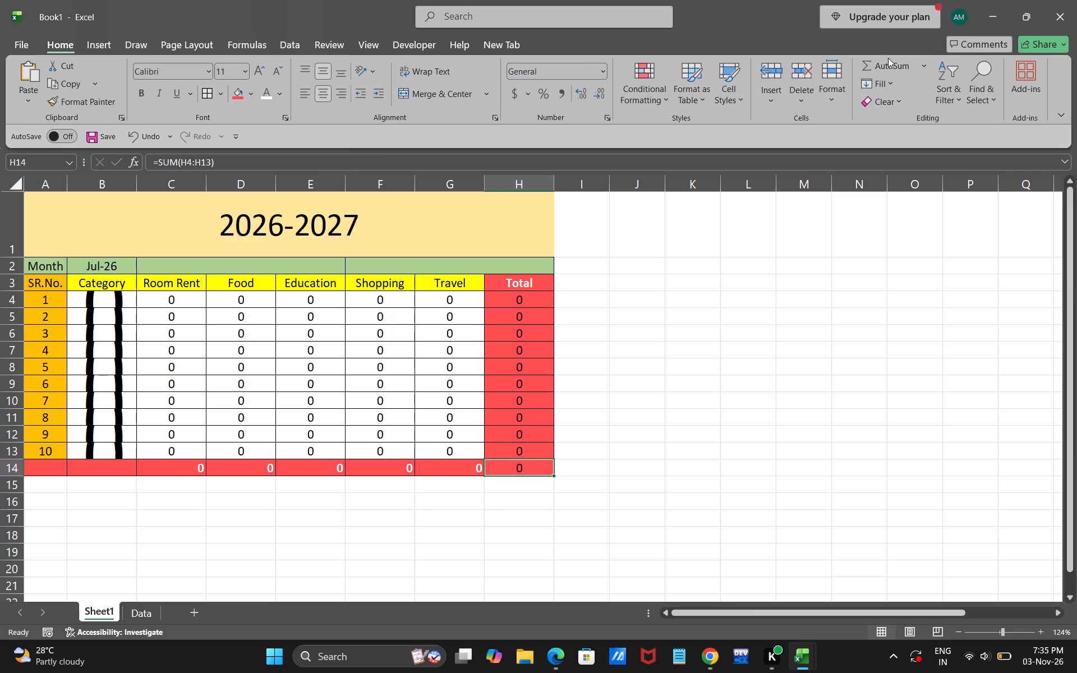
left_click(881, 61)
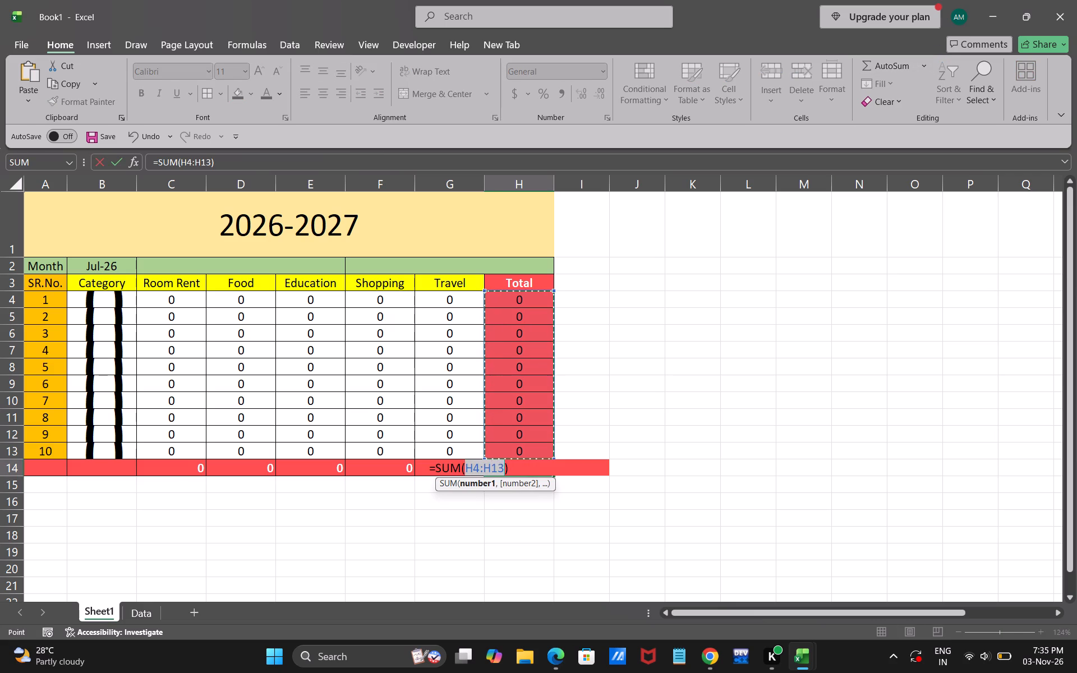
left_click_drag(171, 462, 443, 465)
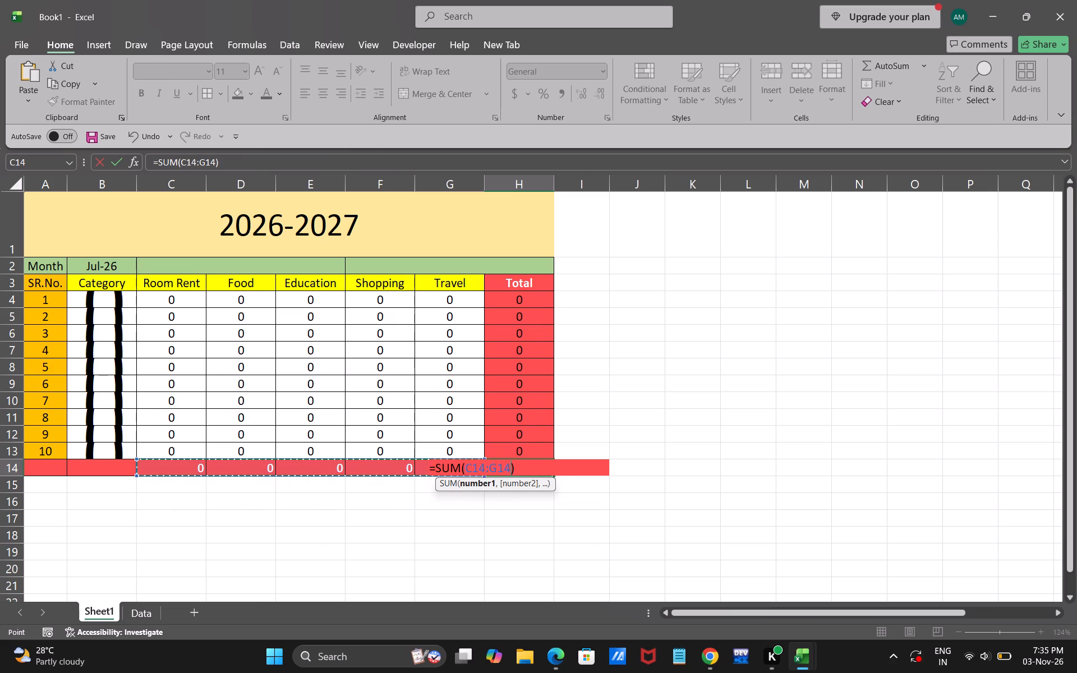
key("Return")
left_click(630, 401)
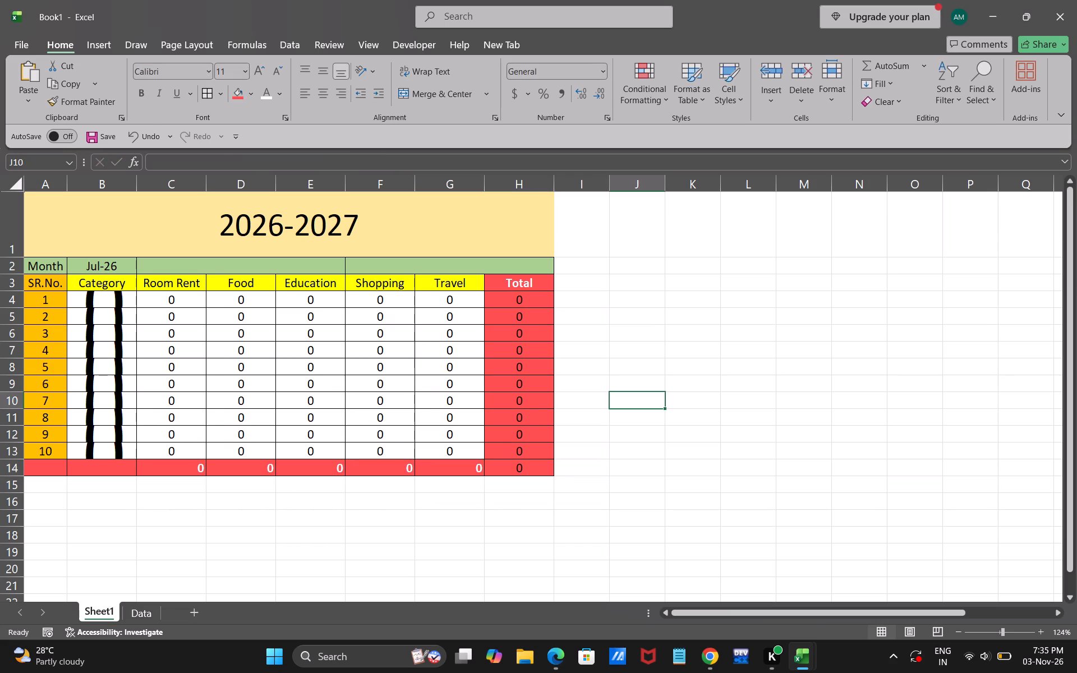
Enter 1750 as the first row's Room Rent amount in C4.
left_click(173, 299)
type("1750")
key("Right")
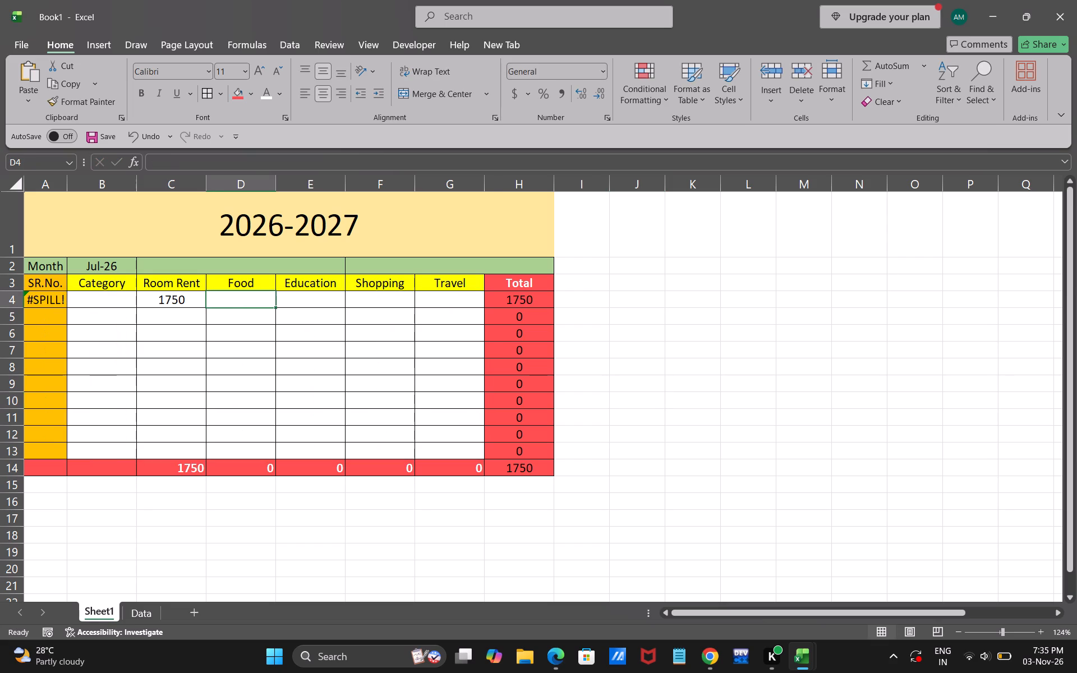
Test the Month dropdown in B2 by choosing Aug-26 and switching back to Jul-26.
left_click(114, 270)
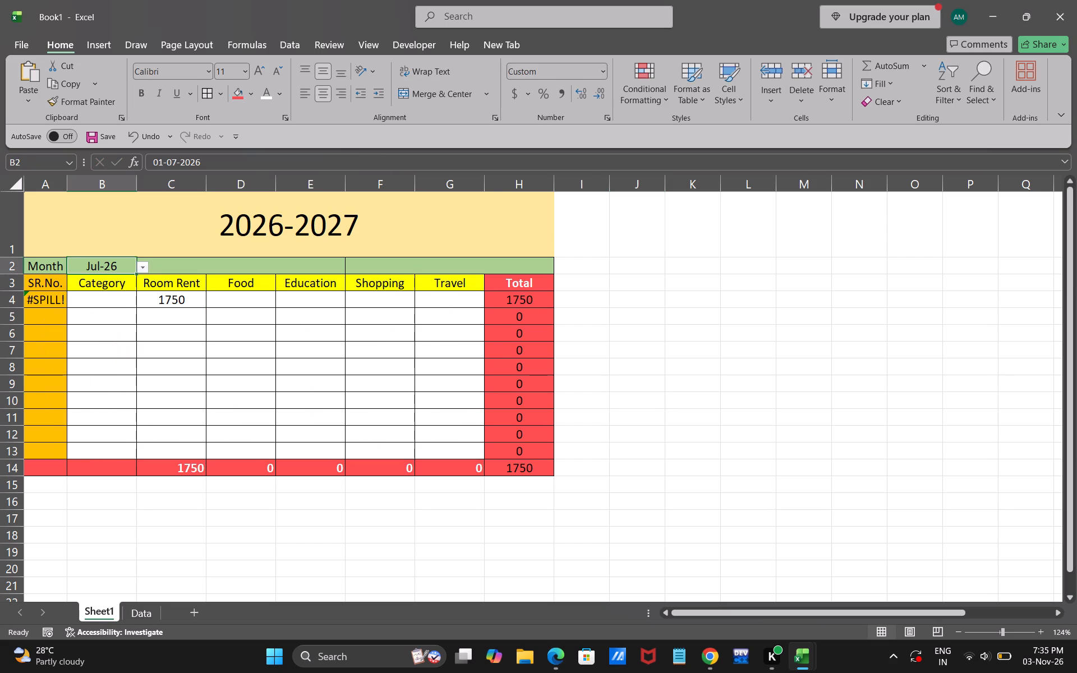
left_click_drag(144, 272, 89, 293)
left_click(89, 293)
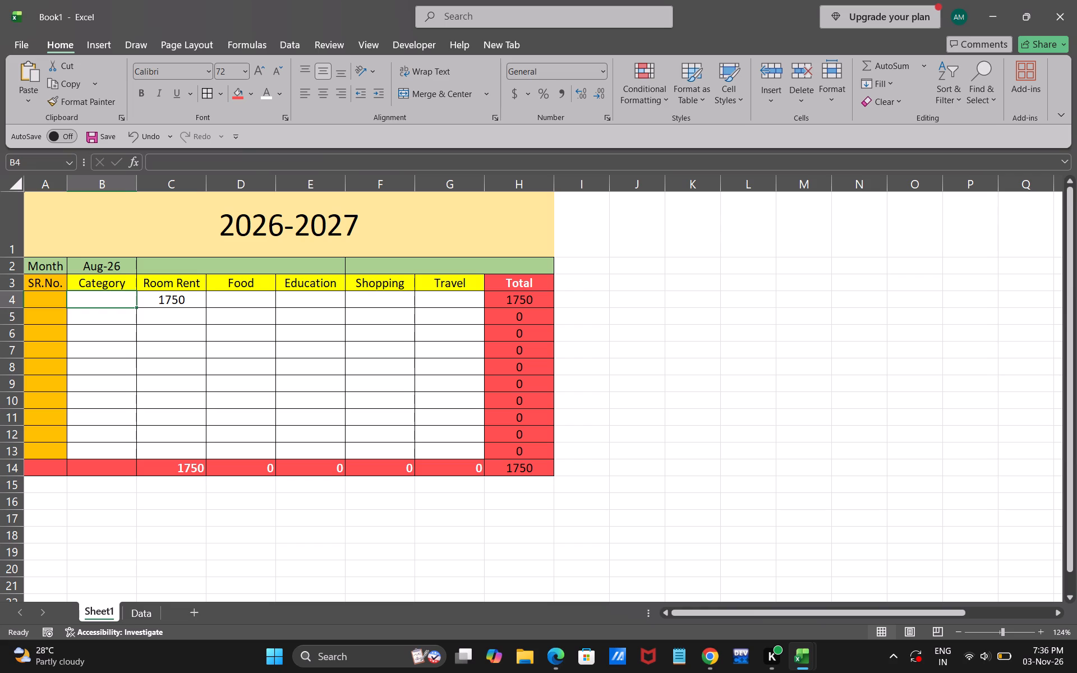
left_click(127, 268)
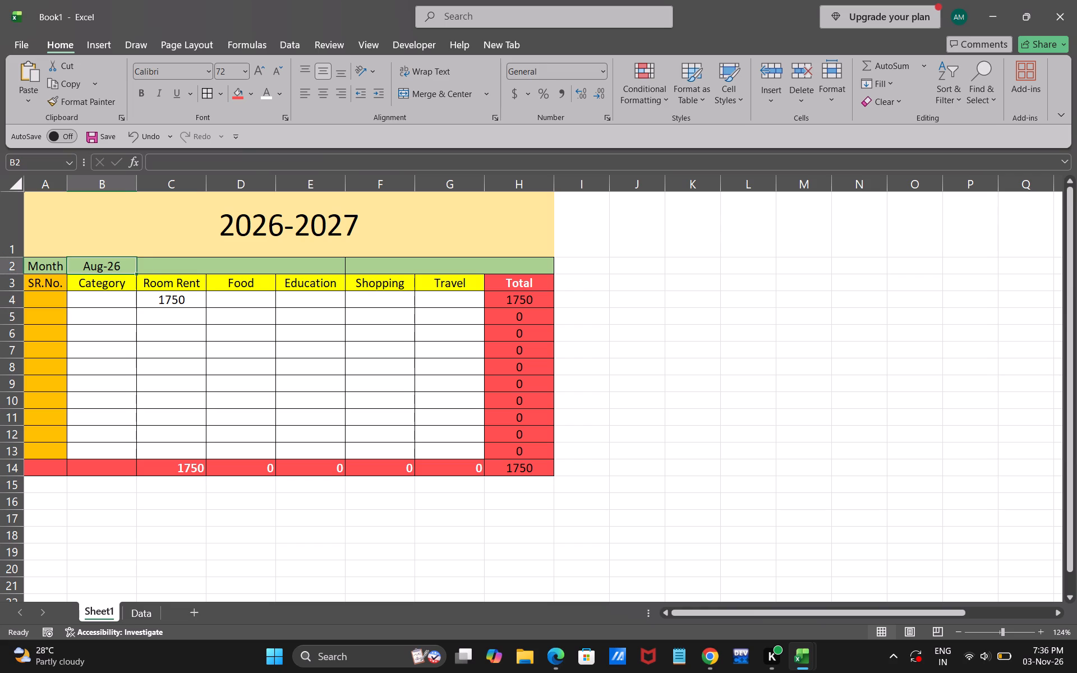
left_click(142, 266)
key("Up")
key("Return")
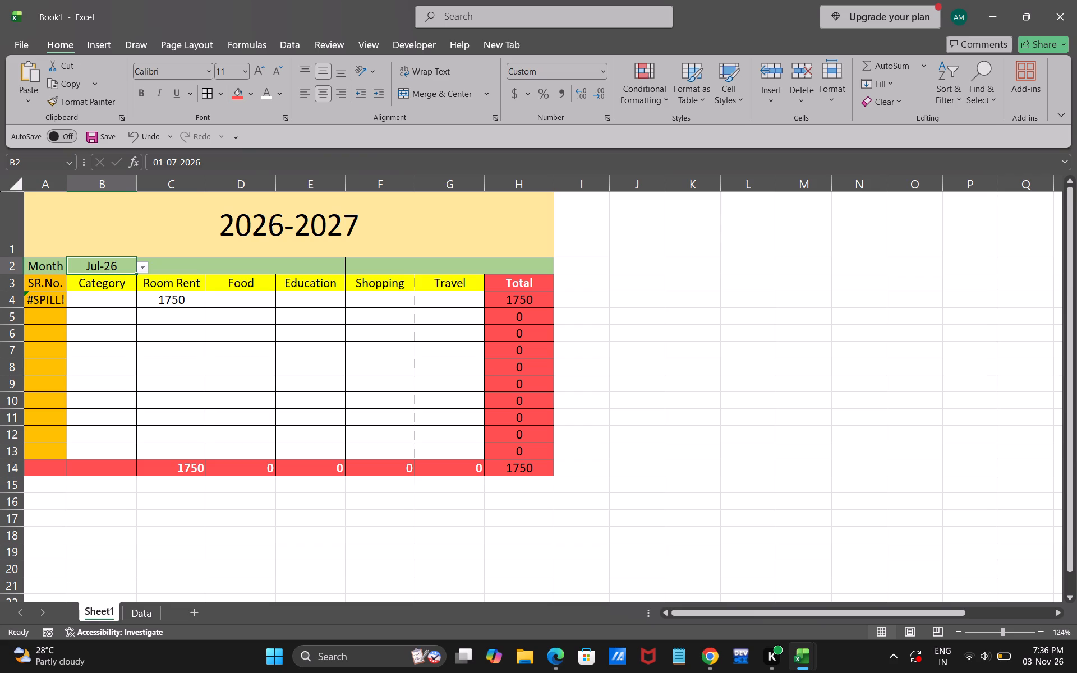
On the Data sheet, copy the Jul-26 month entry from A11 into A12.
left_click(144, 612)
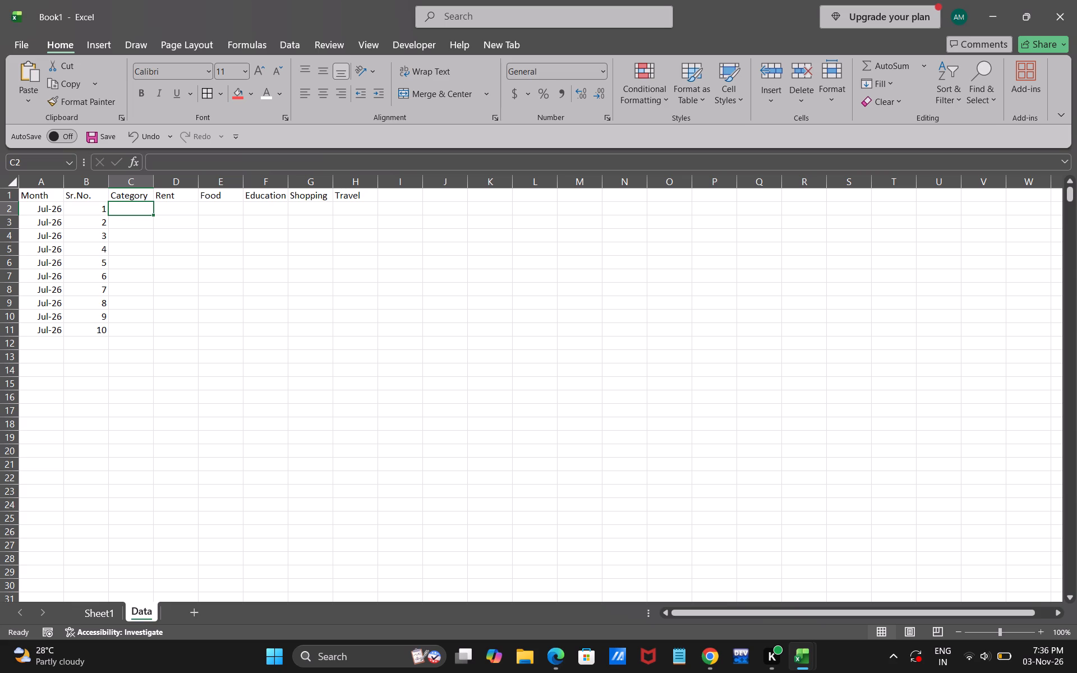
left_click(55, 328)
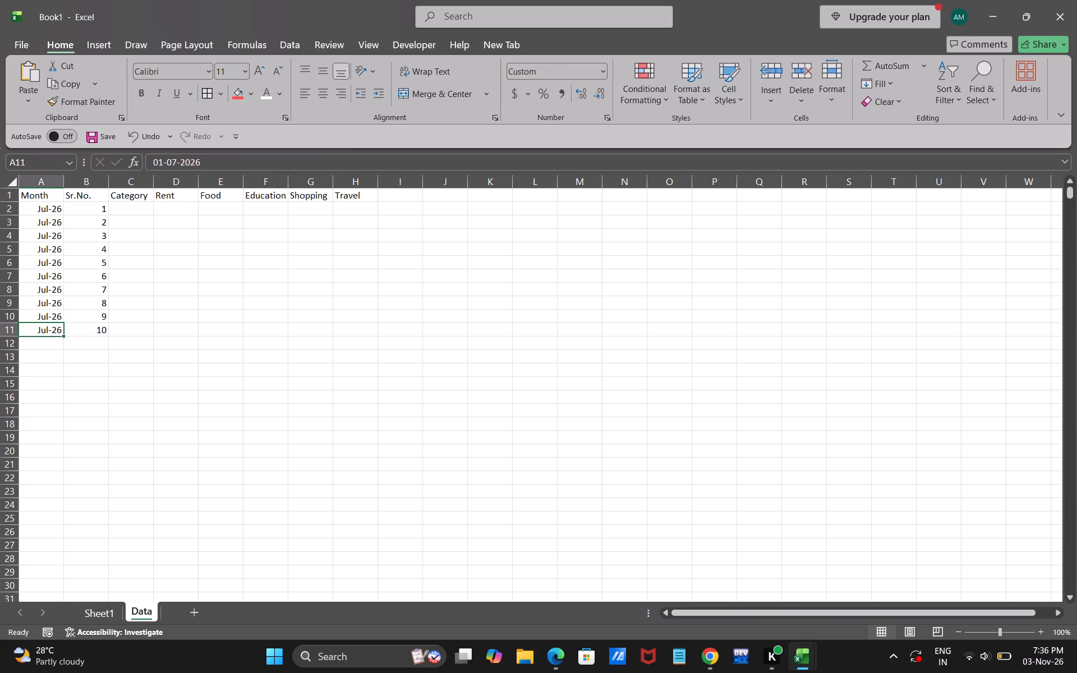
key("ctrl+c")
left_click(47, 348)
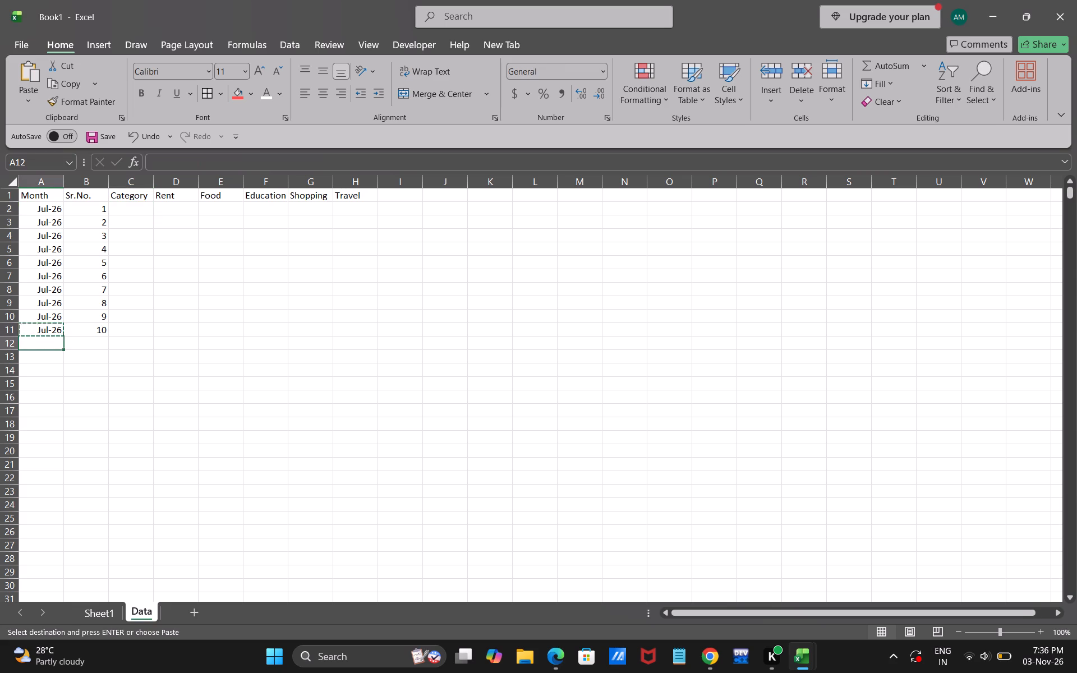
key("ctrl+v")
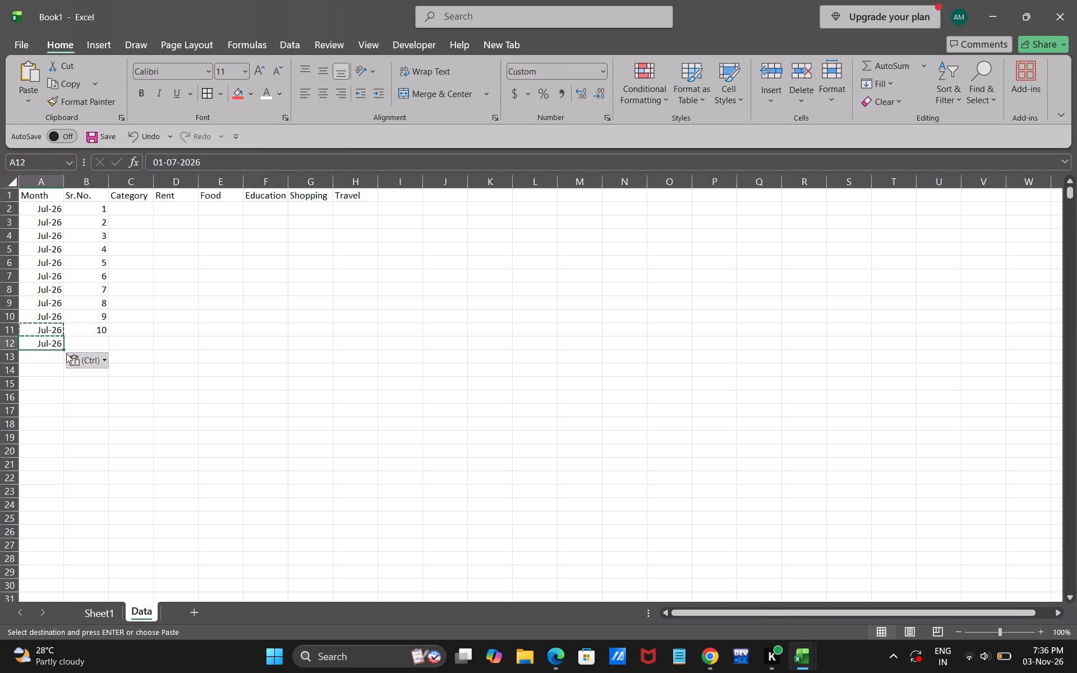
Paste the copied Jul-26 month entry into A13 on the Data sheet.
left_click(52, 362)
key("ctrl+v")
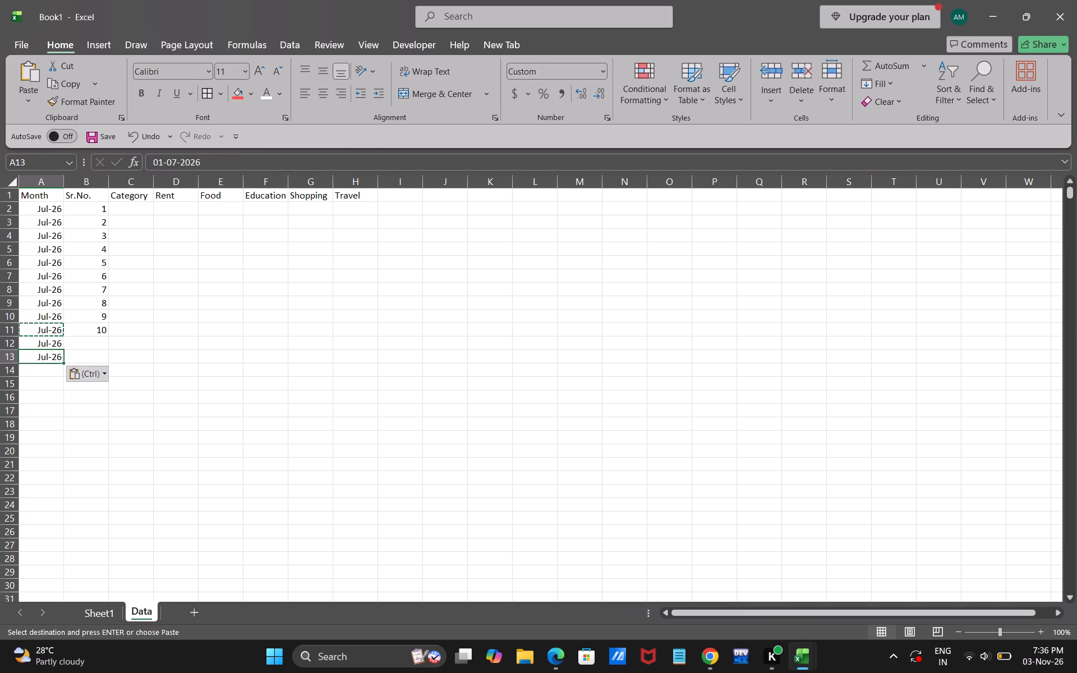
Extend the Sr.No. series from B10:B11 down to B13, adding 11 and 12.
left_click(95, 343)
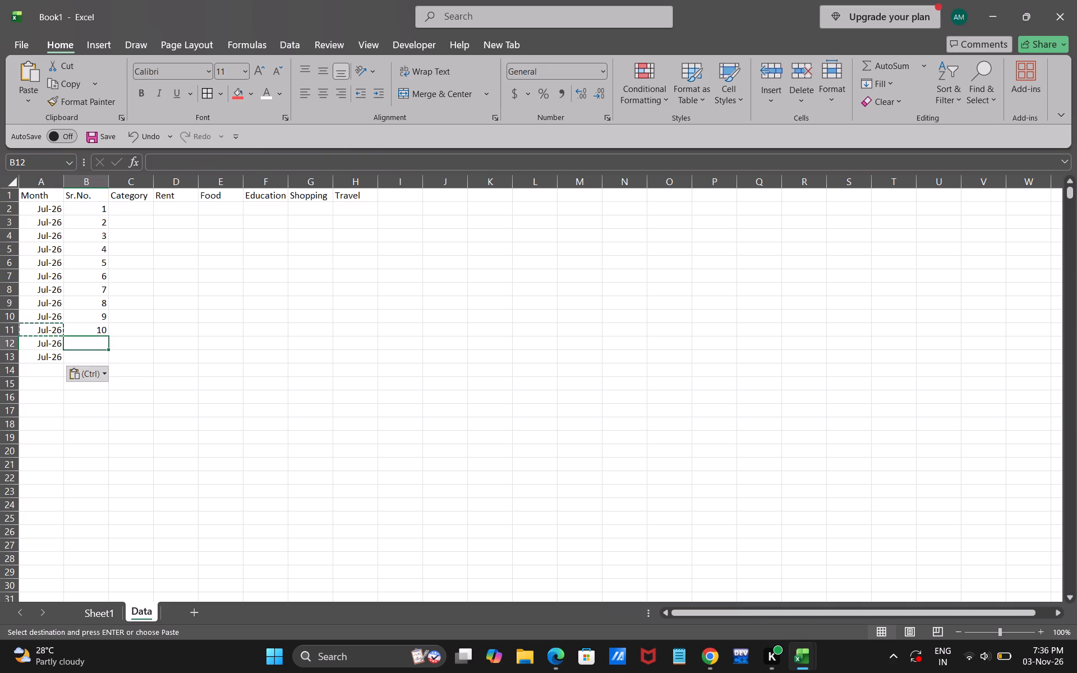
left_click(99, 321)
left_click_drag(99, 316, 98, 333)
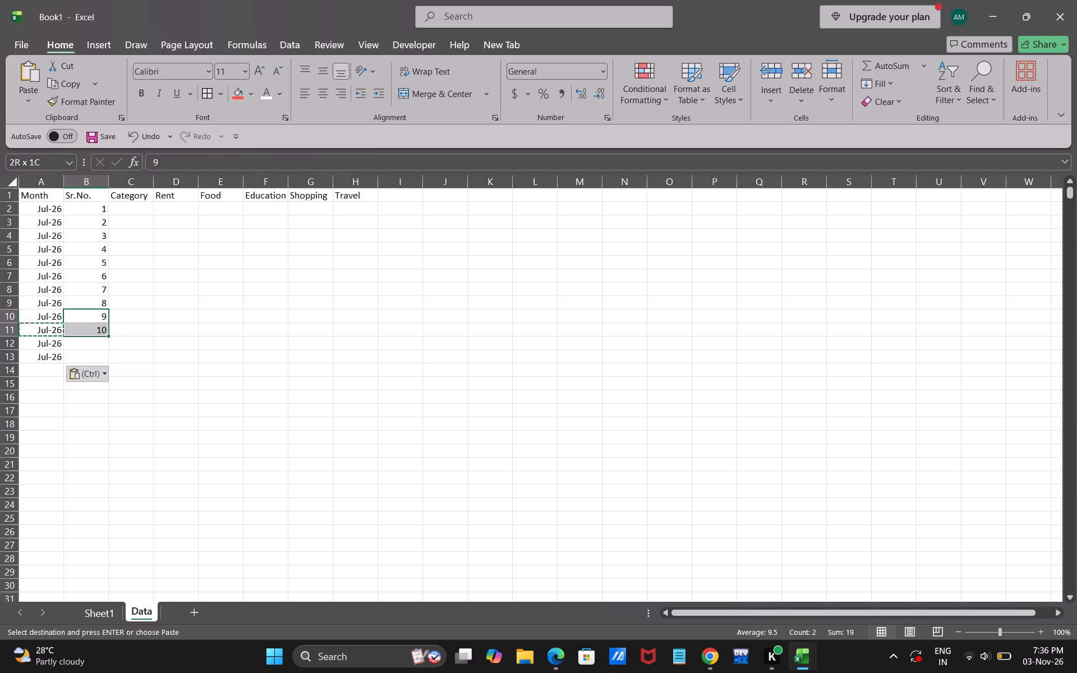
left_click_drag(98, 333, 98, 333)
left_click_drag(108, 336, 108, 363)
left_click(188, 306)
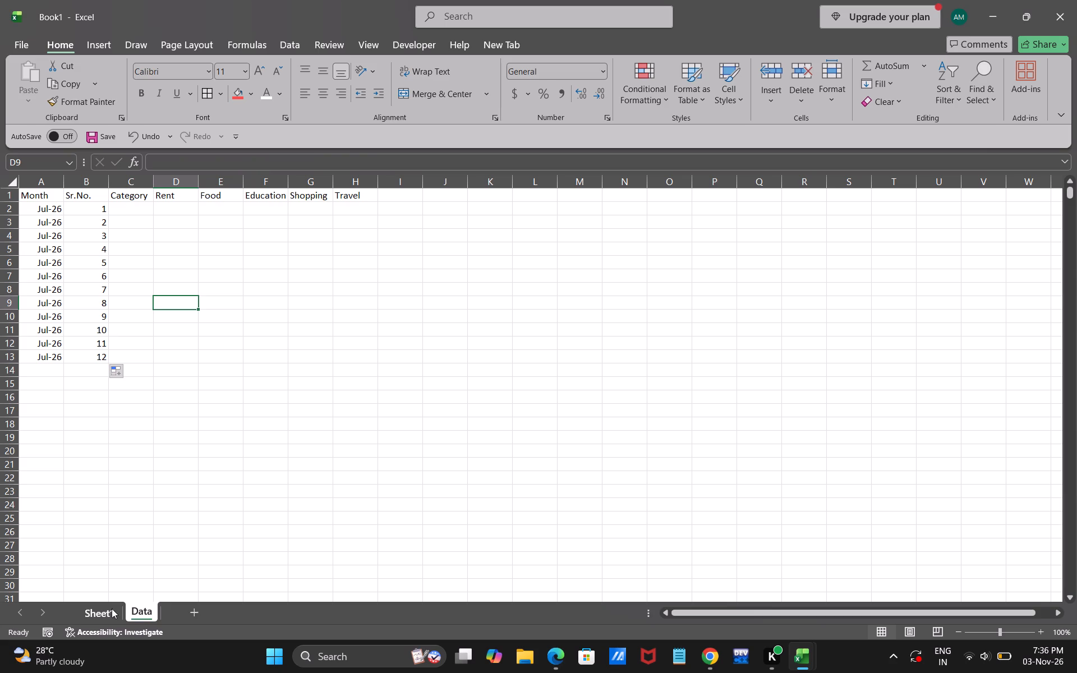
On Sheet1, inspect the FILTER formula in A4 and re-enter it without edits.
left_click(109, 610)
left_click_drag(105, 384, 47, 309)
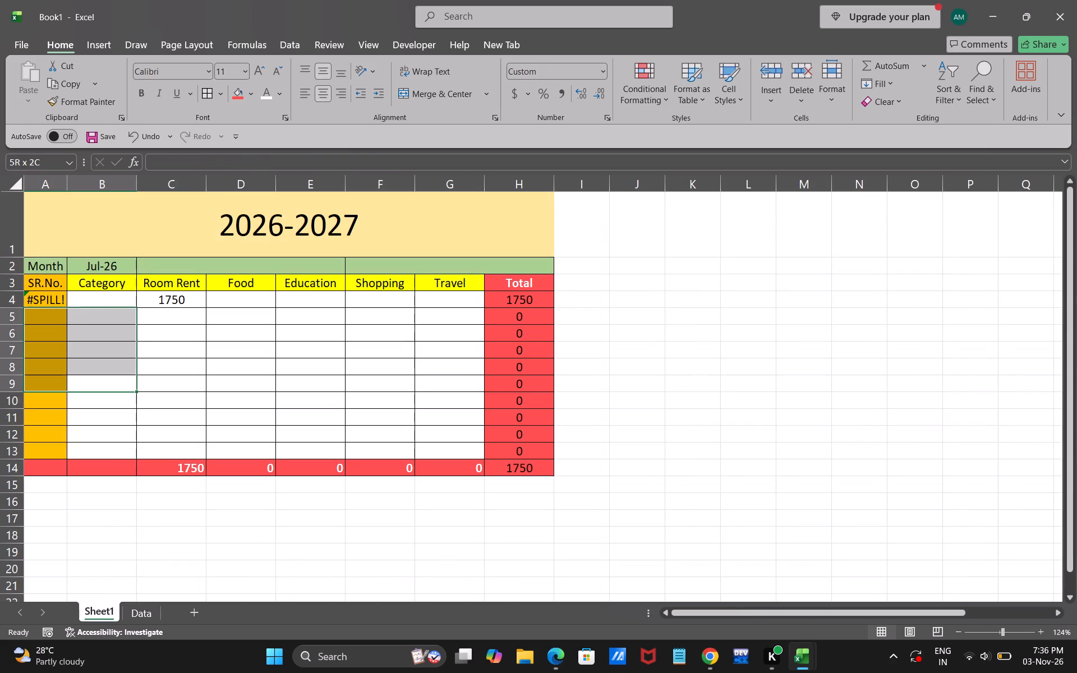
left_click_drag(47, 309, 46, 305)
left_click(46, 305)
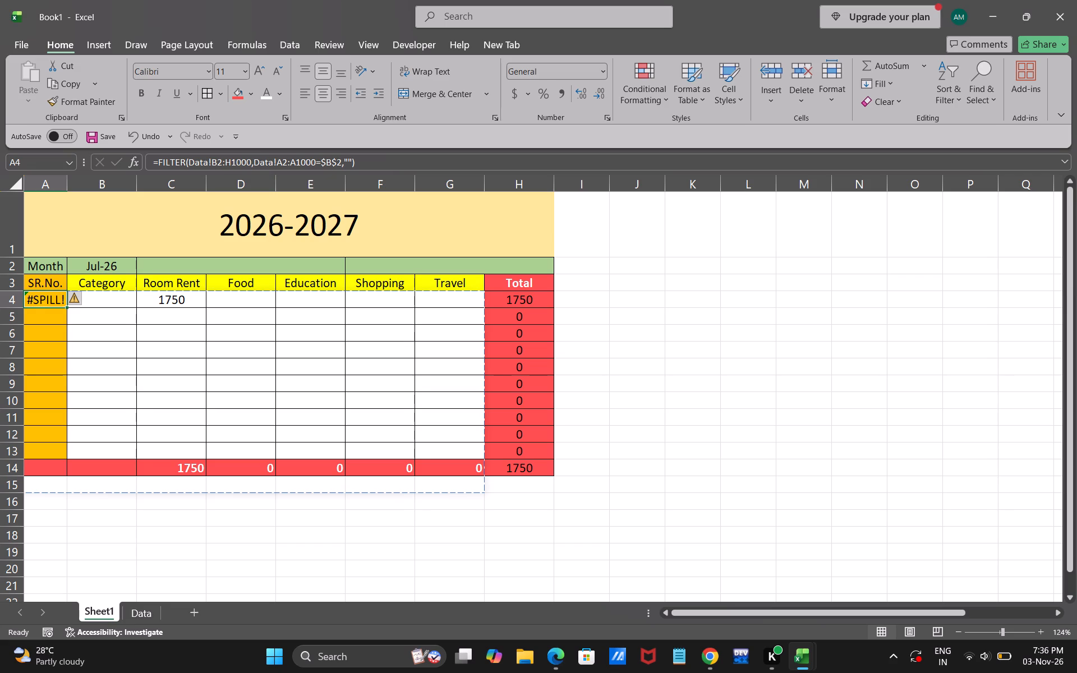
left_click(370, 166)
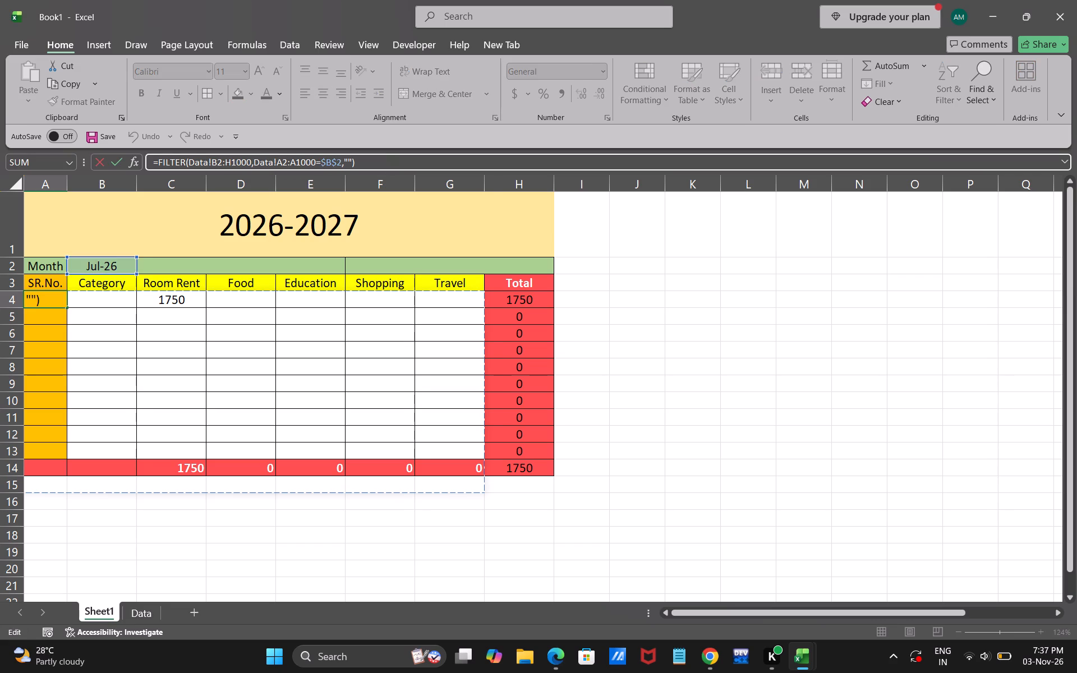
key("Return")
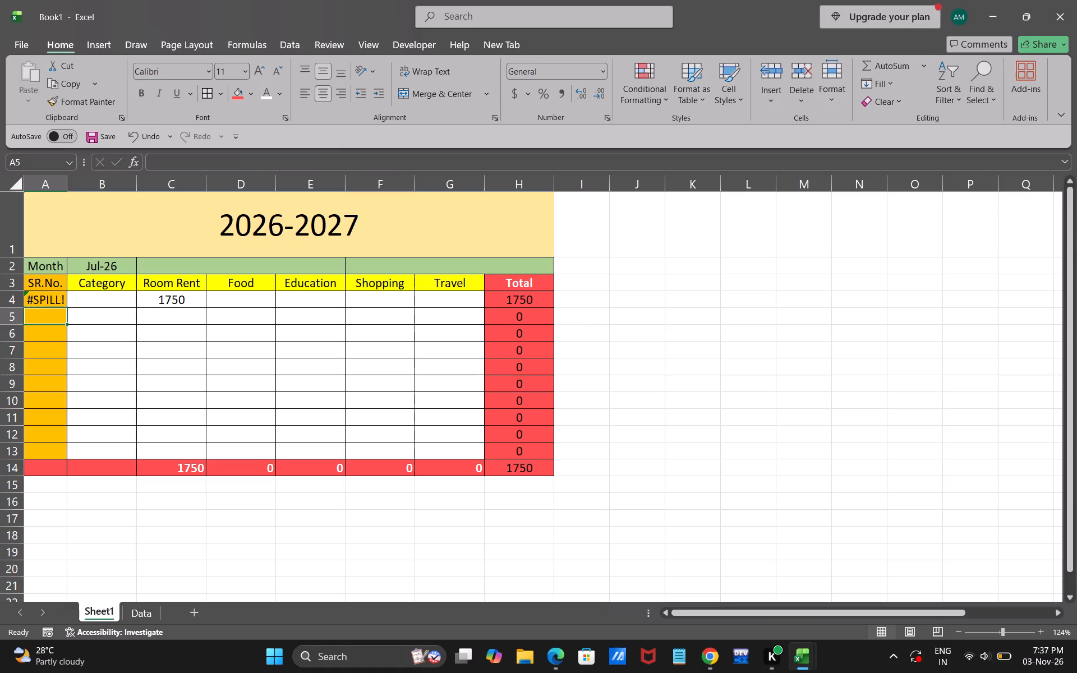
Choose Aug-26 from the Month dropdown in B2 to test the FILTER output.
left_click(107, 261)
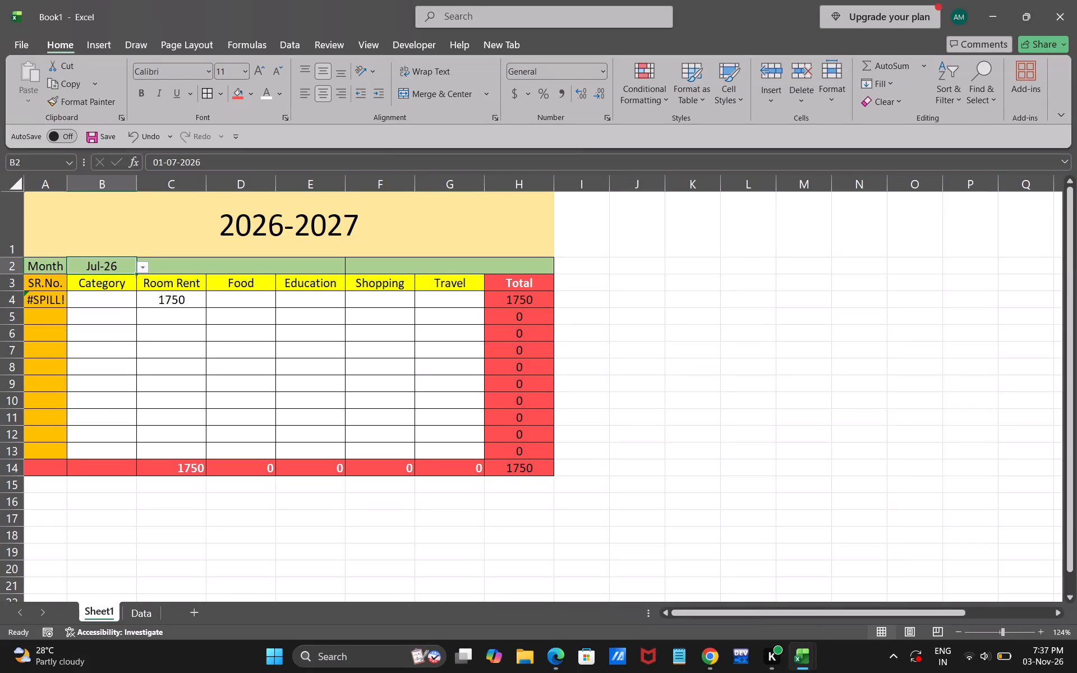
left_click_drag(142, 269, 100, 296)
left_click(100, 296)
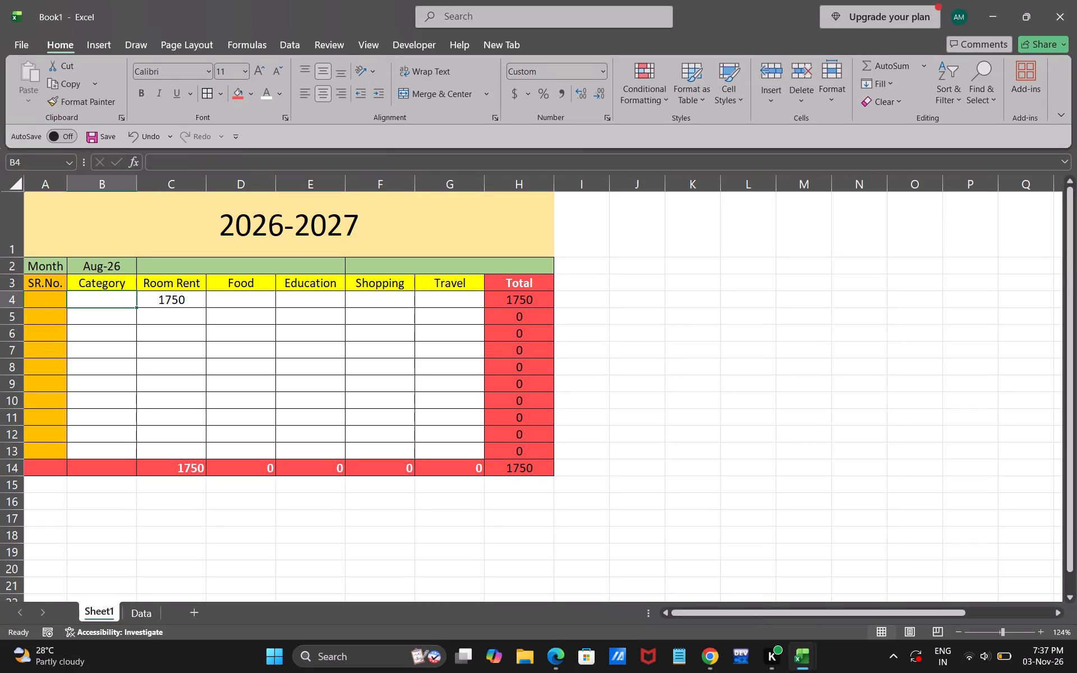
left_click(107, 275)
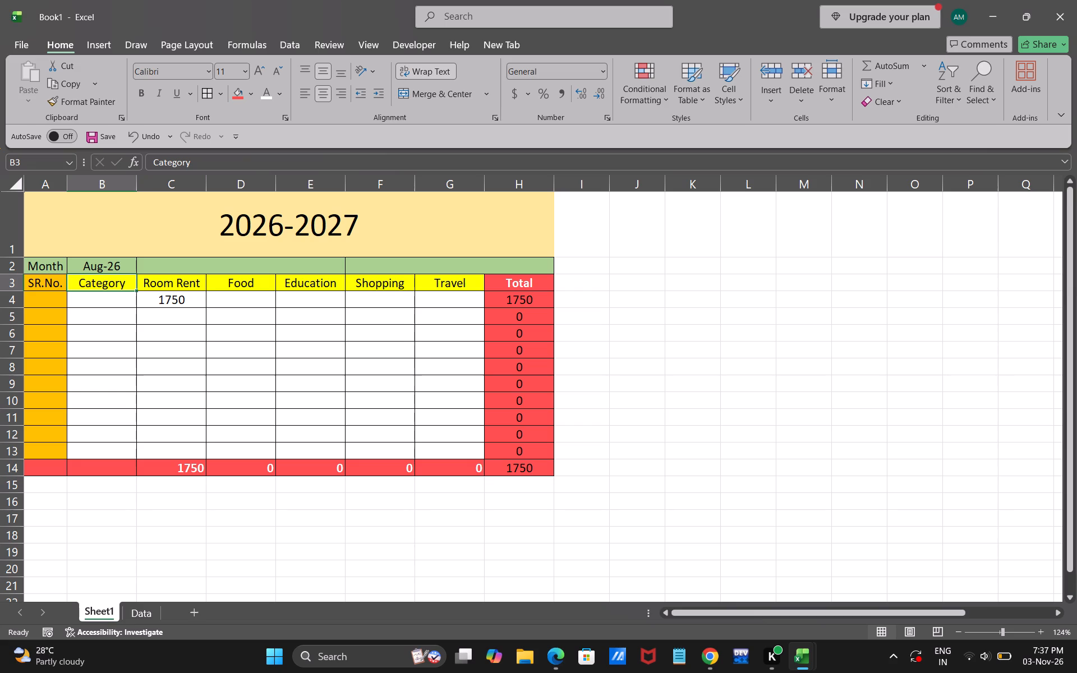
On the Data sheet, clear the contents of A7:C13, keeping only the first five Jul-26 rows.
left_click(138, 614)
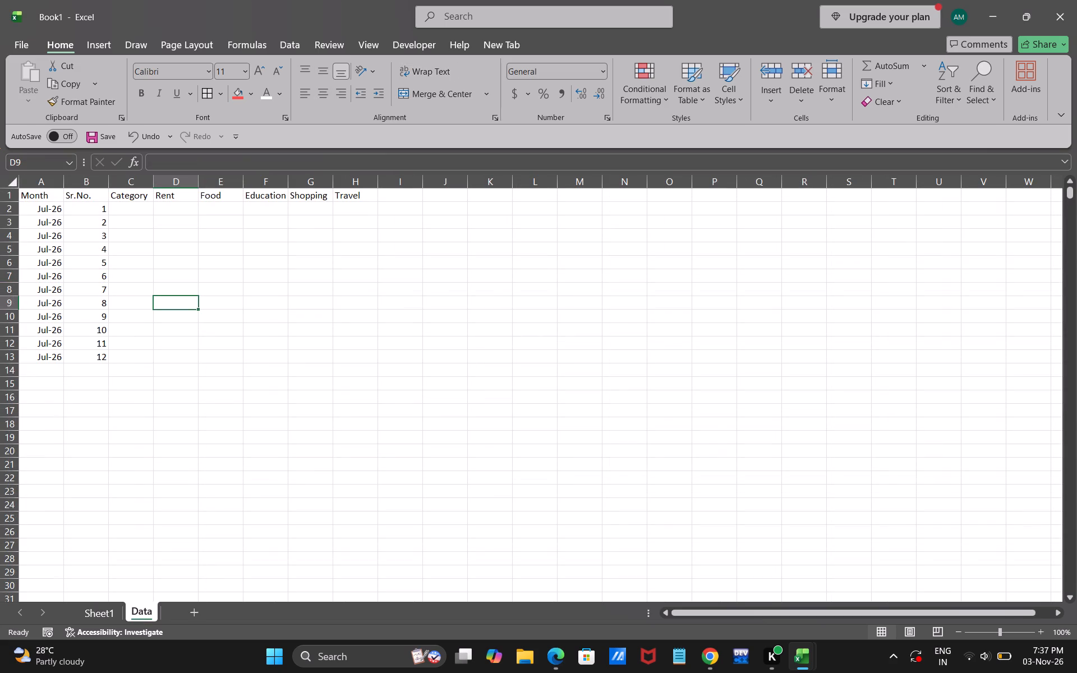
left_click_drag(144, 272, 39, 358)
key("Delete")
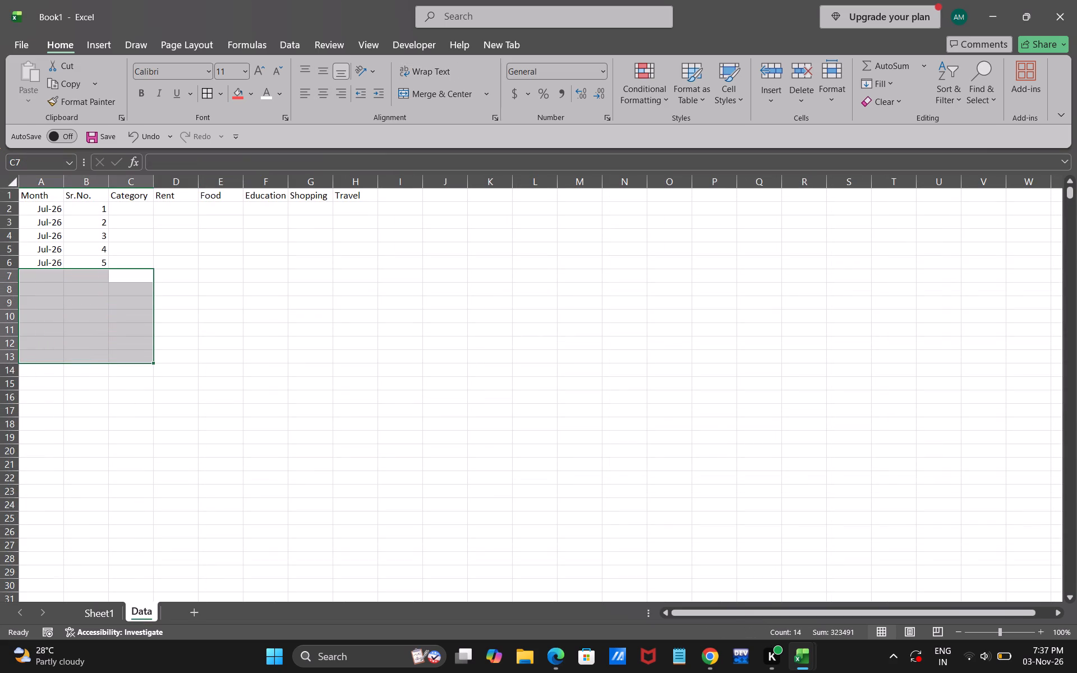
On Sheet1, set the Month dropdown in B2 to Jul-26.
left_click(104, 611)
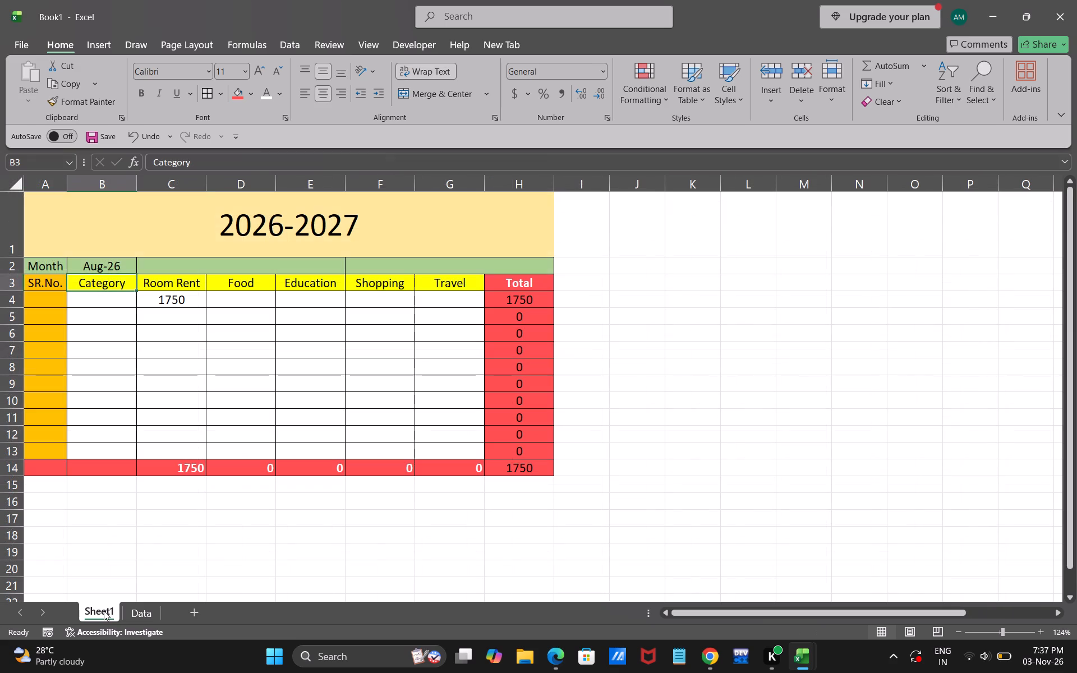
left_click(158, 505)
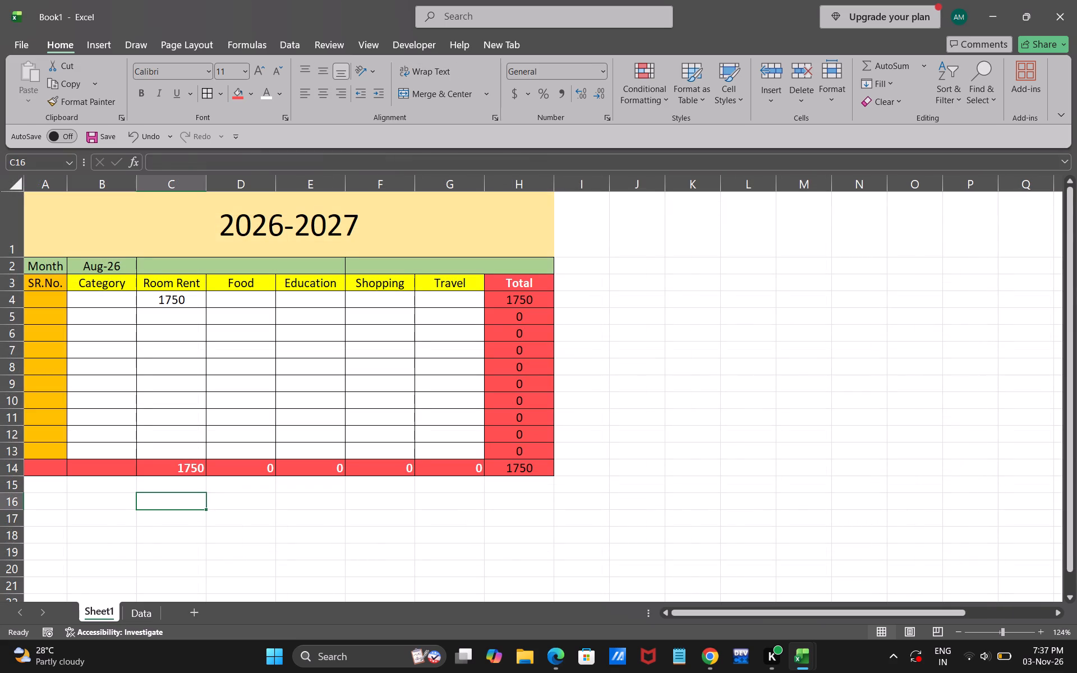
left_click(120, 271)
left_click_drag(146, 267, 82, 285)
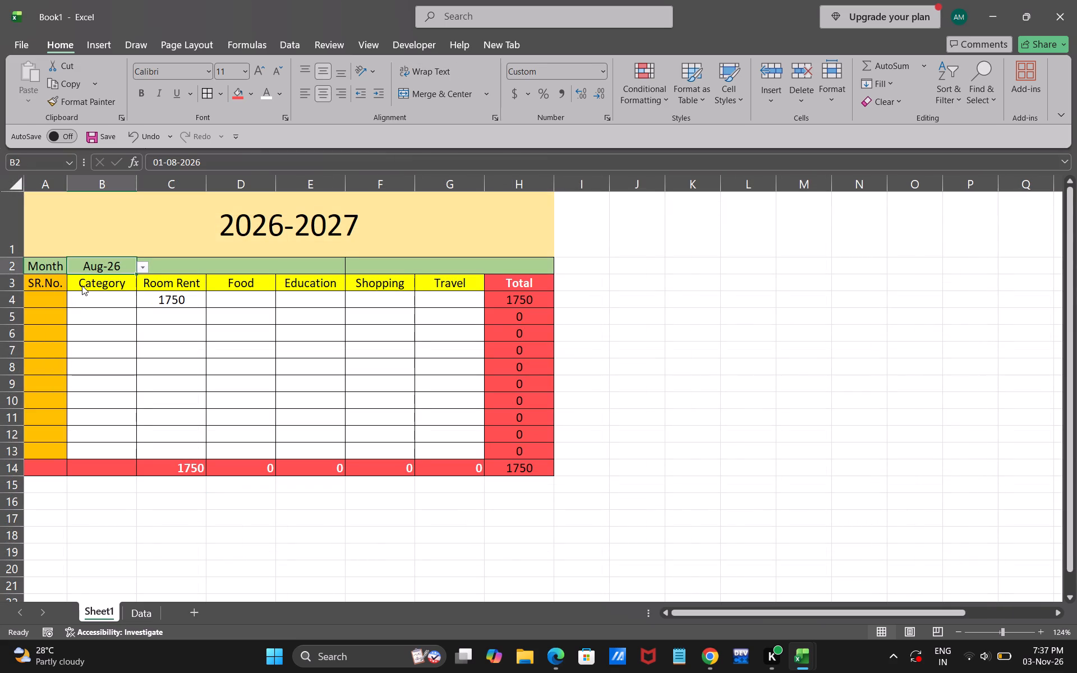
key("Up")
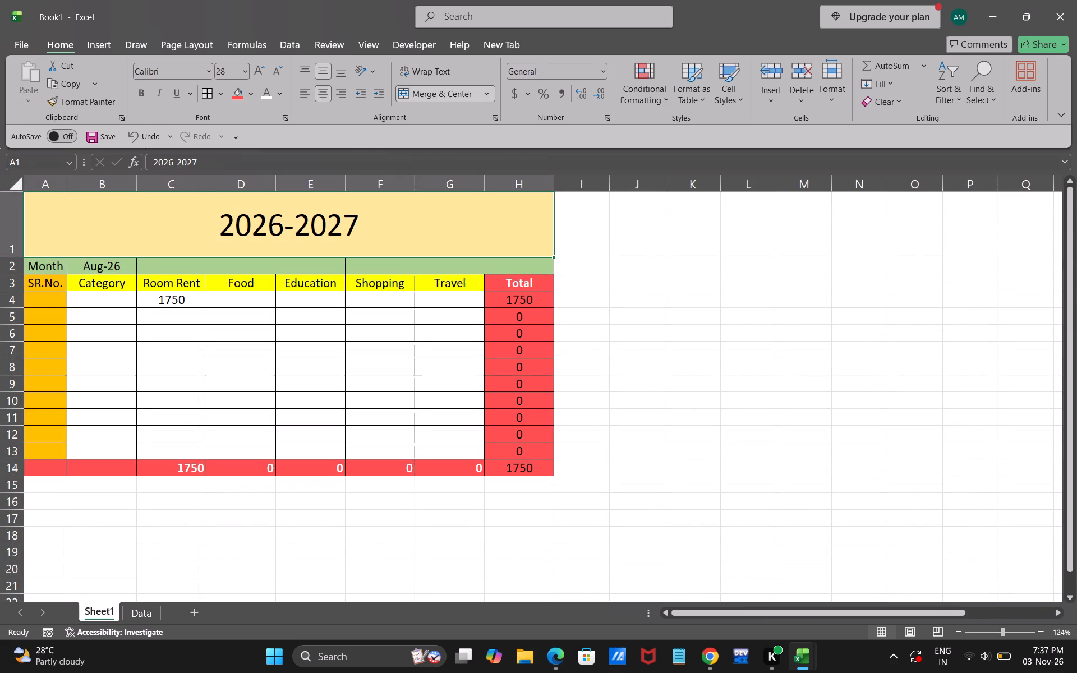
left_click(117, 262)
key("Up")
left_click(117, 262)
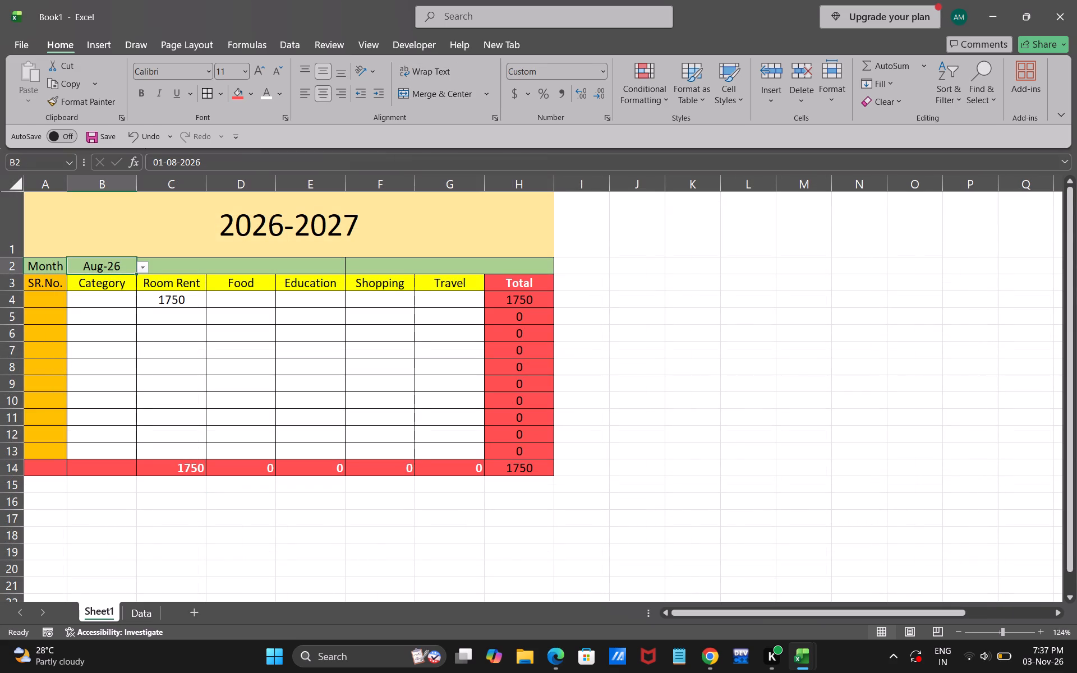
left_click(144, 269)
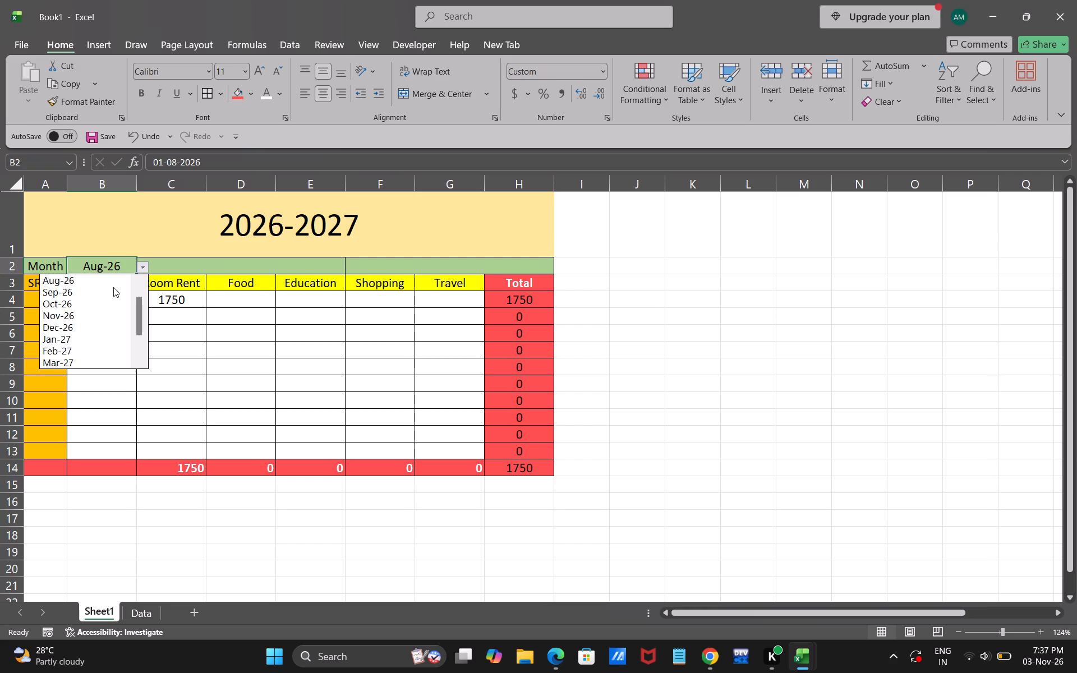
key("Up")
key("Up")
key("Return")
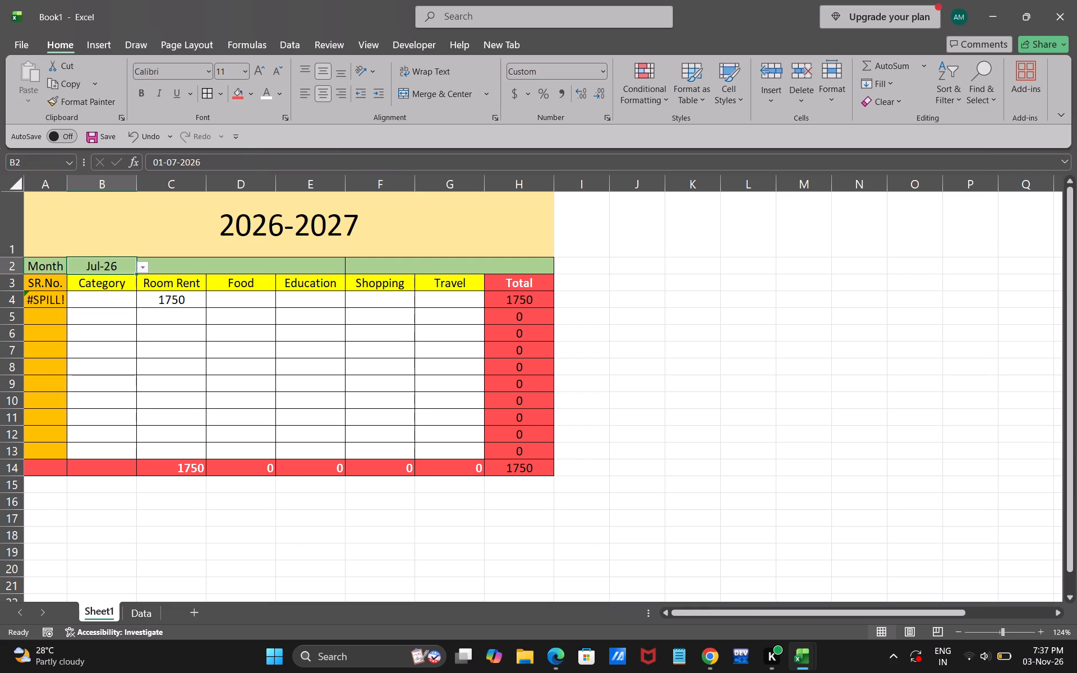
Recheck the FILTER formula in A4 and its spill range, re-entering the formula without edits.
left_click(54, 301)
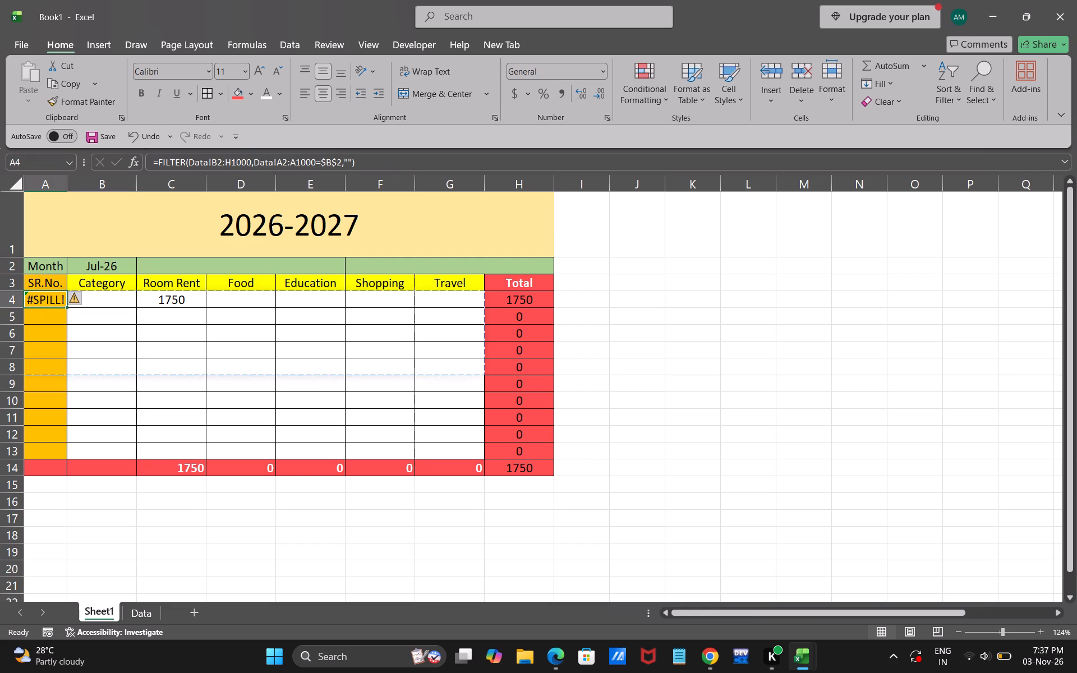
left_click(370, 162)
key("Return")
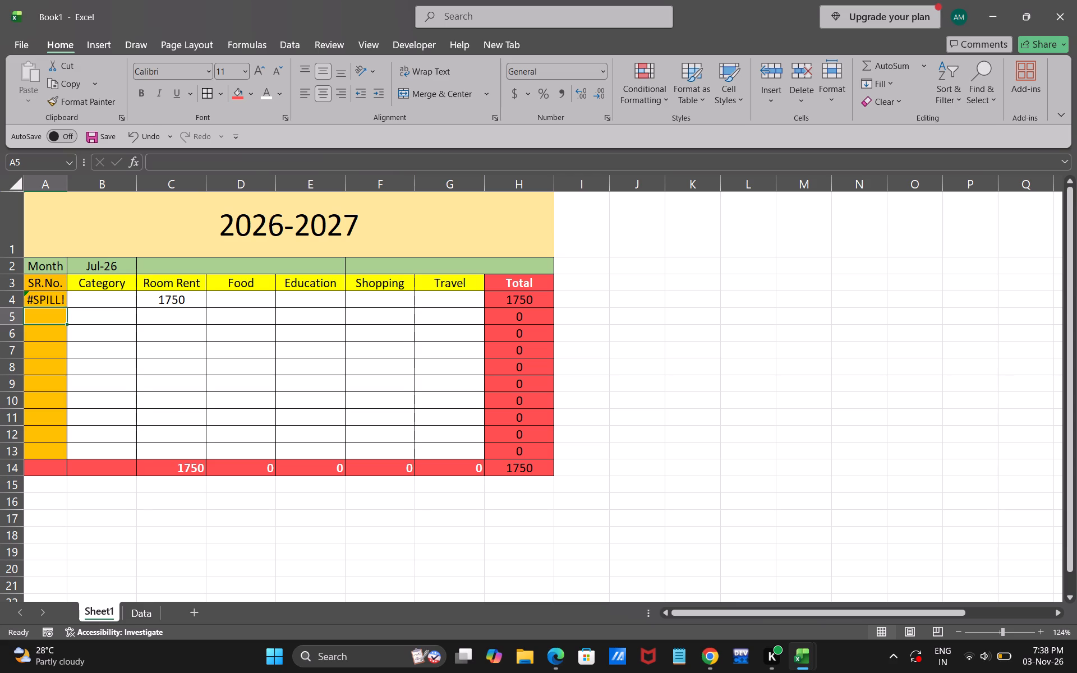
left_click(60, 299)
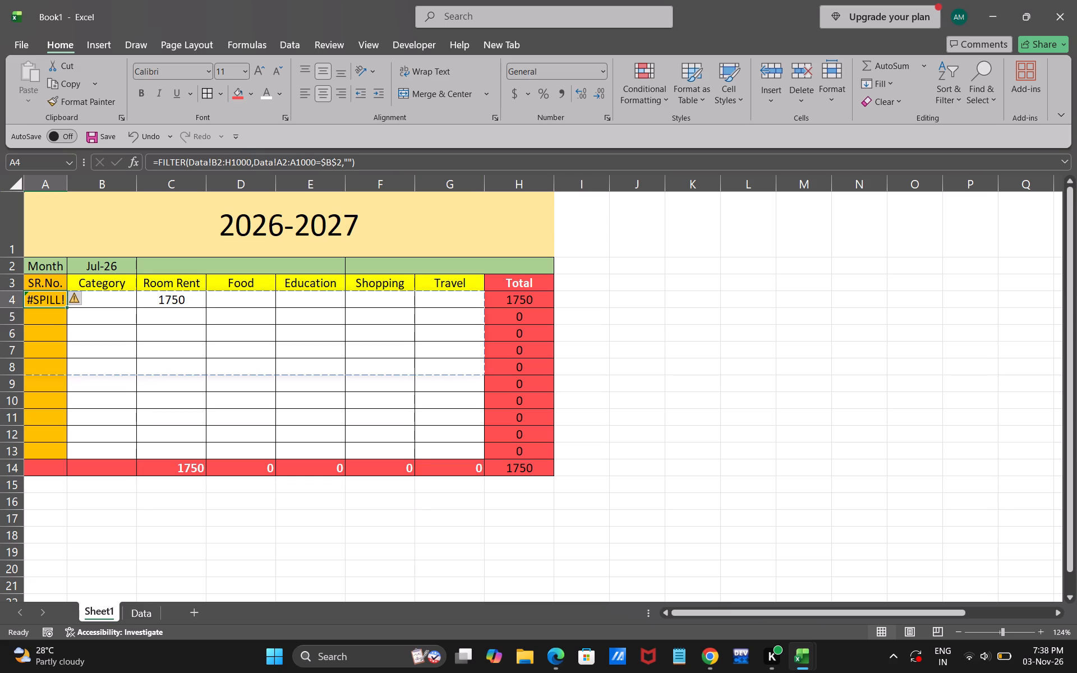
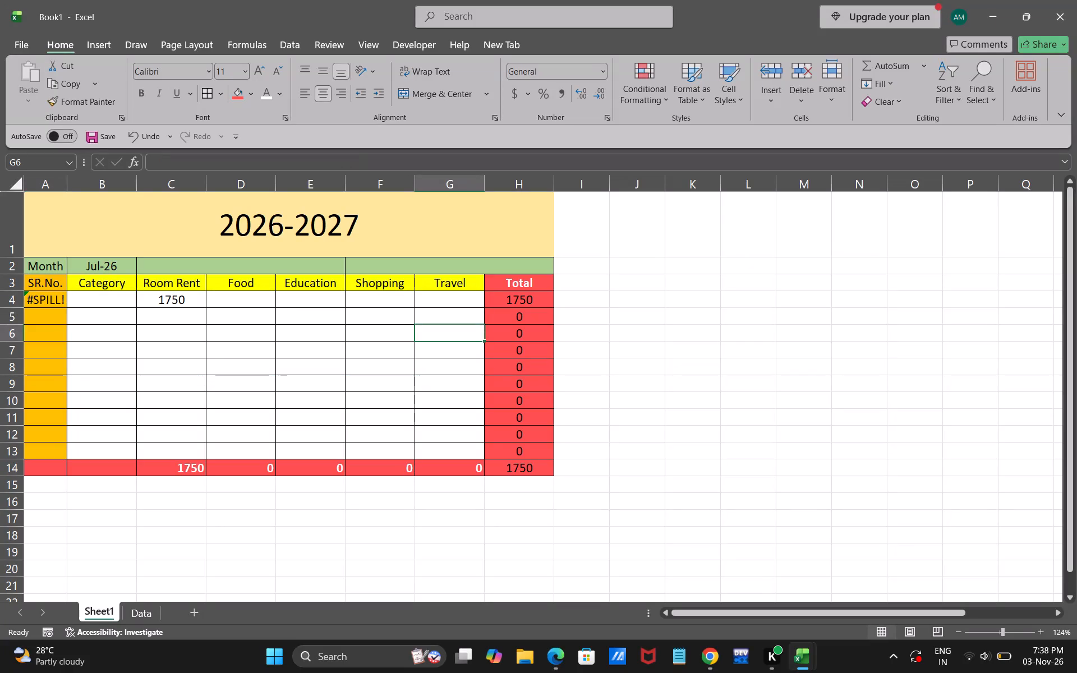
Clear the Room Rent amount in C4 that blocks the FILTER spill range.
left_click(181, 301)
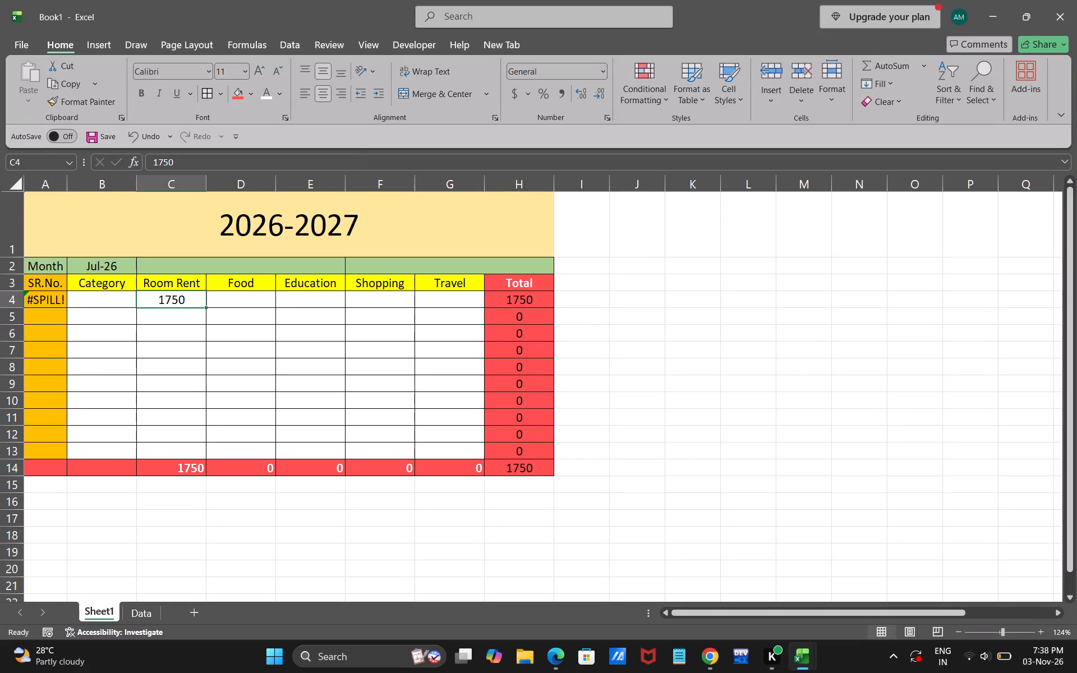
key("BackSpace")
left_click(559, 497)
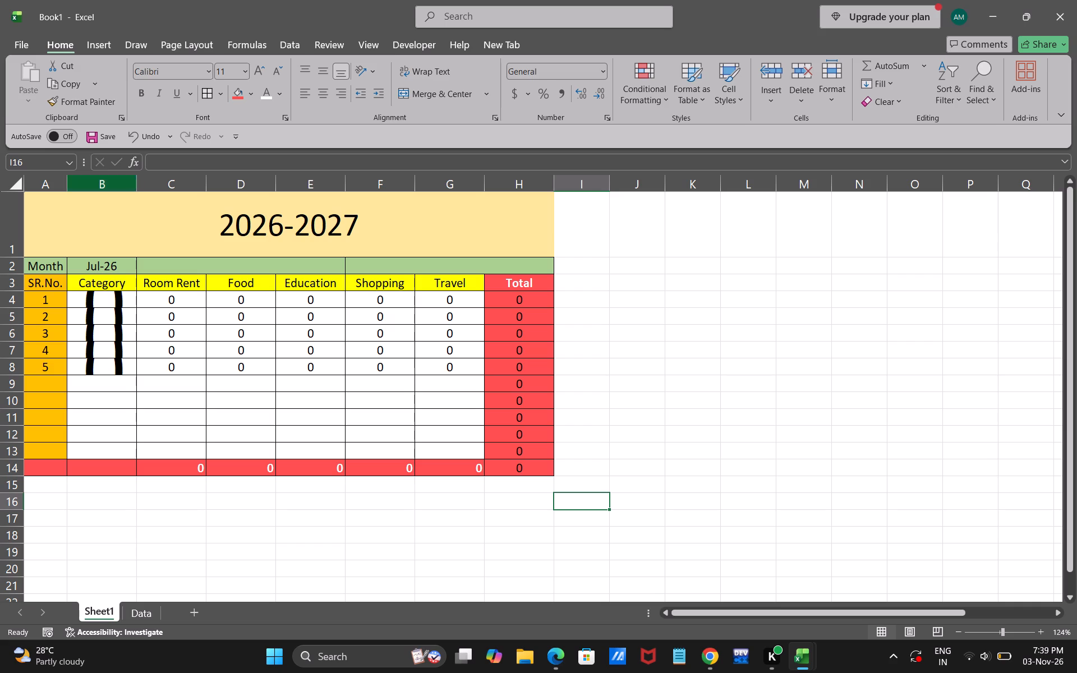
On the Data sheet, copy the Jul-26 month entry from A6 into each cell of A7:A11.
left_click(144, 608)
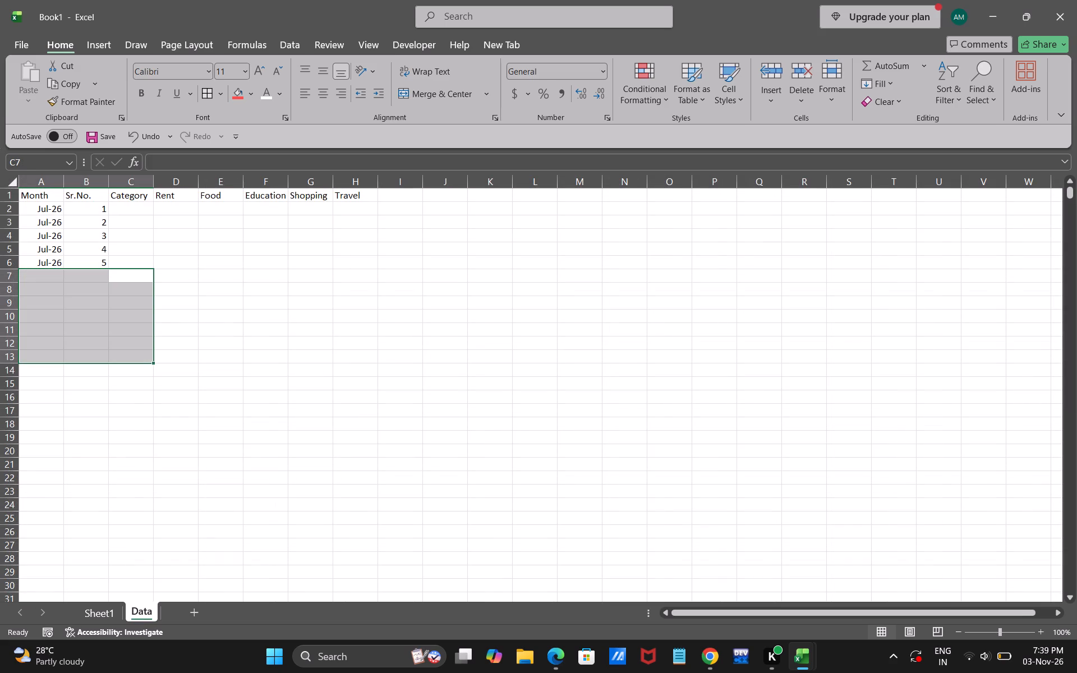
left_click_drag(48, 205, 51, 261)
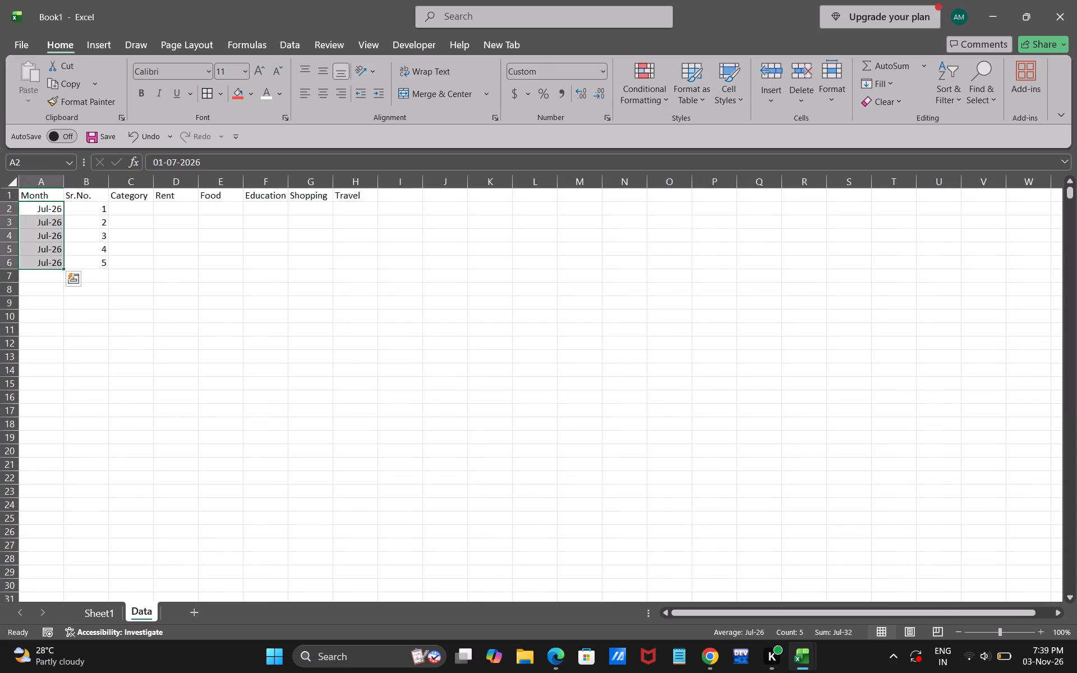
left_click(51, 261, "ctrl")
key("ctrl+c")
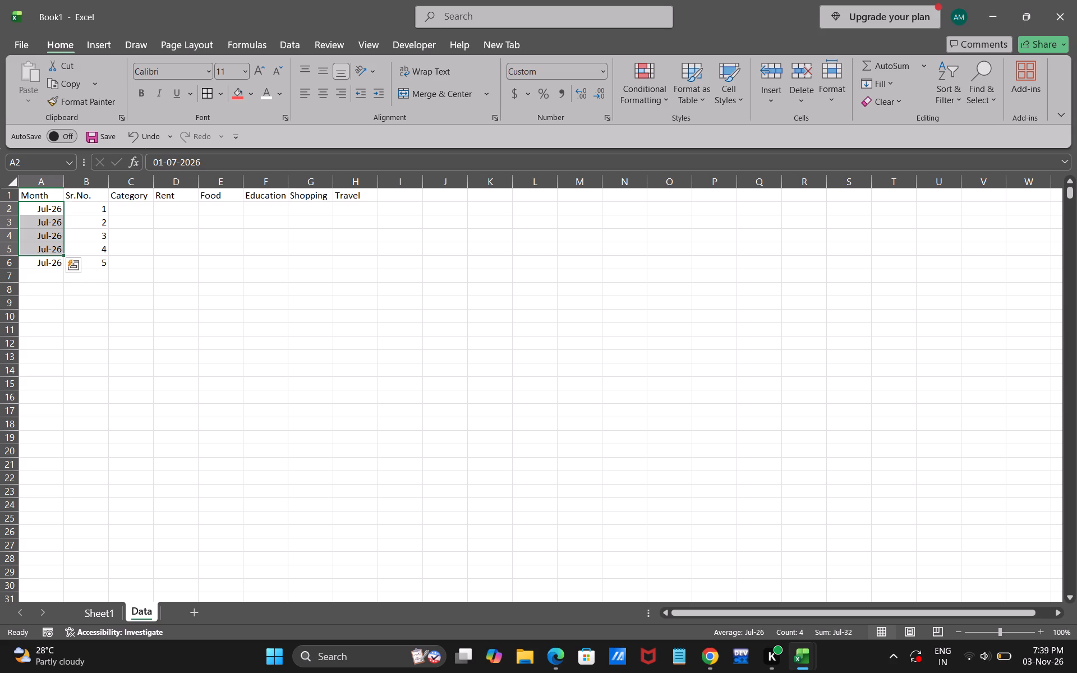
left_click(48, 273)
key("ctrl+v")
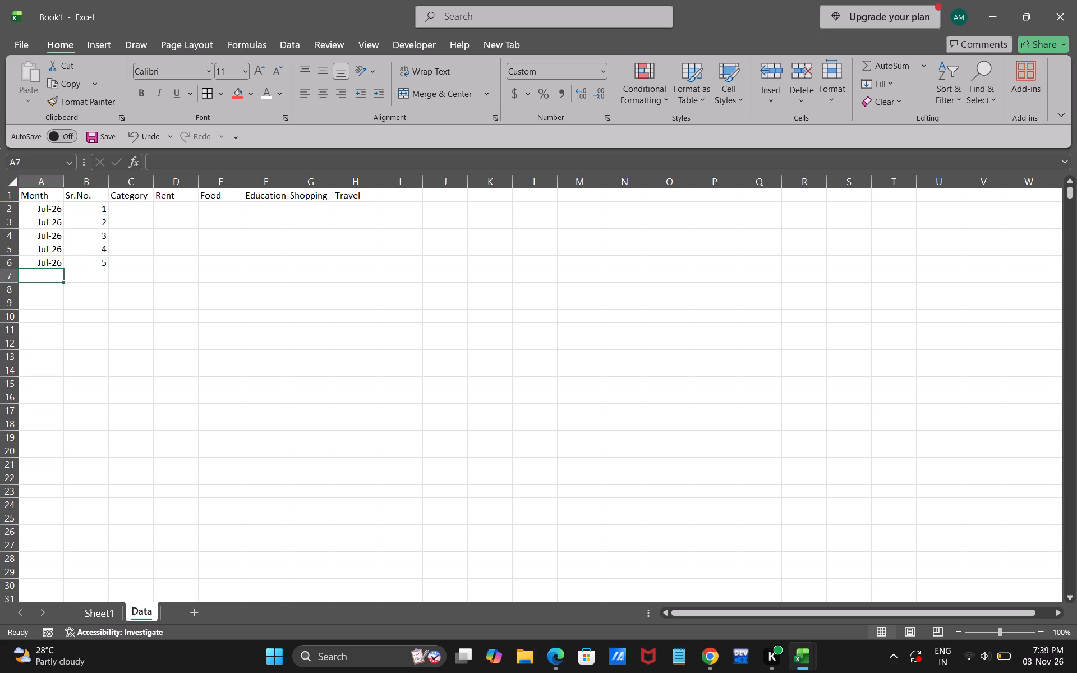
left_click(50, 285)
left_click(52, 265)
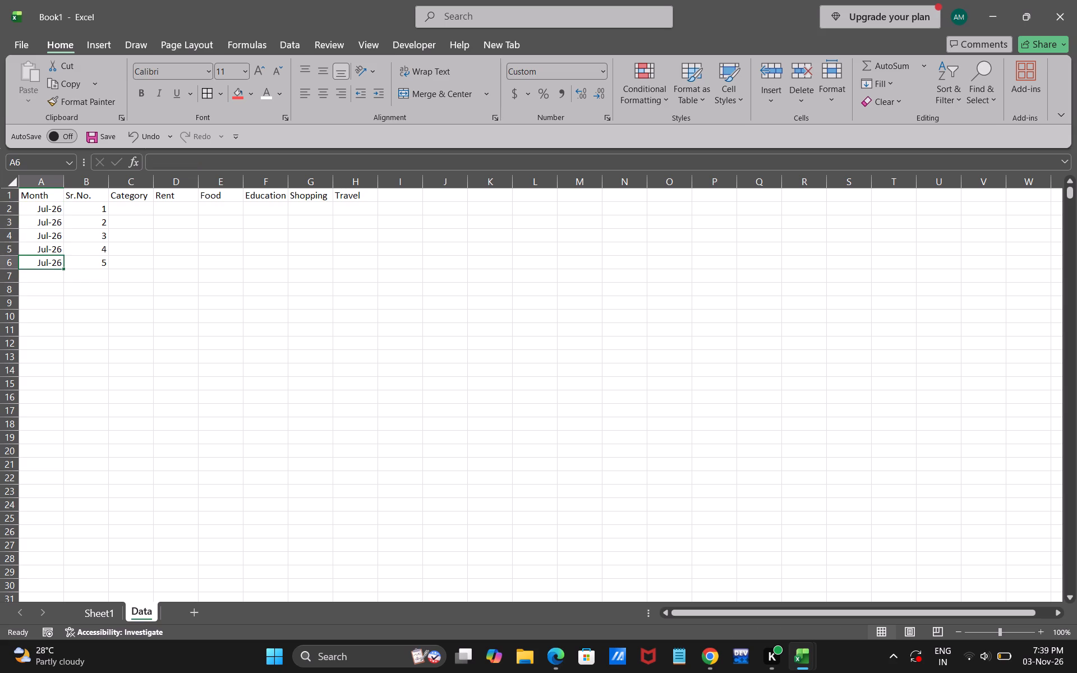
key("ctrl+c")
left_click(53, 276)
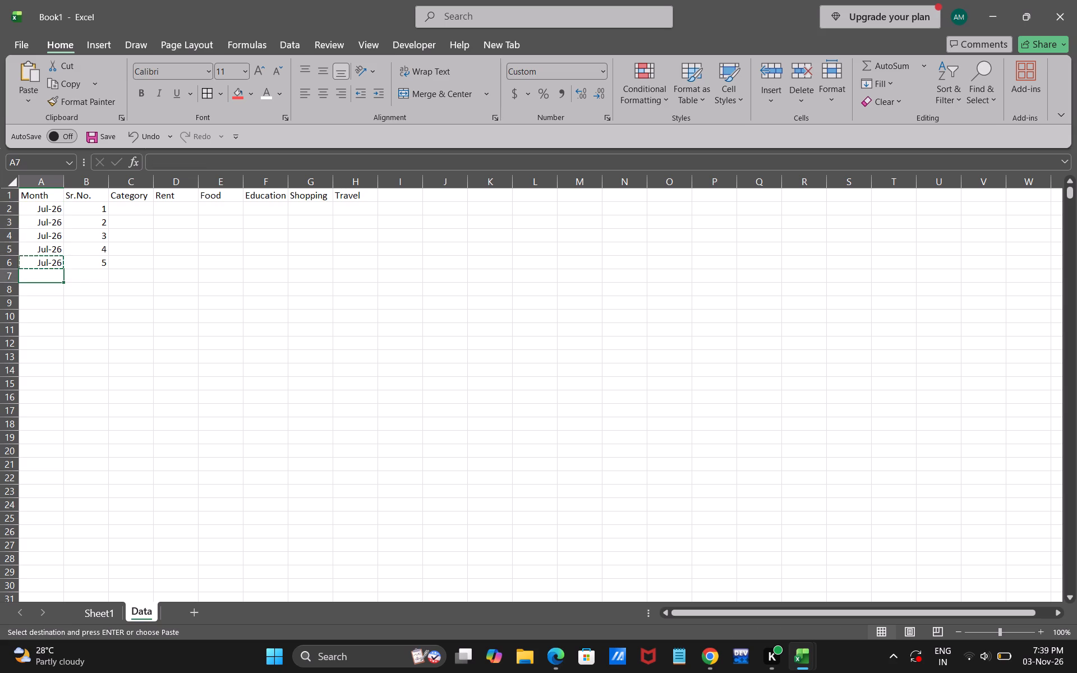
key("ctrl+v")
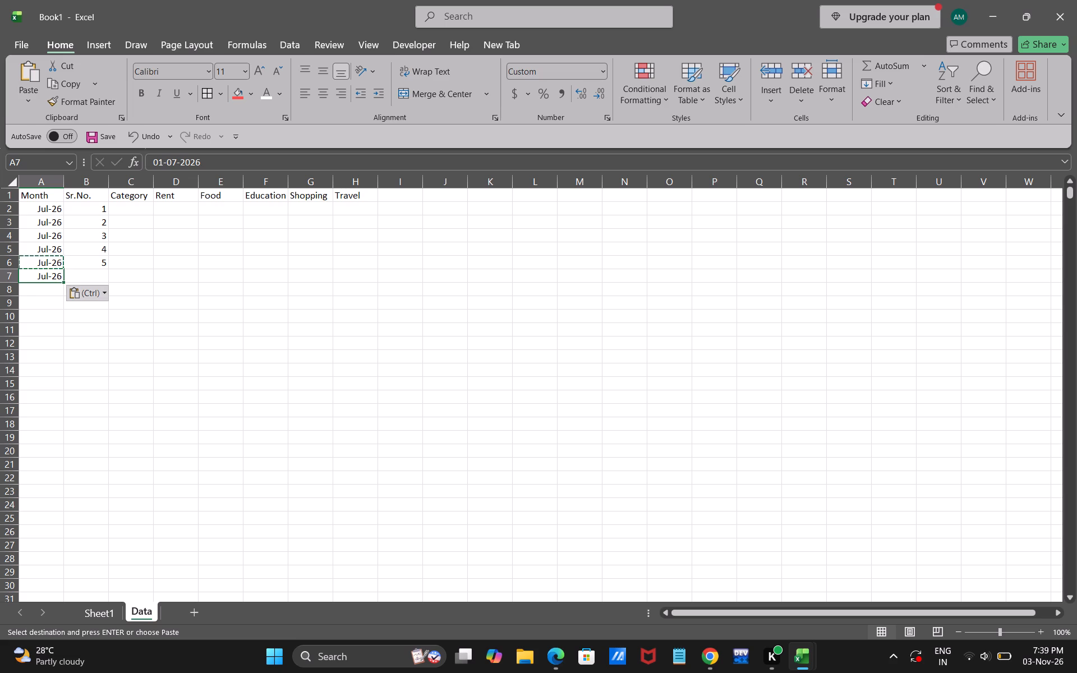
key("Down")
key("ctrl+v")
key("Down")
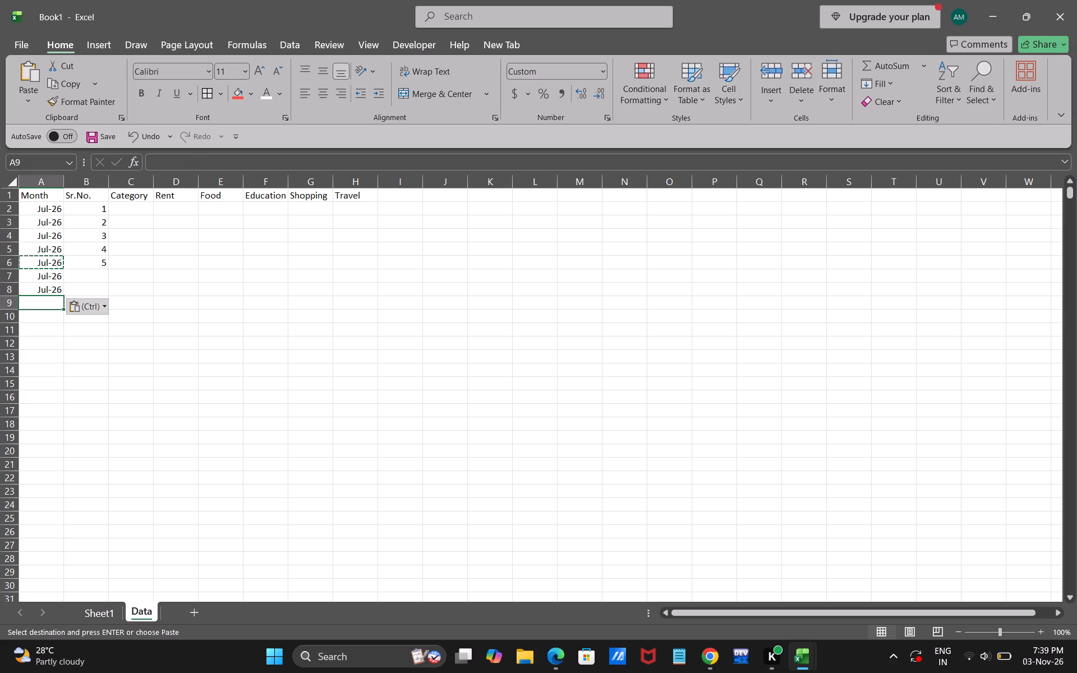
key("ctrl+v")
key("Down")
key("ctrl+v")
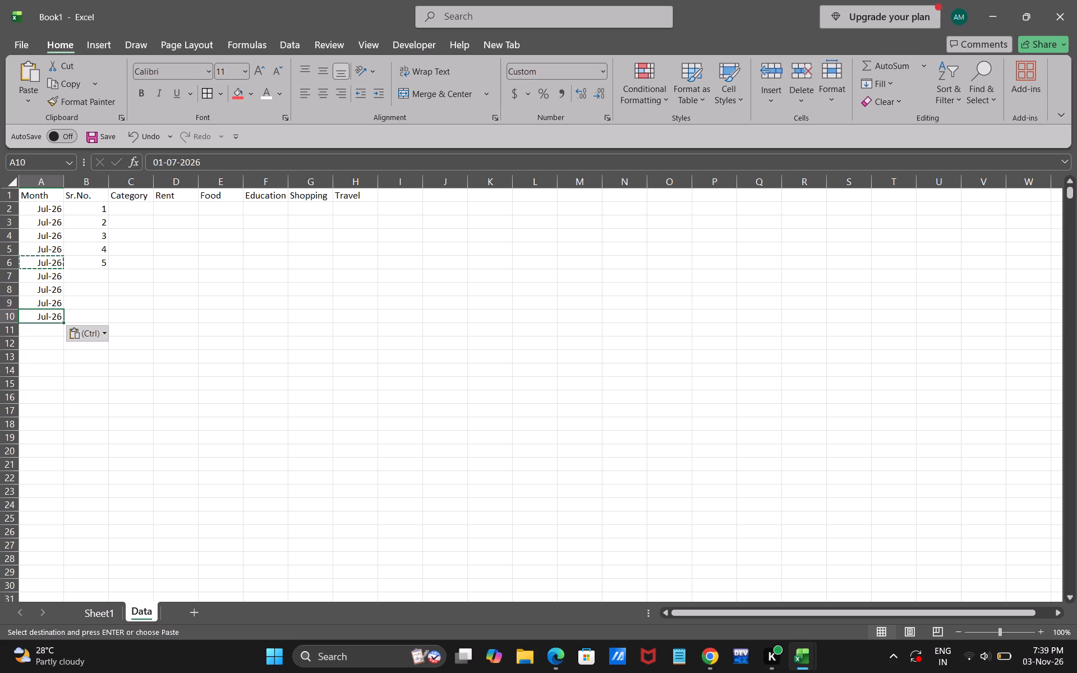
key("Down")
key("ctrl+v")
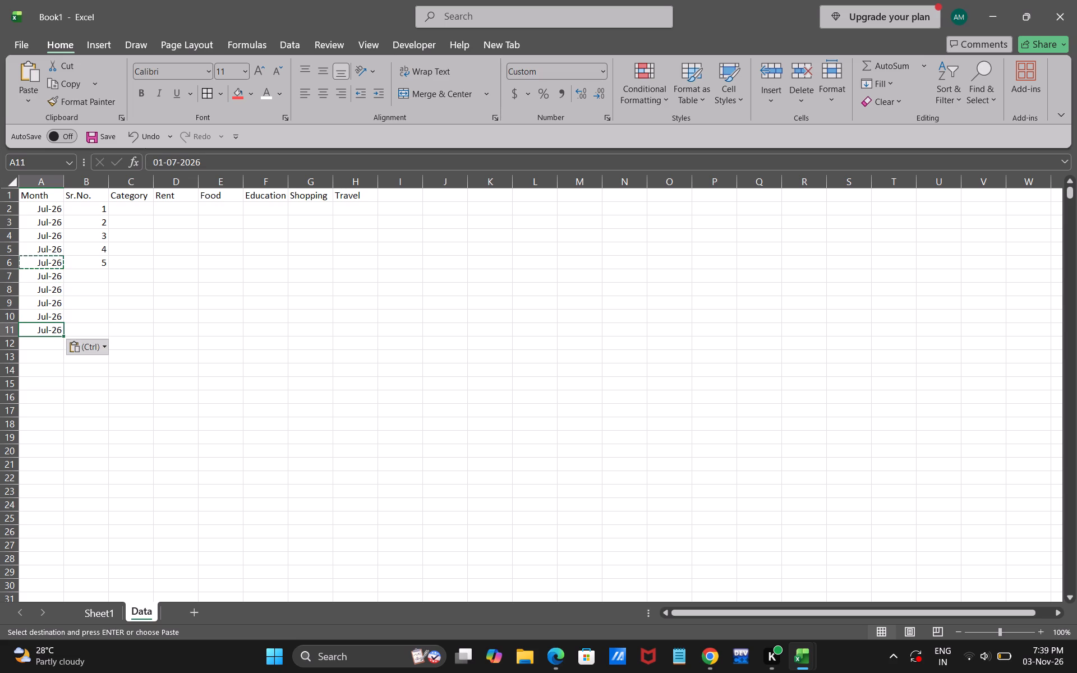
Extend the Sr.No. series from B5:B6 down to B11, numbering the new Jul-26 rows 6 to 10.
left_click(96, 261)
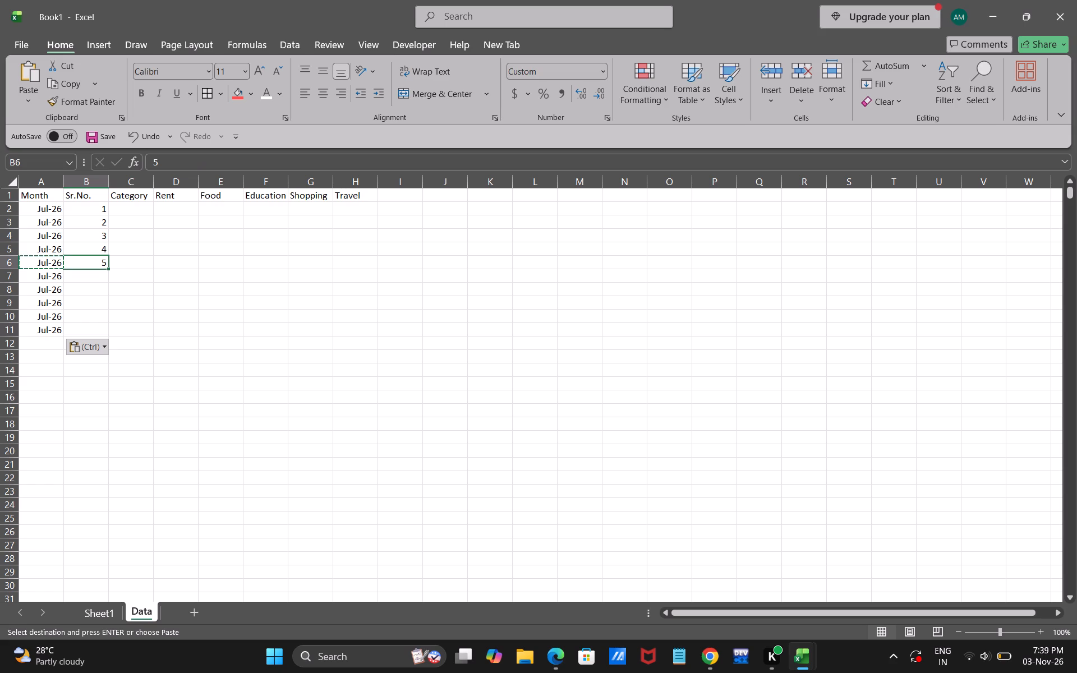
left_click_drag(96, 247, 96, 262)
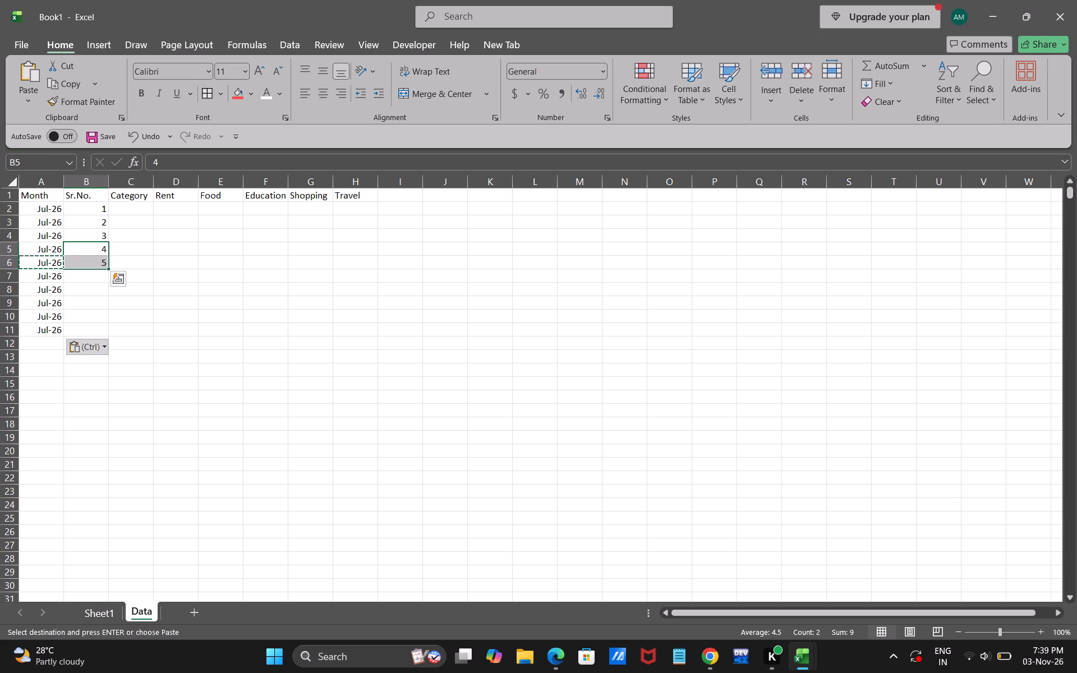
left_click(107, 268)
left_click_drag(108, 268, 108, 315)
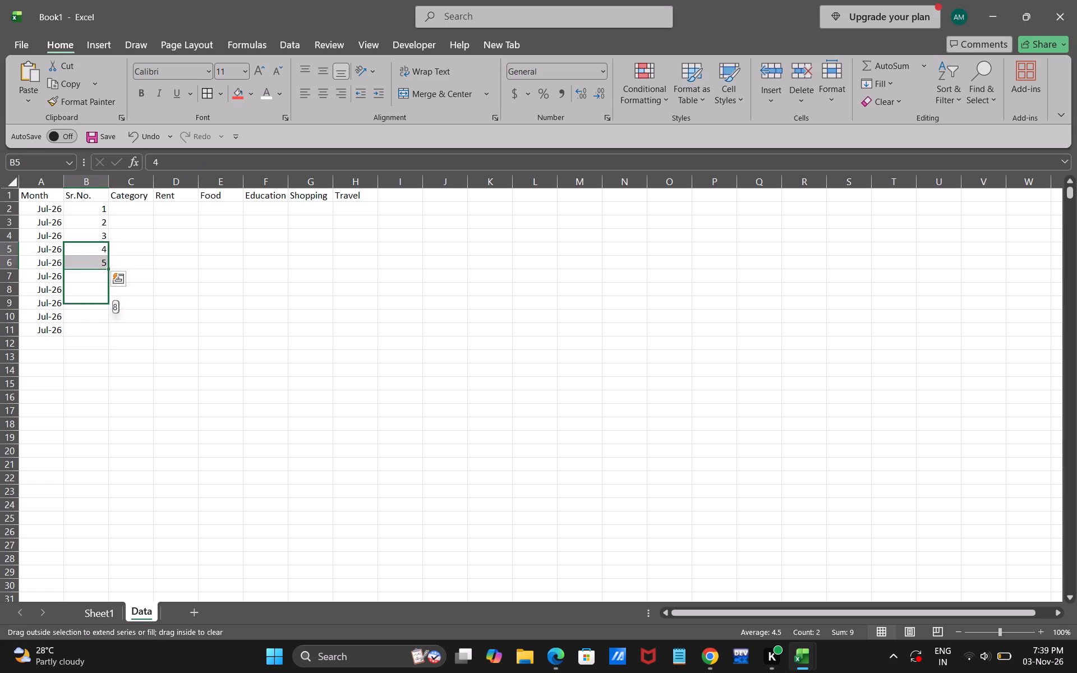
left_click_drag(108, 315, 108, 330)
left_click(209, 330)
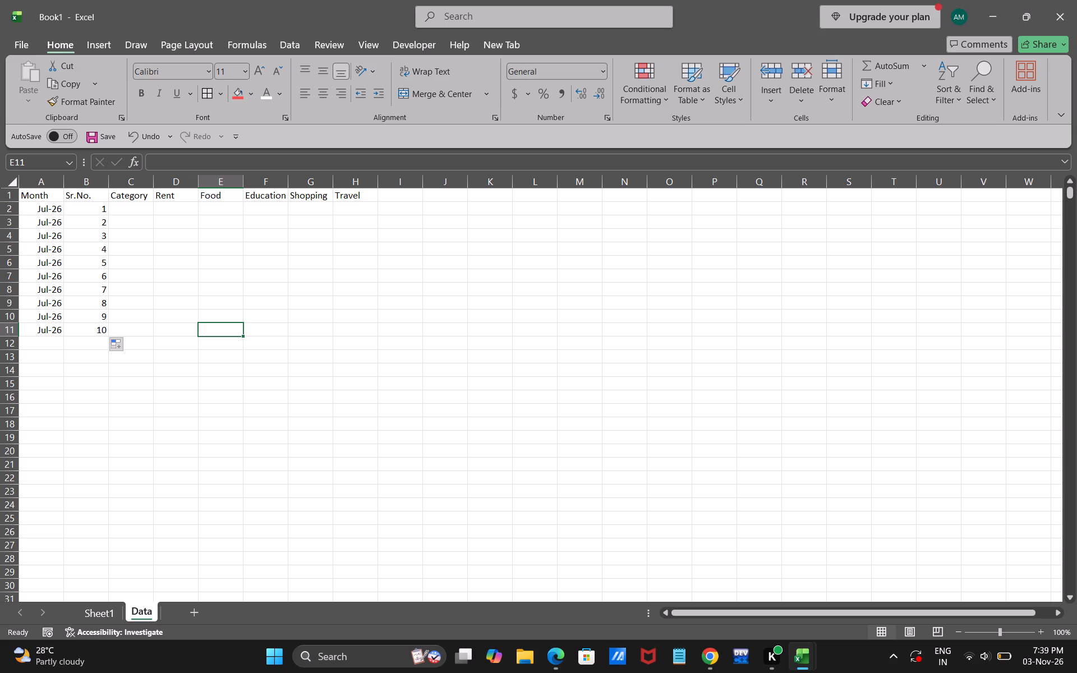
Return to Sheet1 and check the FILTER output for the extended Jul-26 rows.
left_click(103, 609)
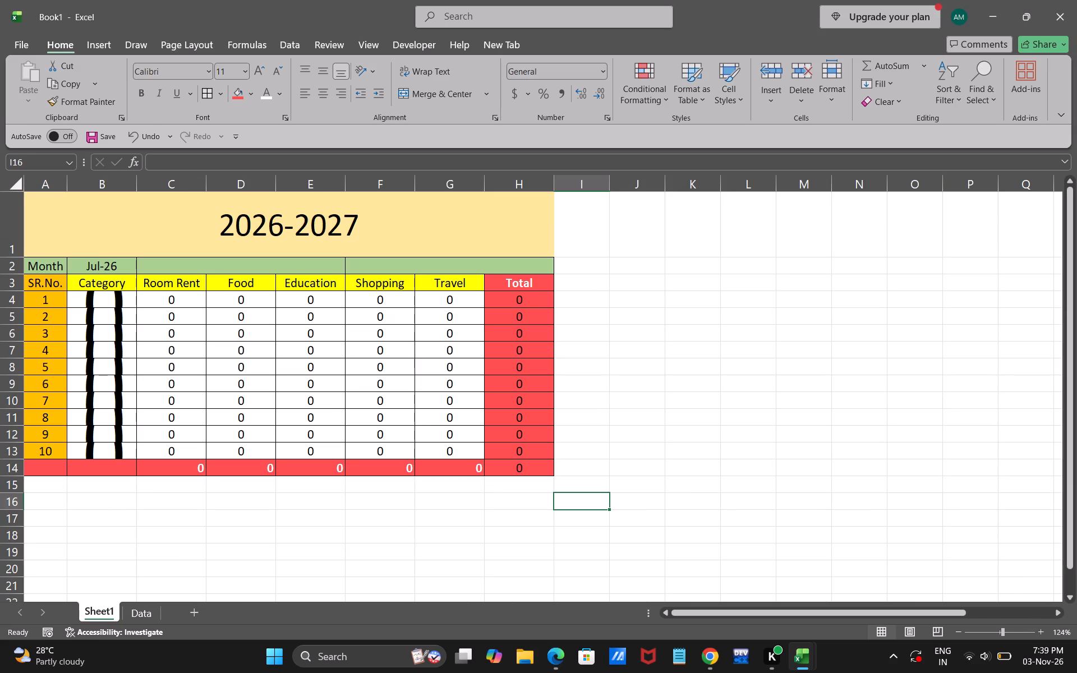
left_click(668, 407)
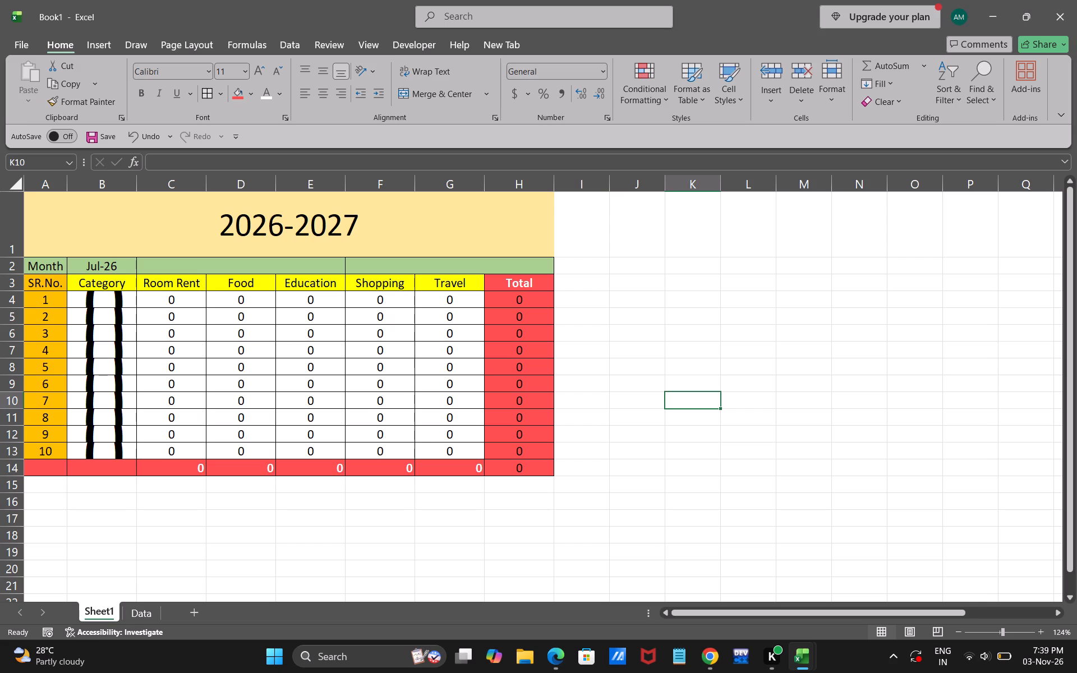
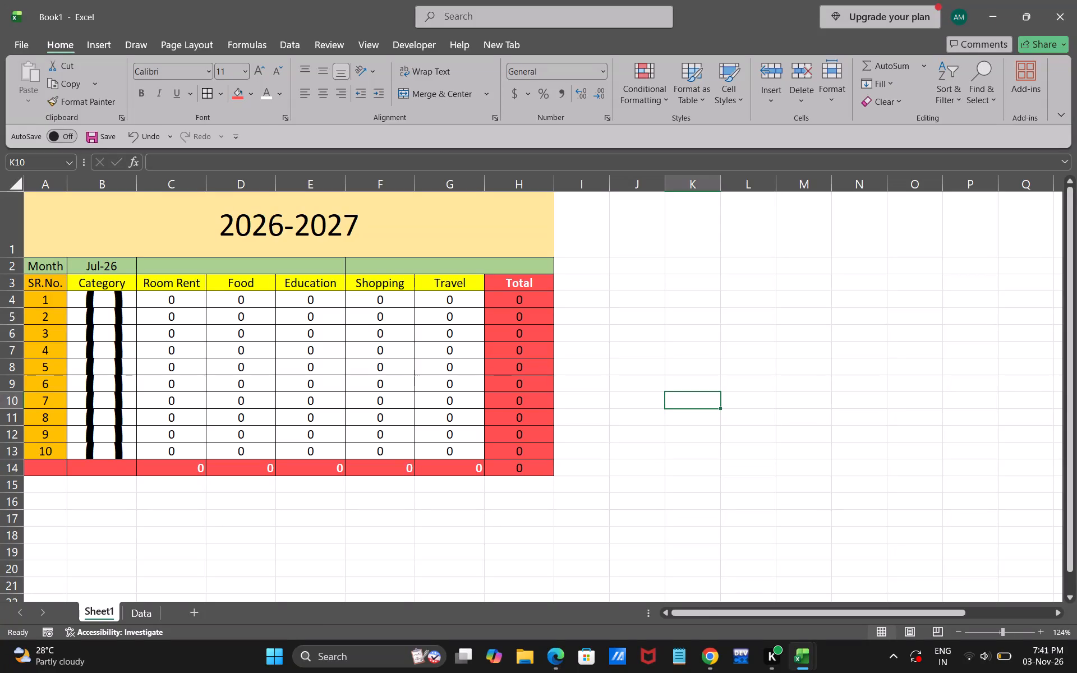
On the Data sheet, fit the width of column C to its Category heading.
left_click(151, 611)
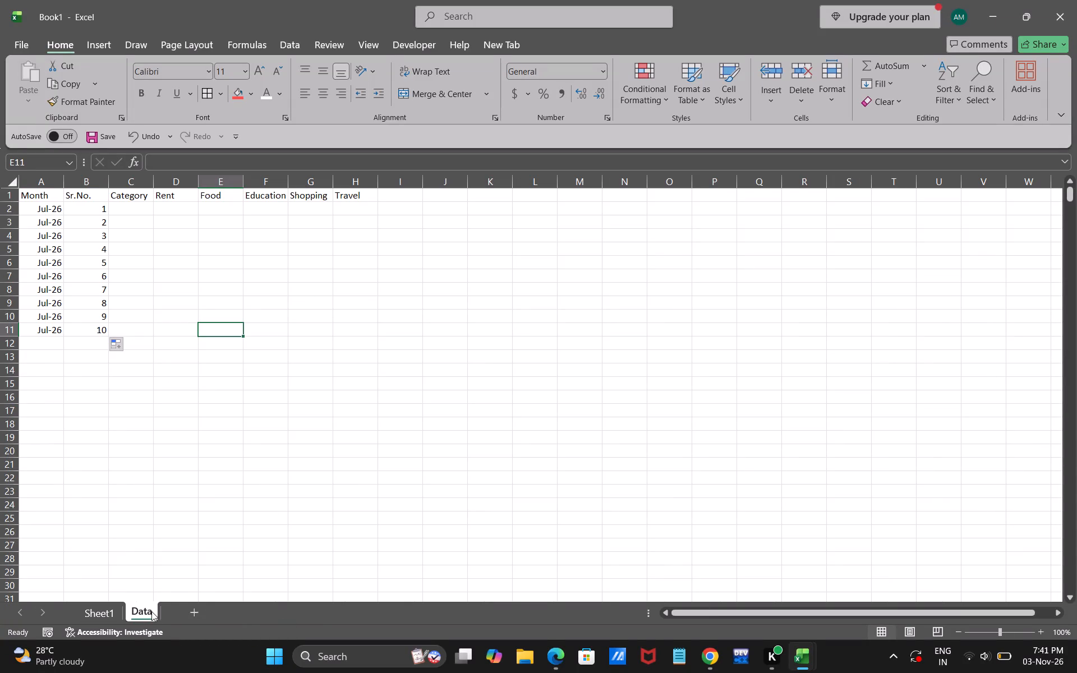
left_click(131, 209)
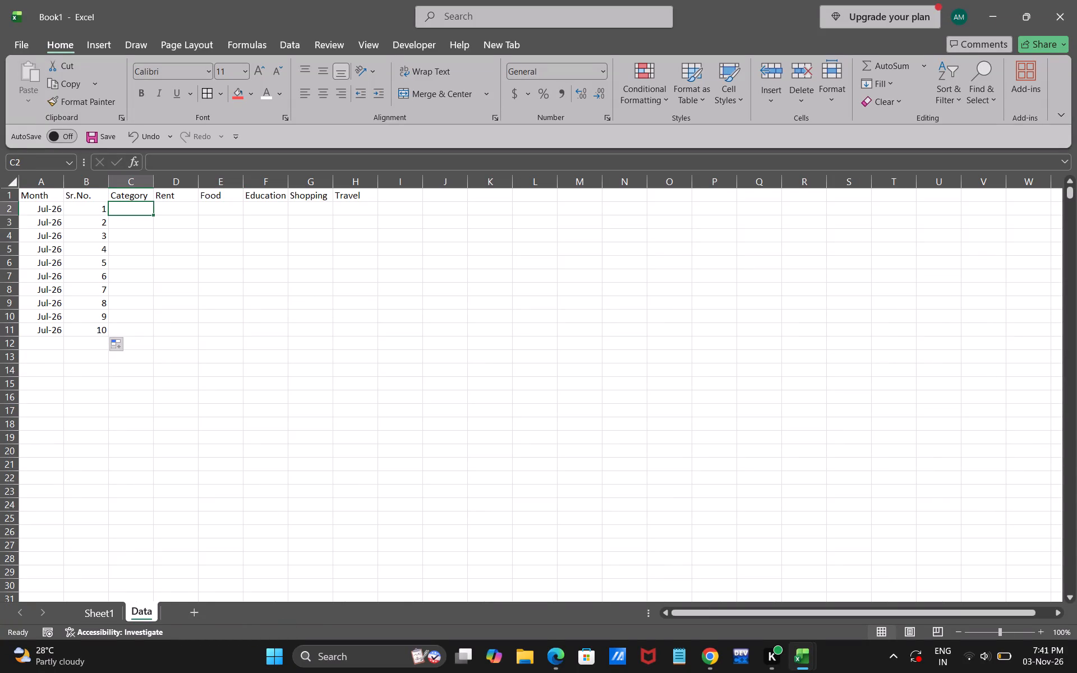
left_click(174, 205)
left_click_drag(154, 182, 125, 195)
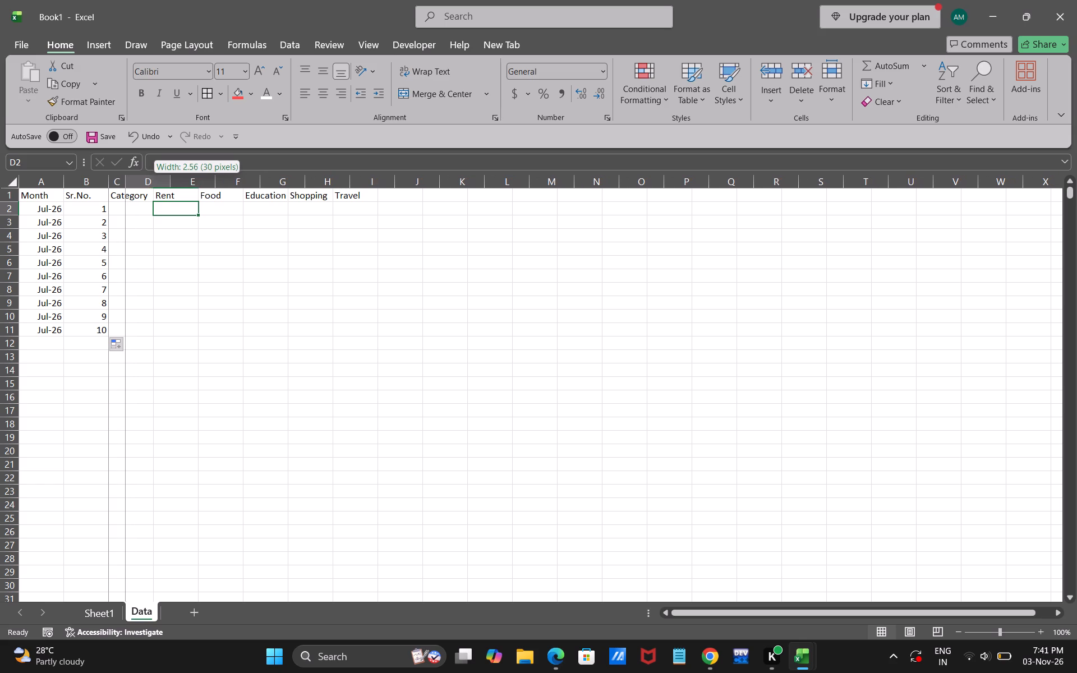
left_click_drag(125, 195, 130, 192)
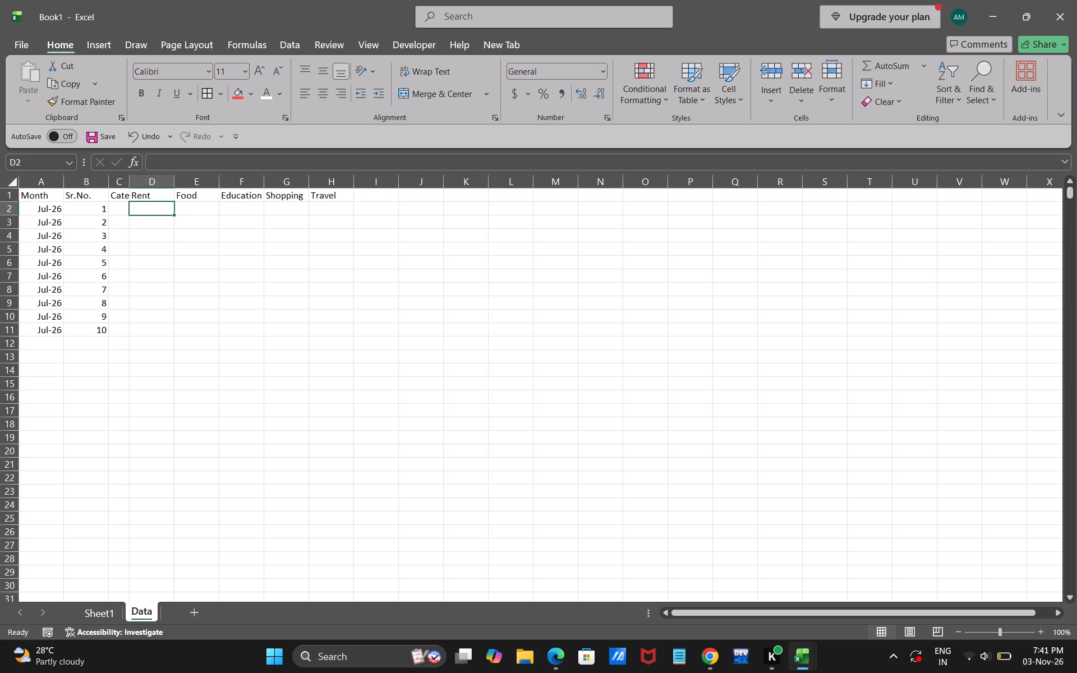
left_click(119, 196)
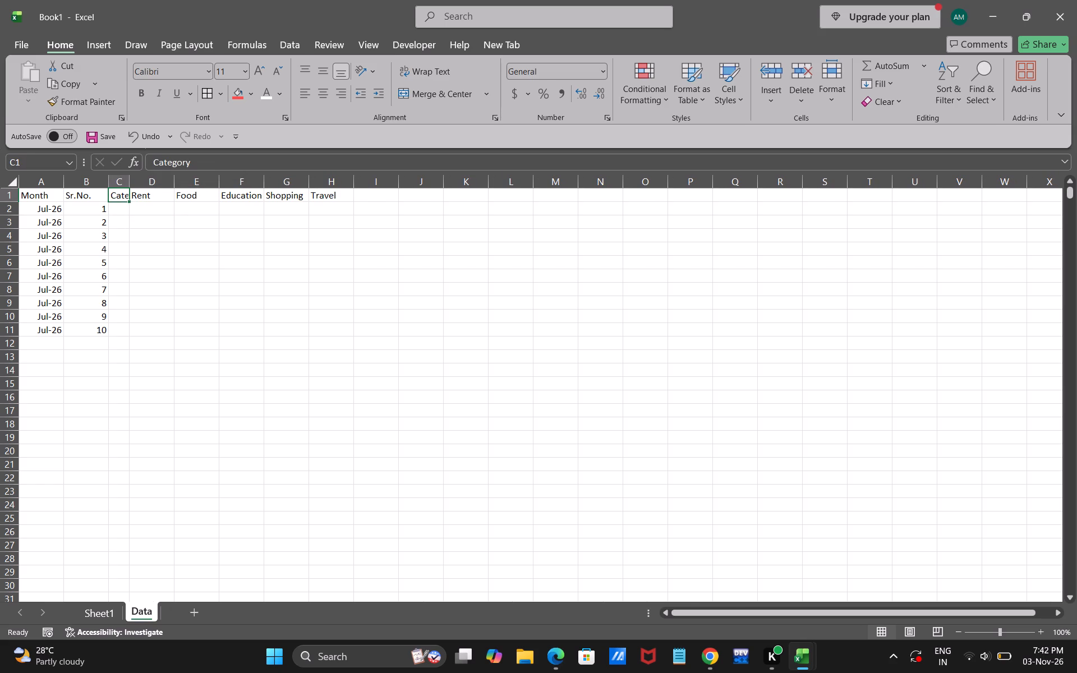
double_click(131, 183)
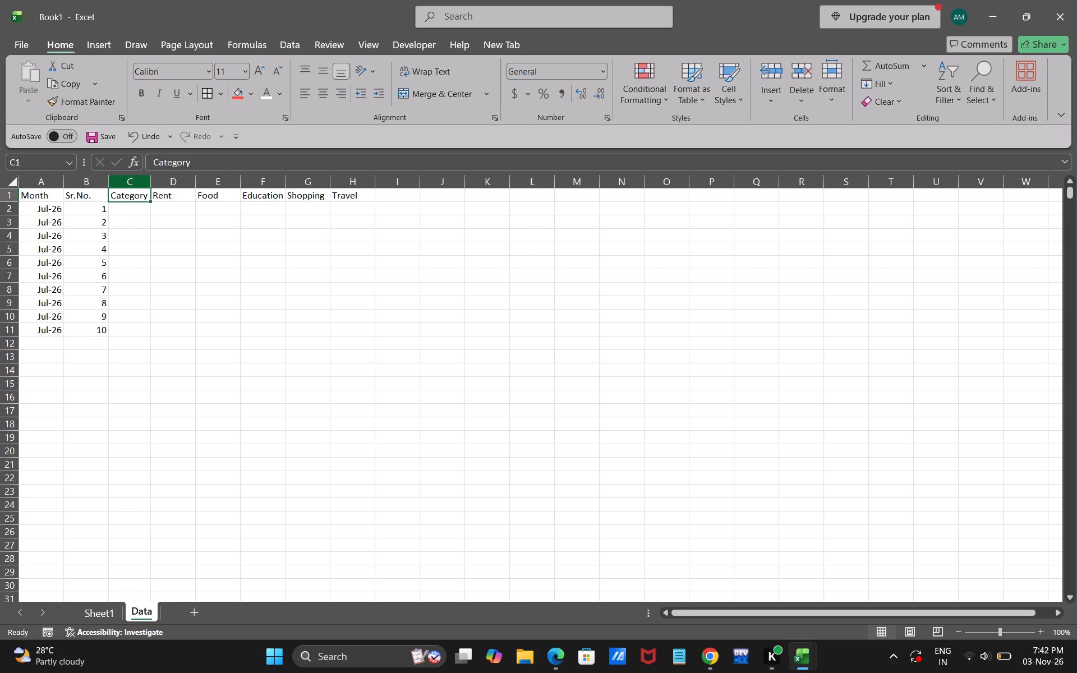
Fill the first Jul-26 row with Rent 1750 in D2, Food 1067.5 in E2 and Education 40000 in F2.
left_click(172, 208)
type("1750")
key("Right")
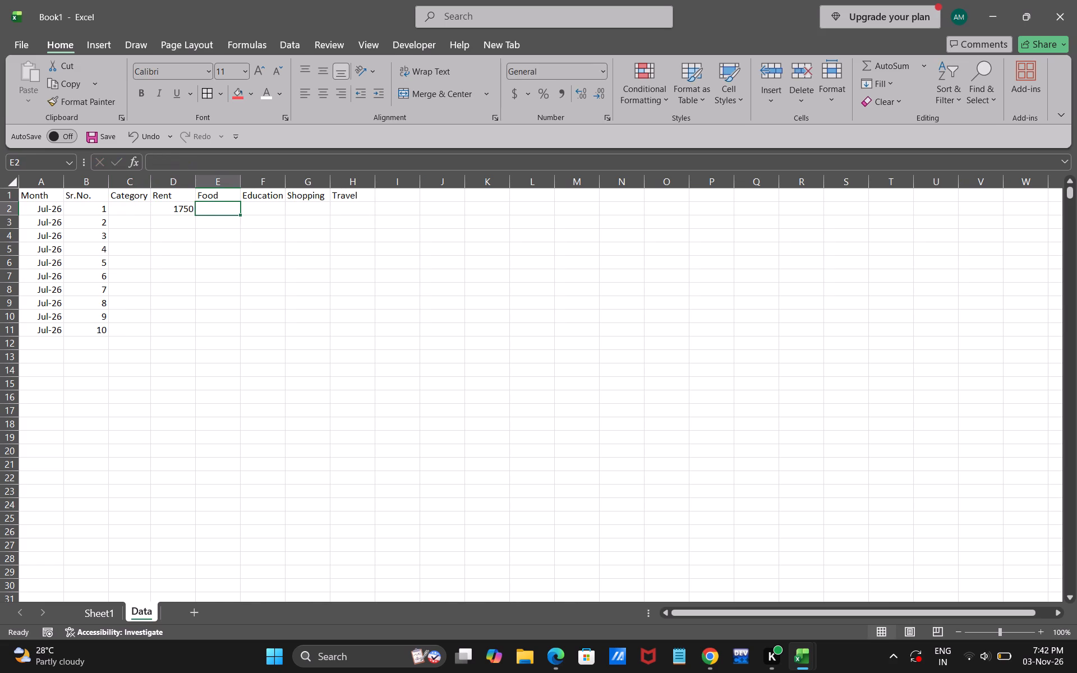
type("103")
key("BackSpace")
type("67.5")
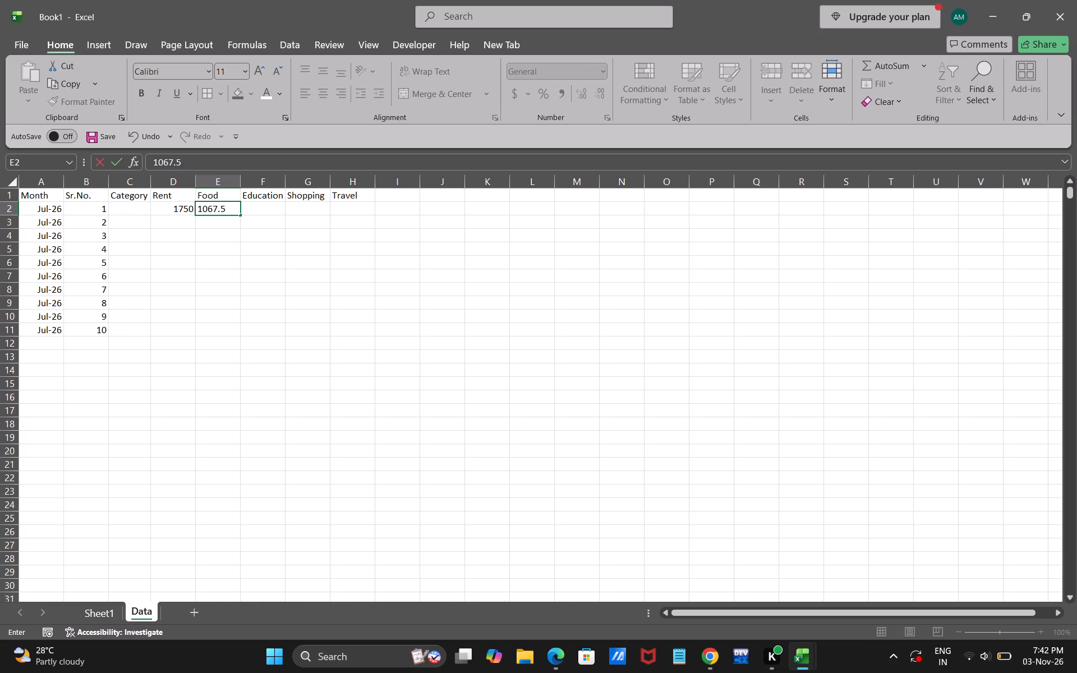
key("Right")
type("40000")
key("Down")
Fill the second Jul-26 row with Education 1000 in F3 and Shopping 500 in G3.
type("1000")
key("Right")
key("shift+Up")
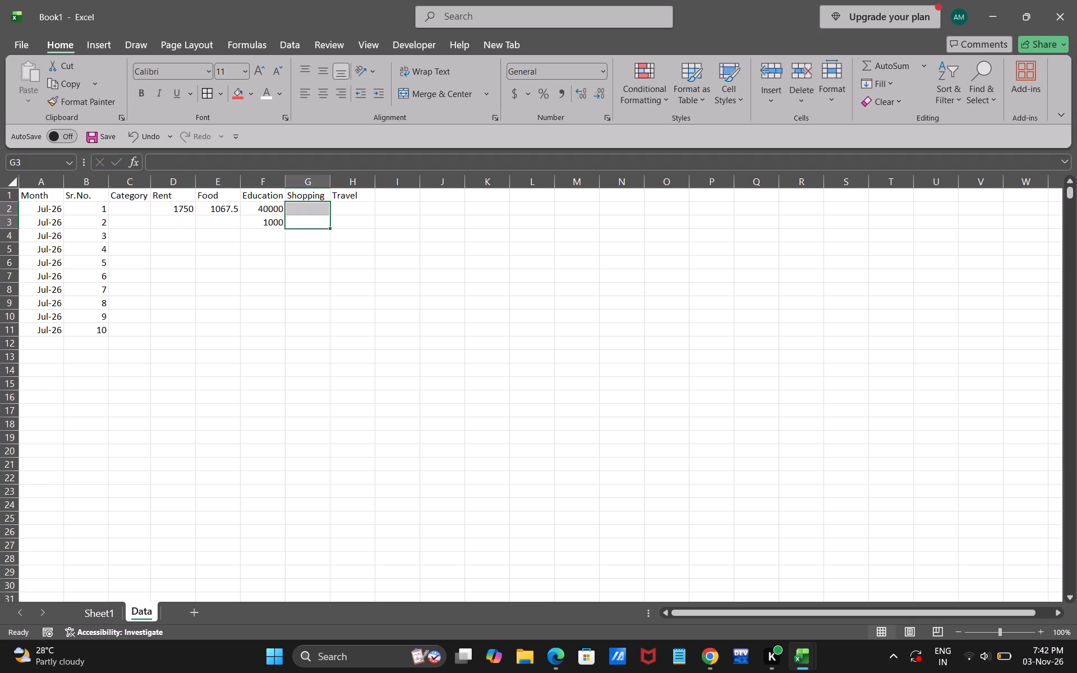
type("500")
left_click(406, 366)
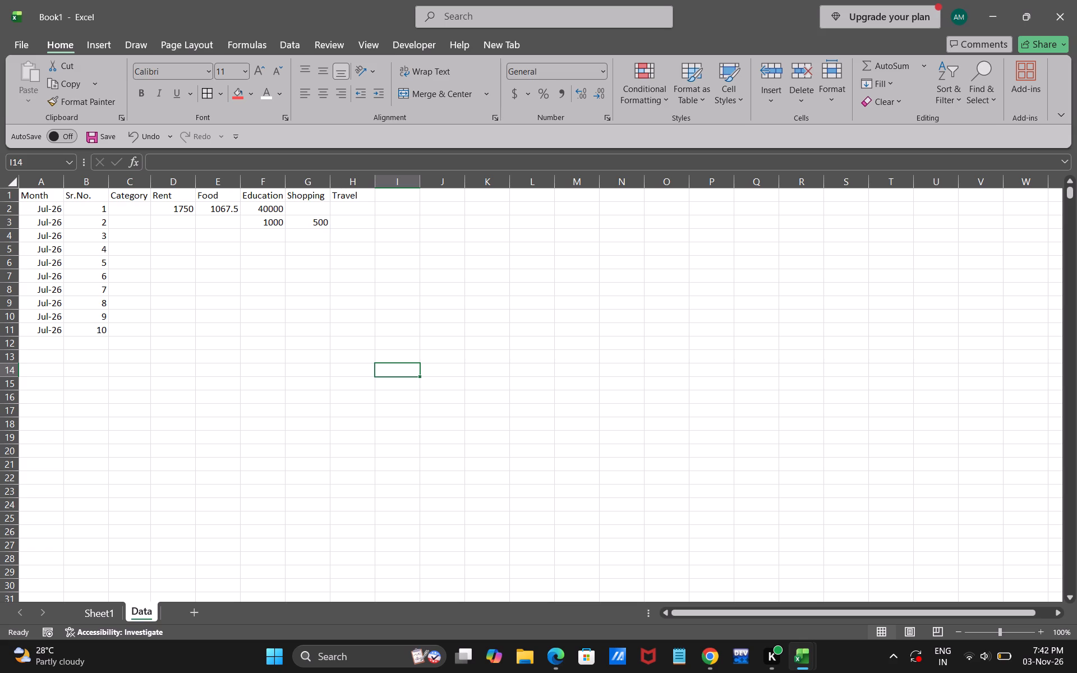
On Sheet1, test the Month dropdown in B2 by switching it to Aug-26 and back to Jul-26.
left_click(105, 616)
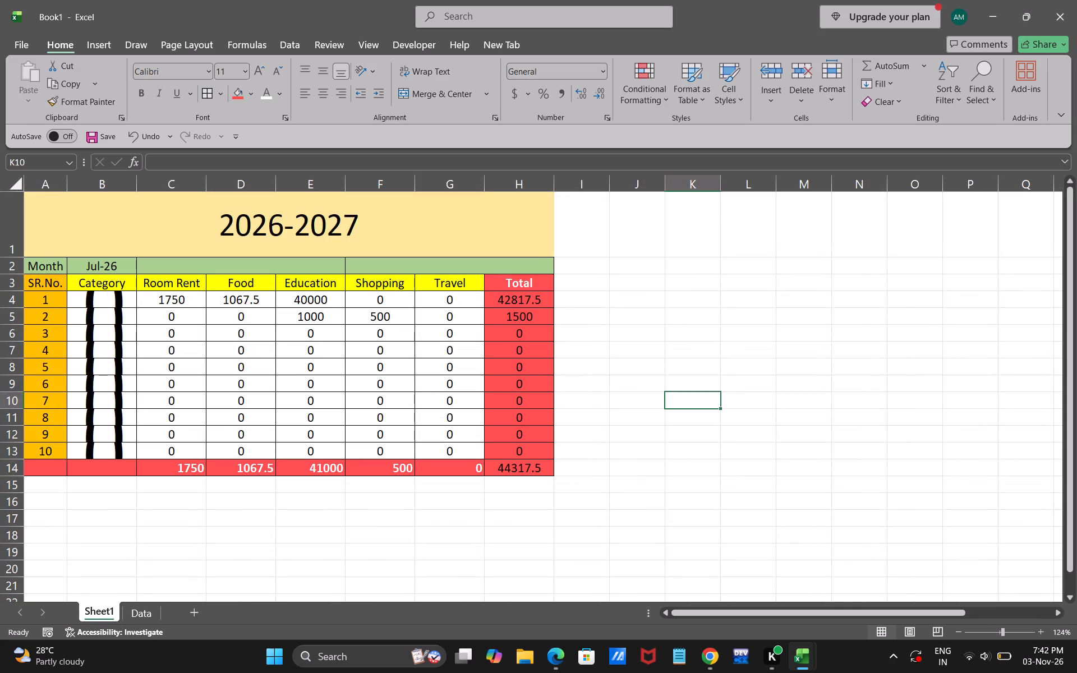
left_click(116, 268)
left_click(151, 267)
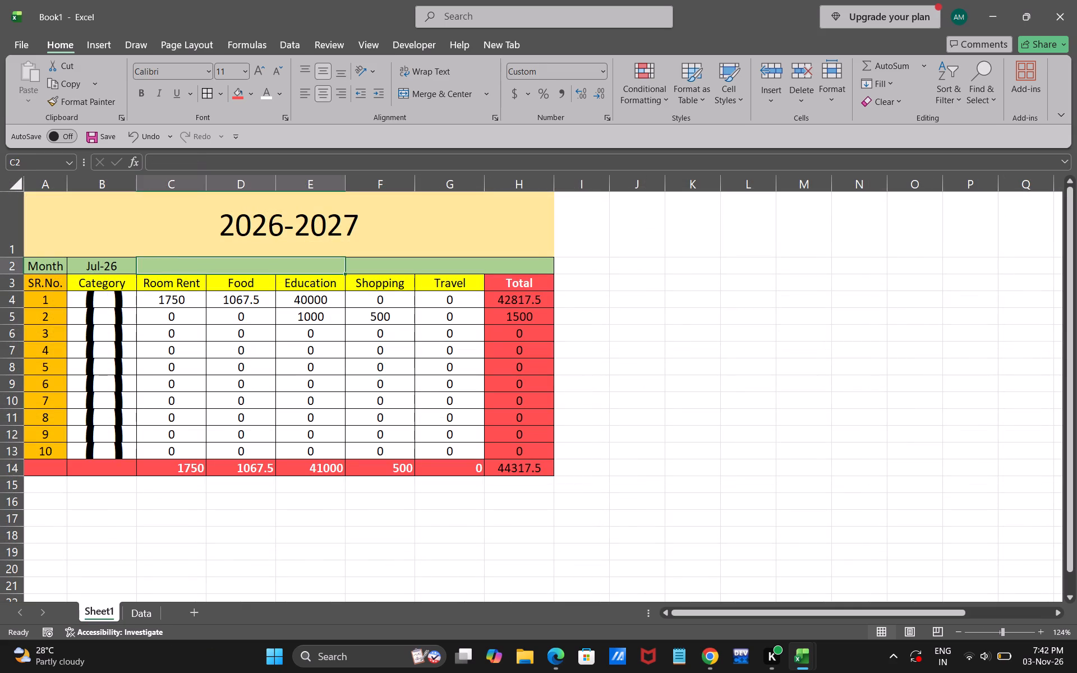
left_click(127, 269)
left_click(142, 271)
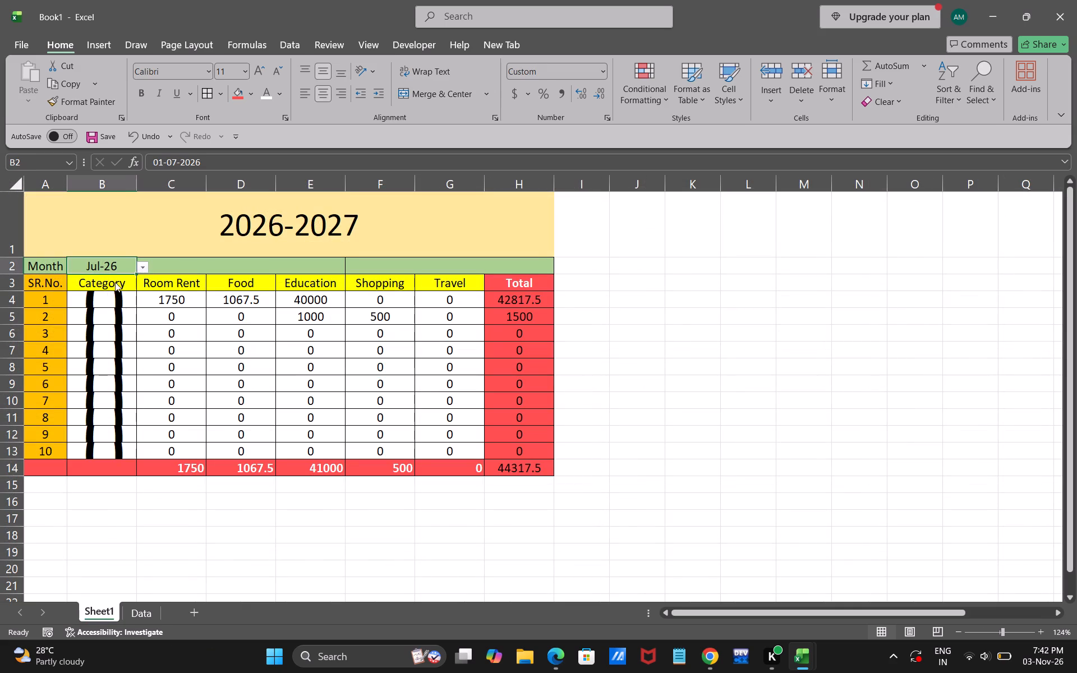
left_click(93, 297)
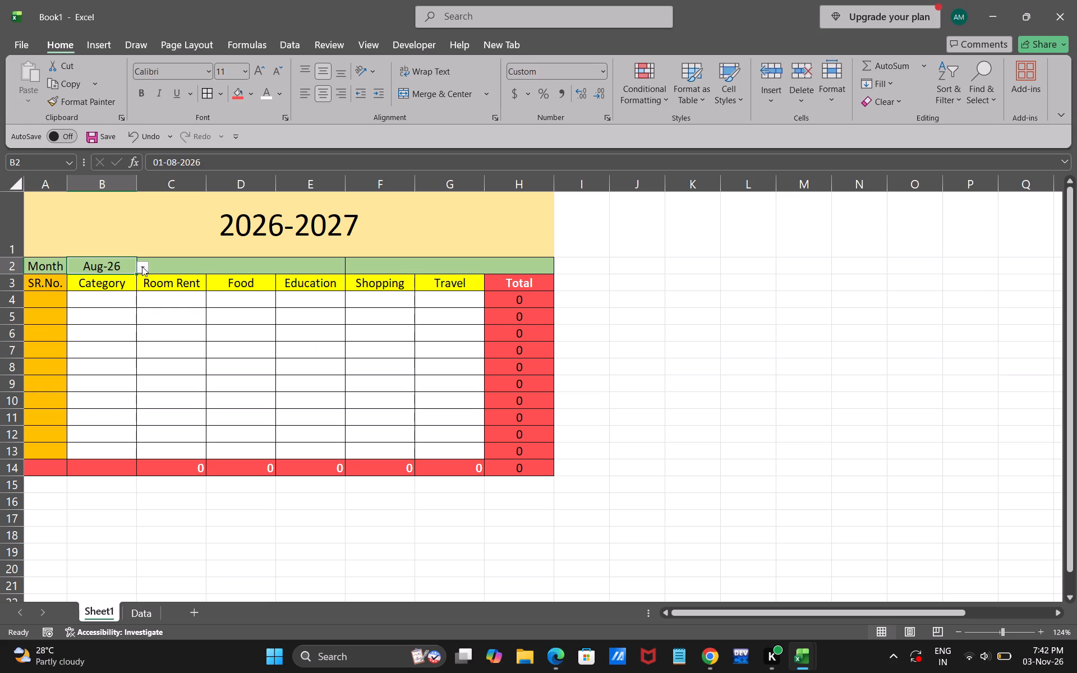
left_click(142, 266)
key("Up")
key("Return")
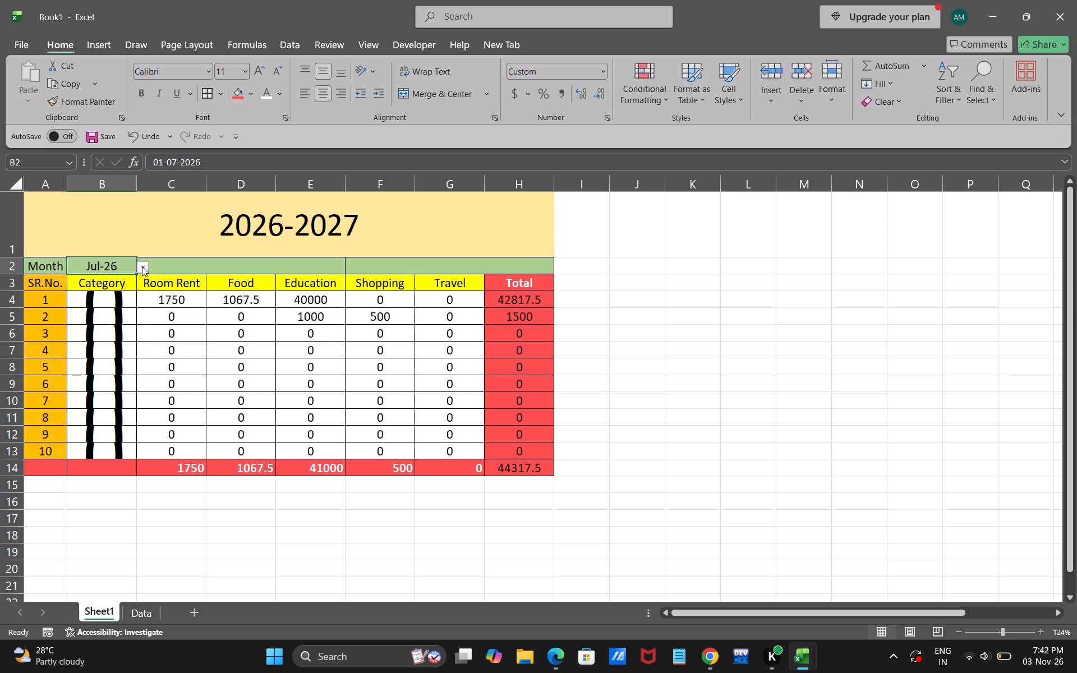
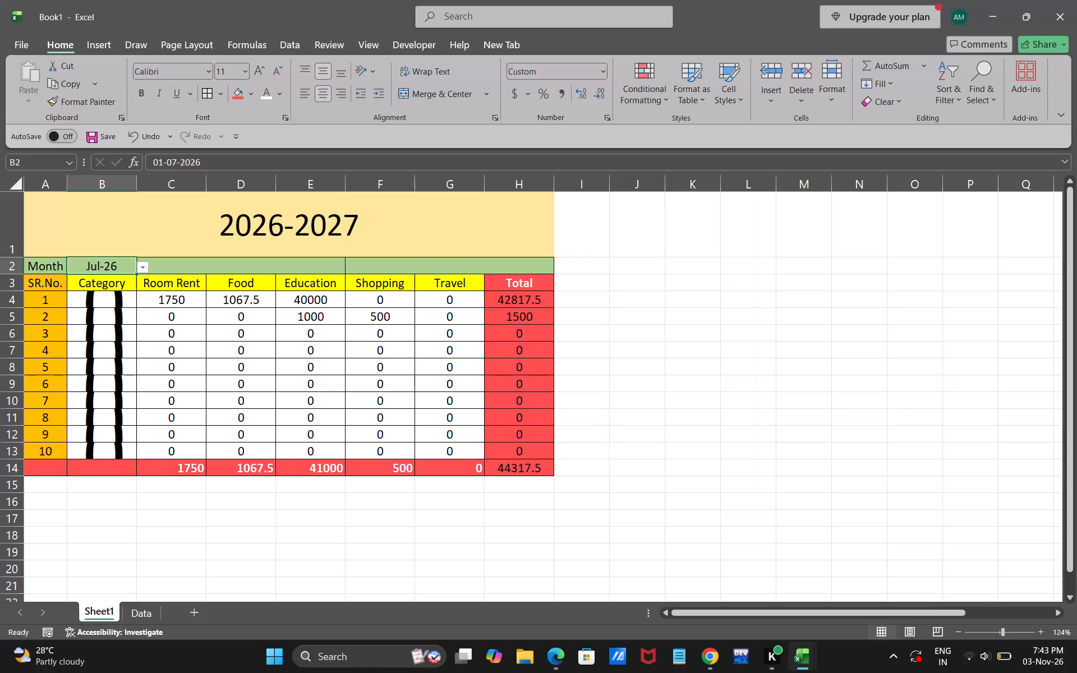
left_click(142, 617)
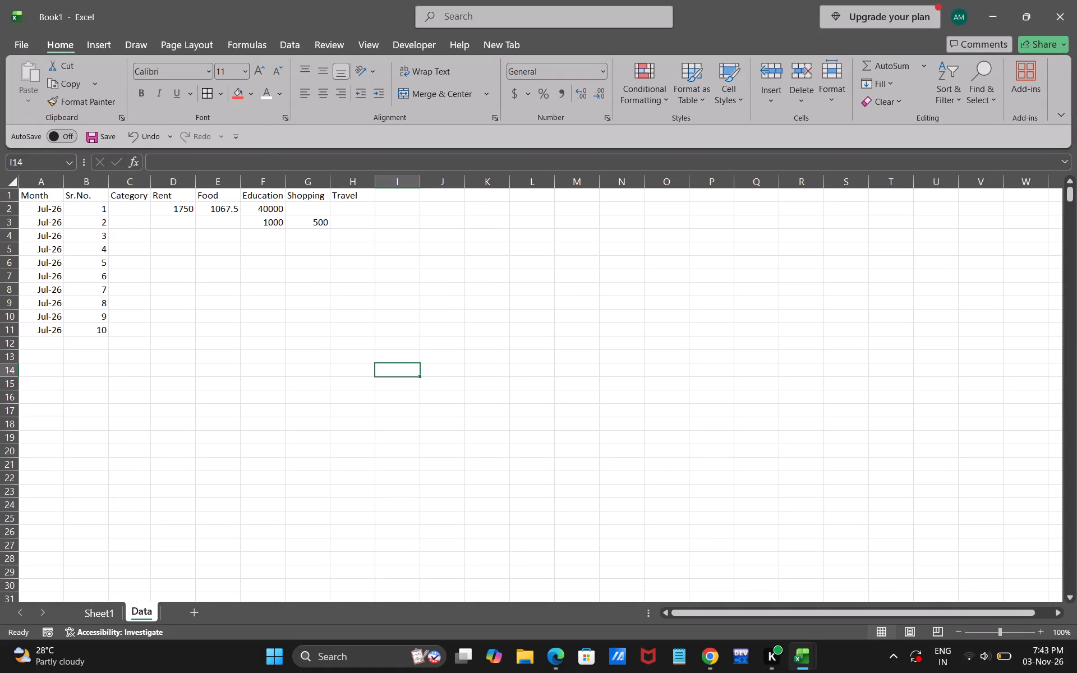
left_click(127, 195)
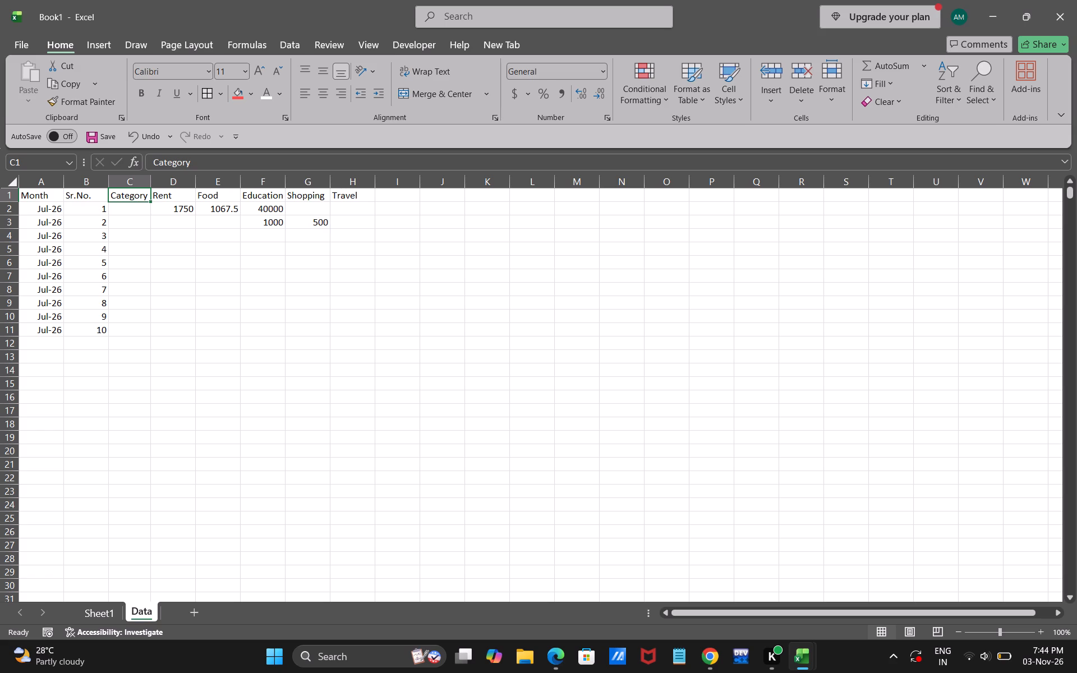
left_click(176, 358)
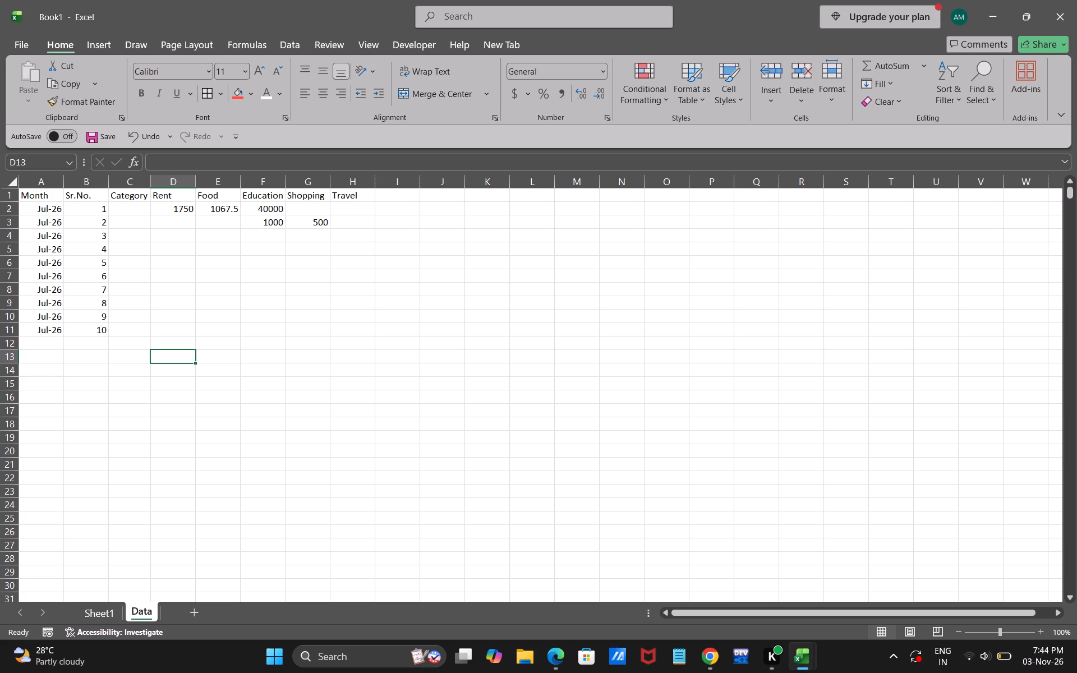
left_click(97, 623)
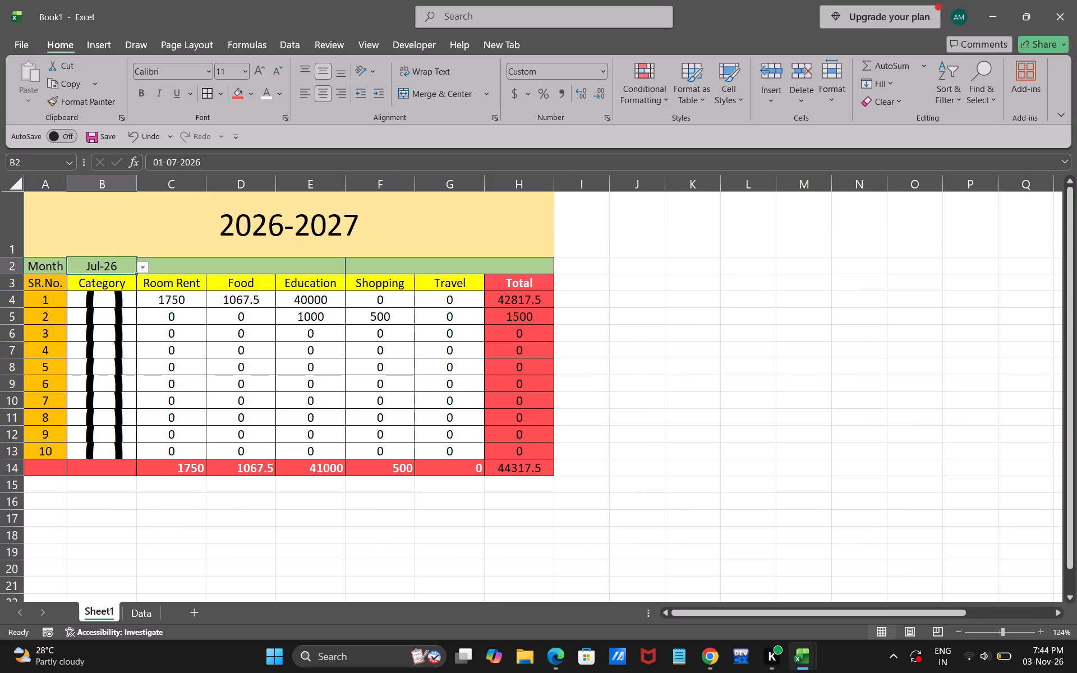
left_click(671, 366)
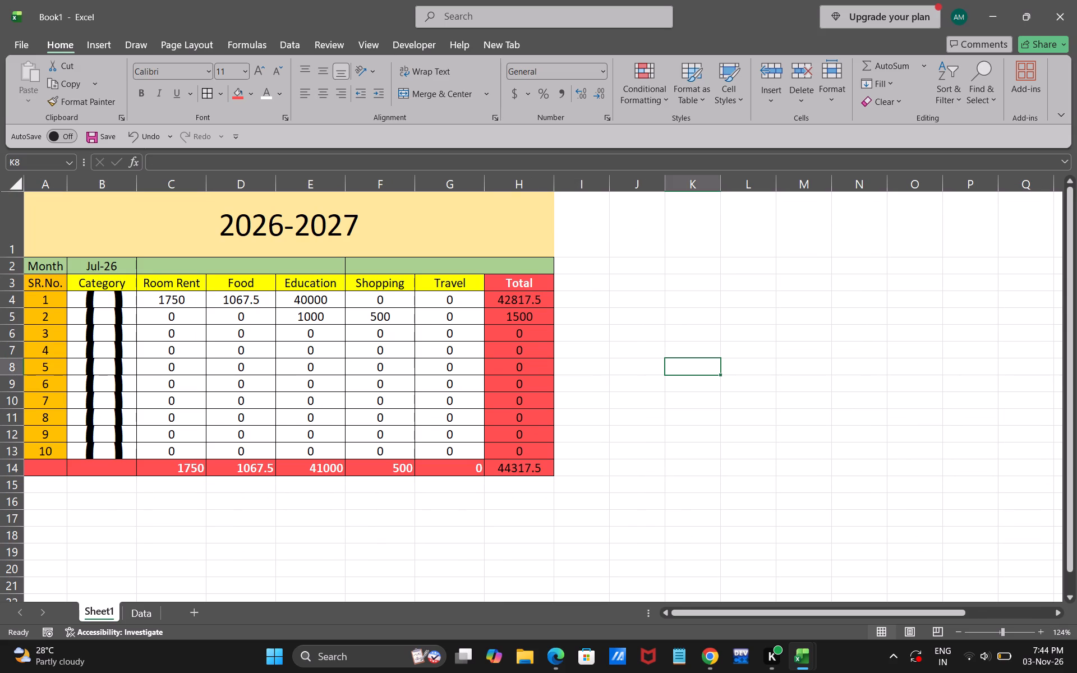
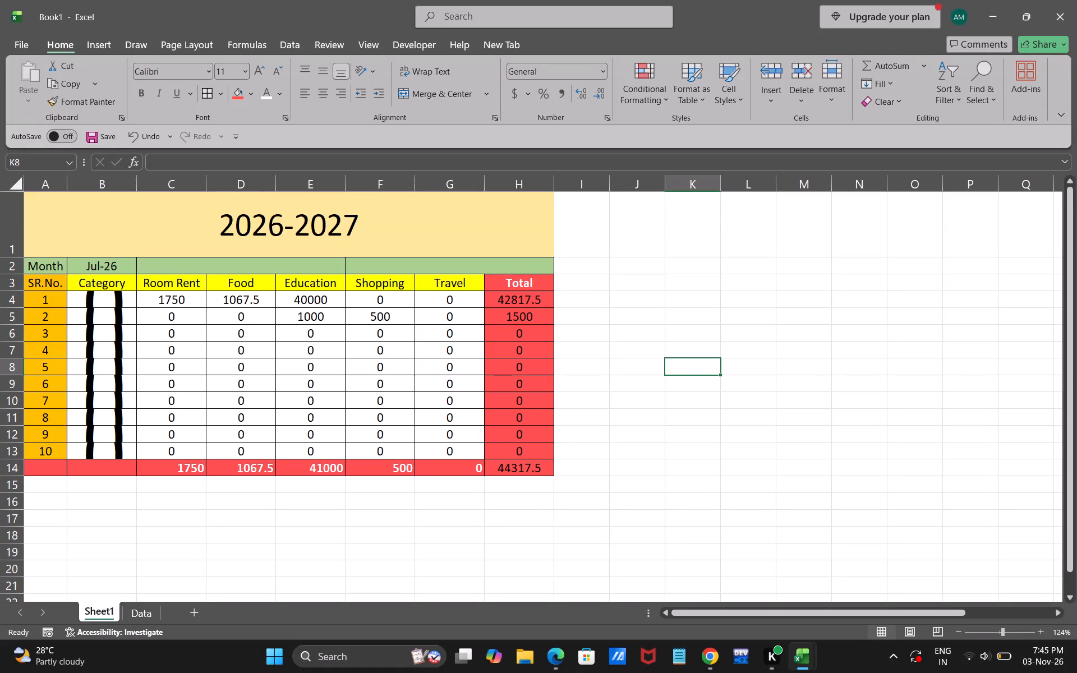
Delete the FILTER formula from cell A4 under SR.No. on Sheet1.
left_click(50, 304)
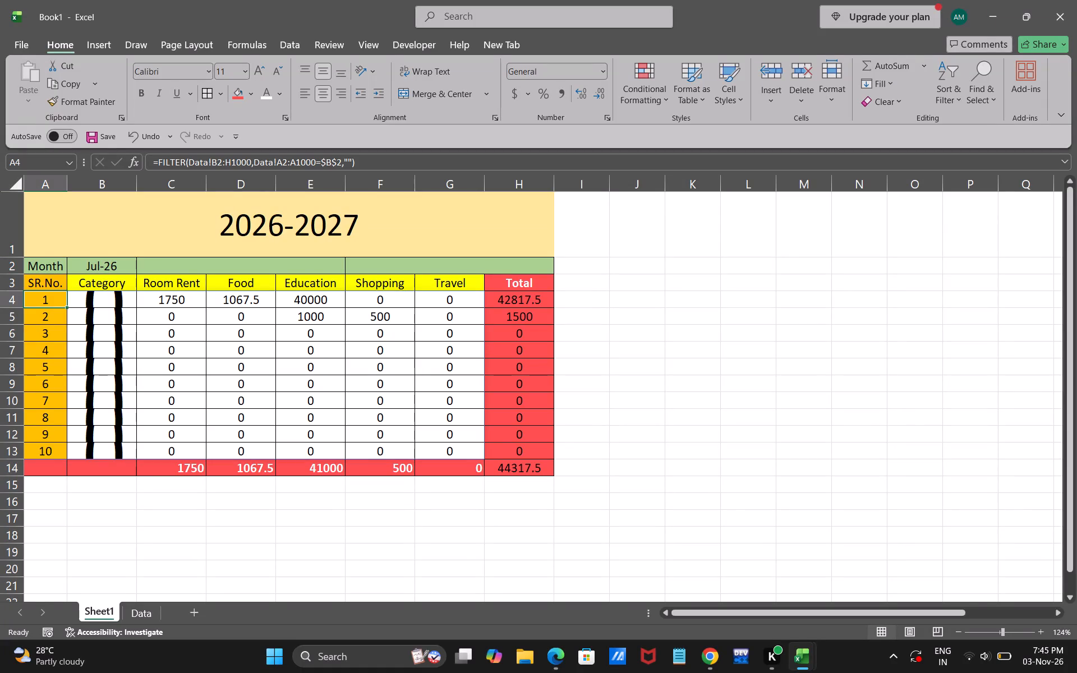
left_click(360, 167)
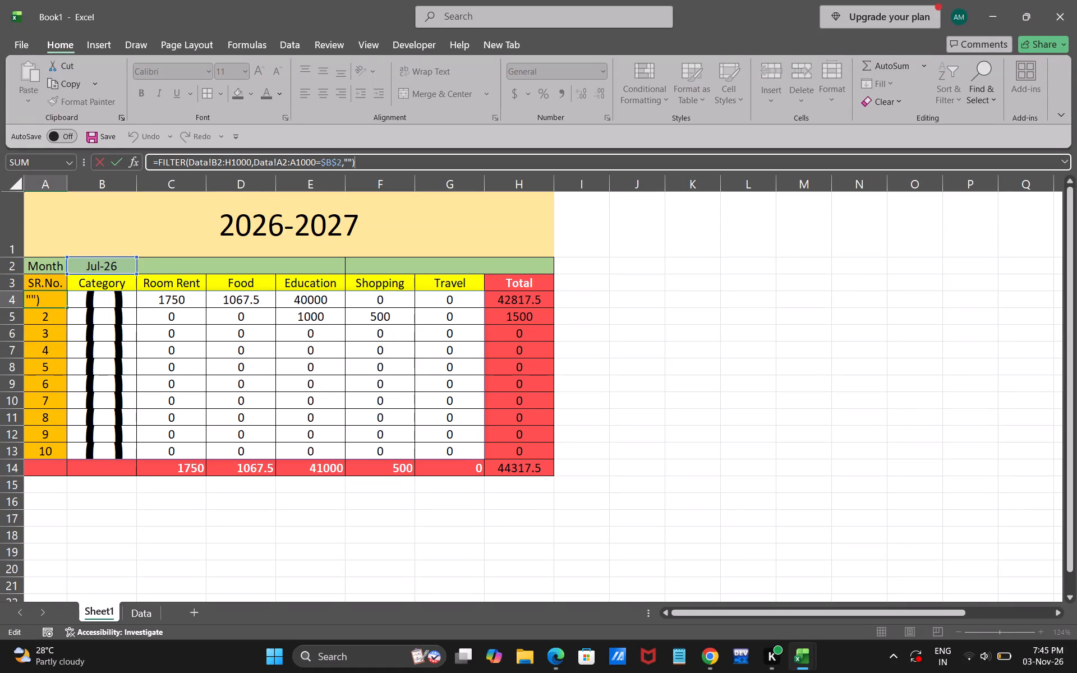
left_click(360, 167)
double_click(360, 167)
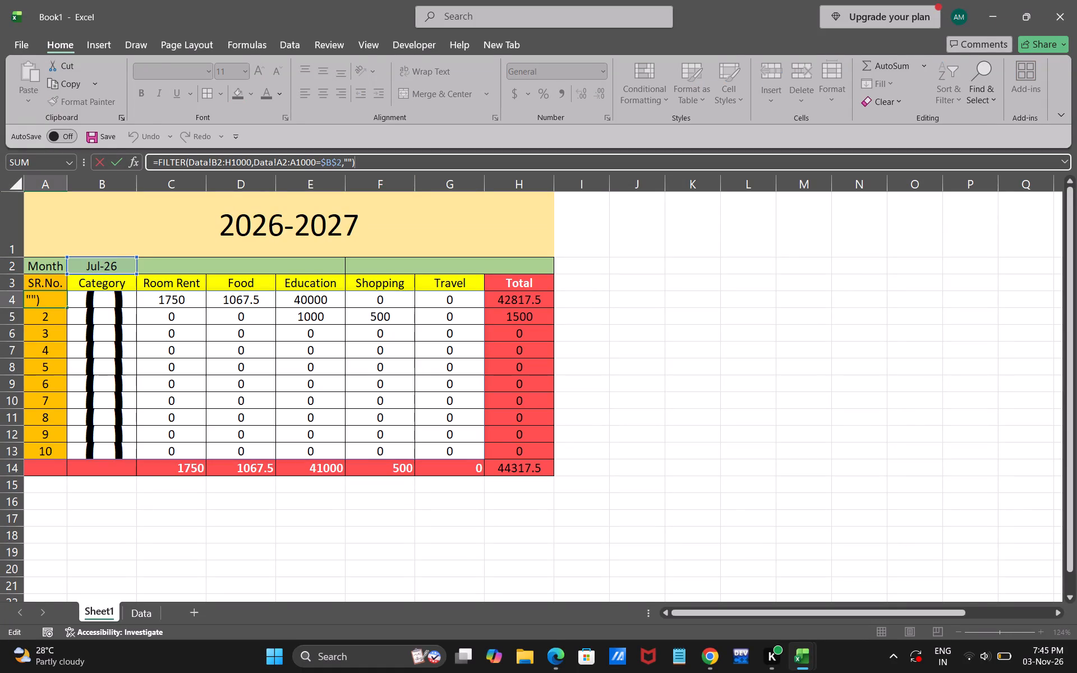
triple_click(261, 161)
key("BackSpace")
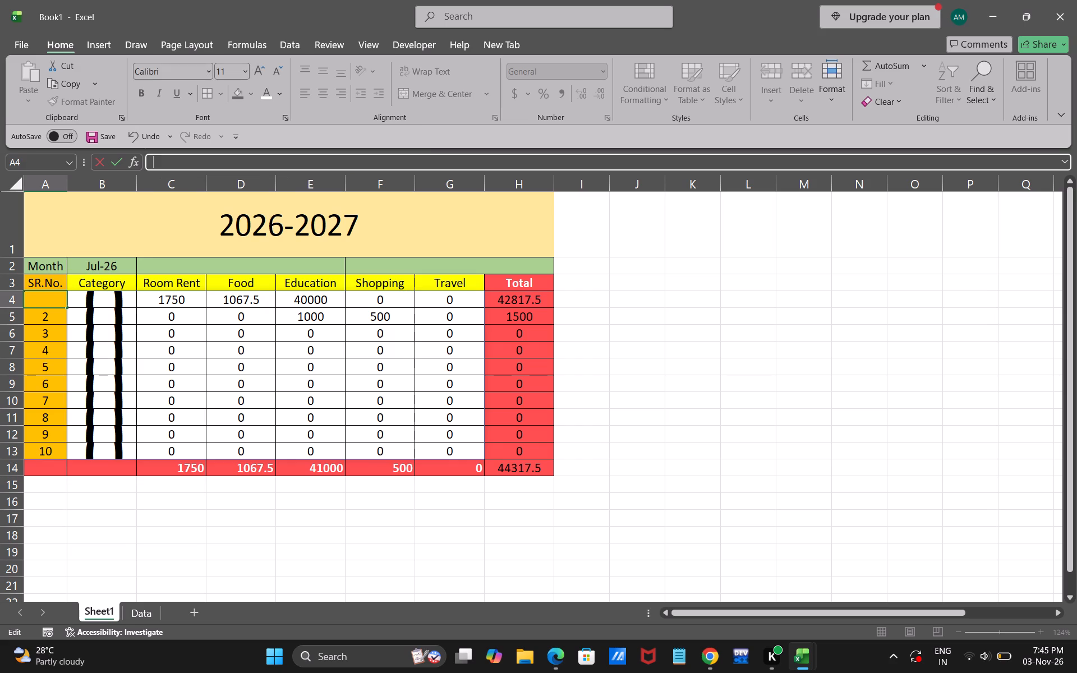
left_click(785, 345)
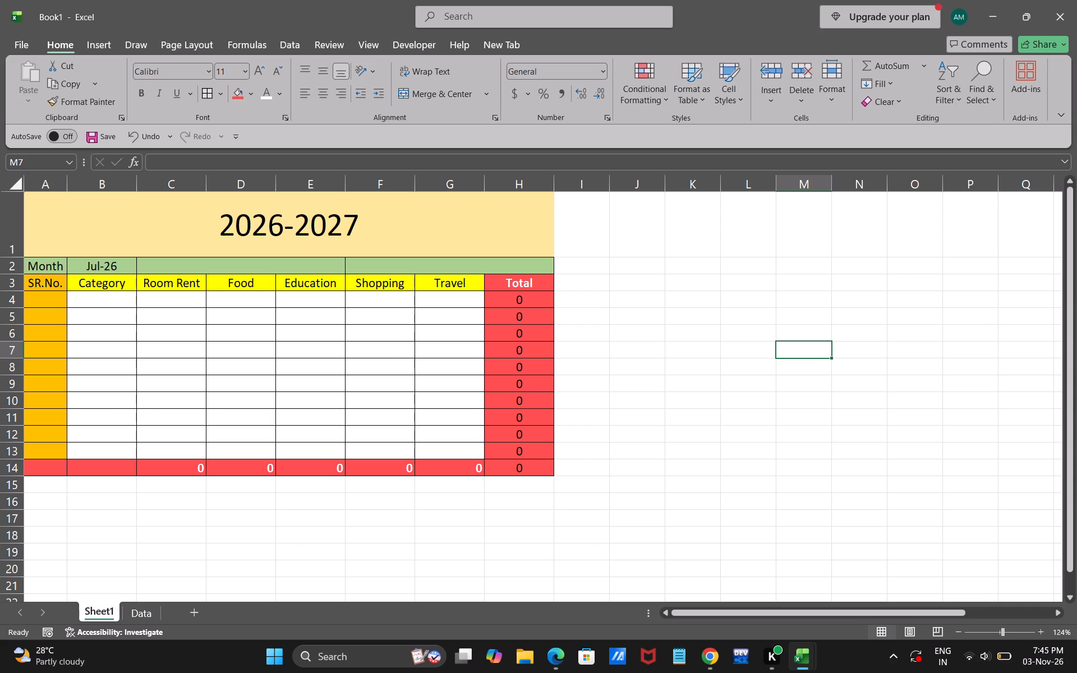
Enter 1 and 2 in A4 and A5, and fill the SR.No. series down to 10 in A13.
left_click(53, 298)
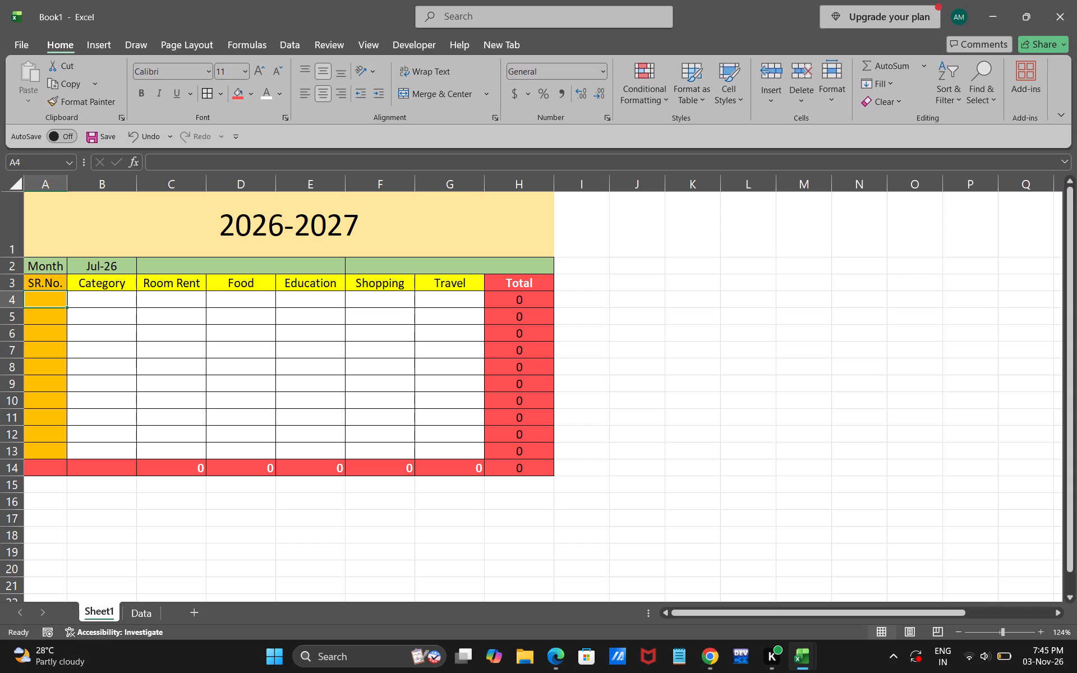
key("1")
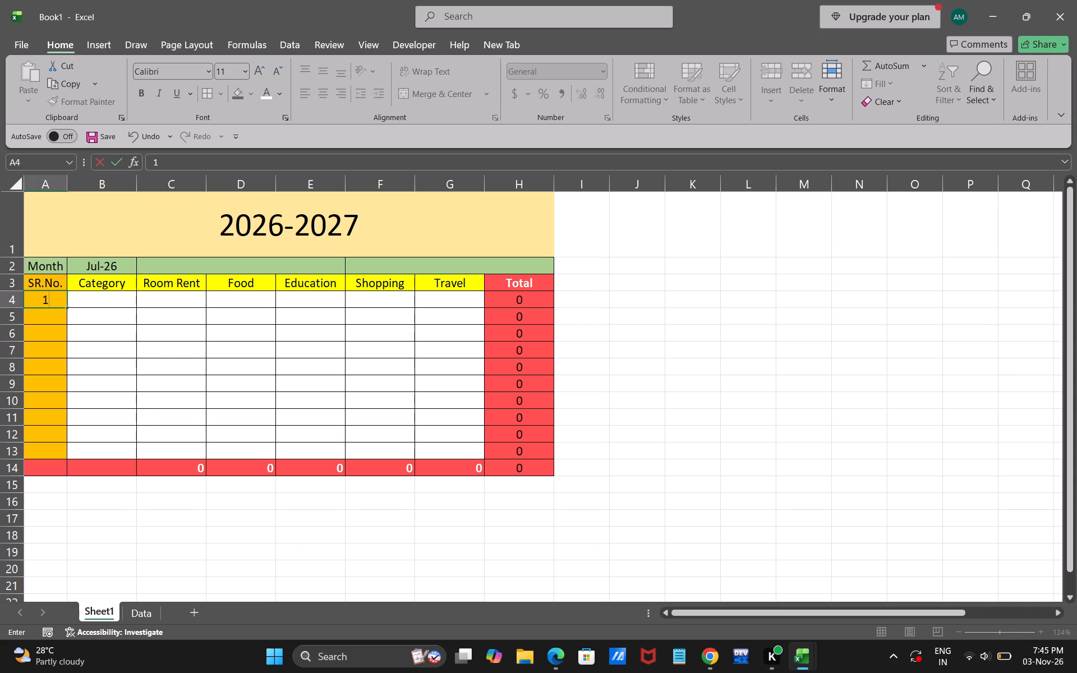
left_click(46, 315)
key("2")
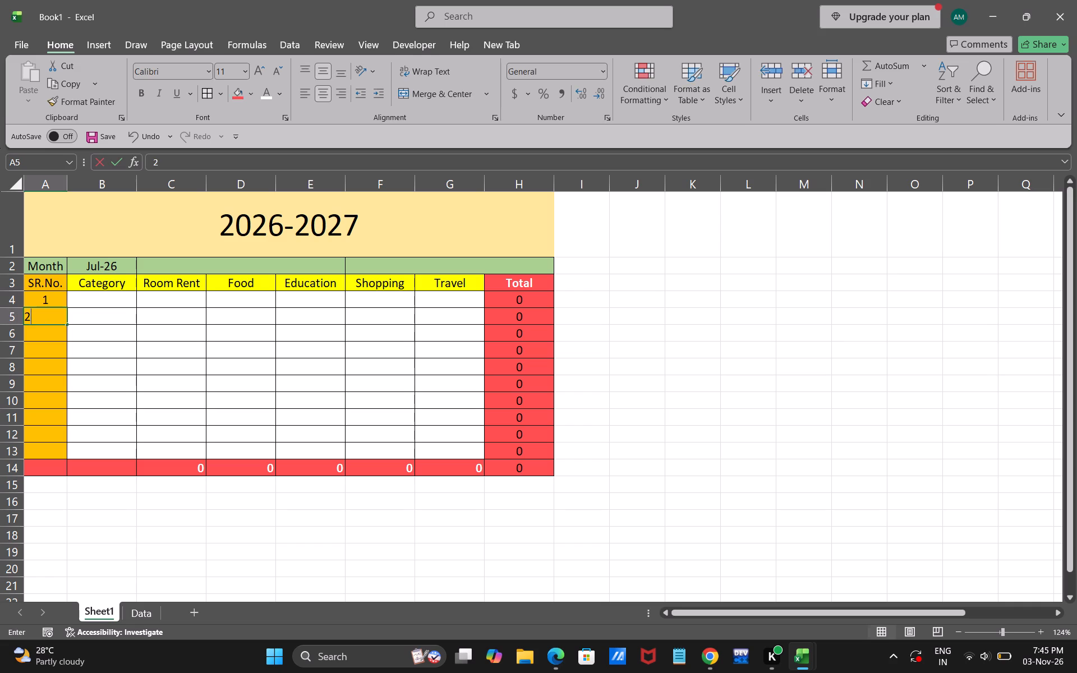
left_click_drag(51, 296, 53, 302)
left_click_drag(53, 302, 53, 316)
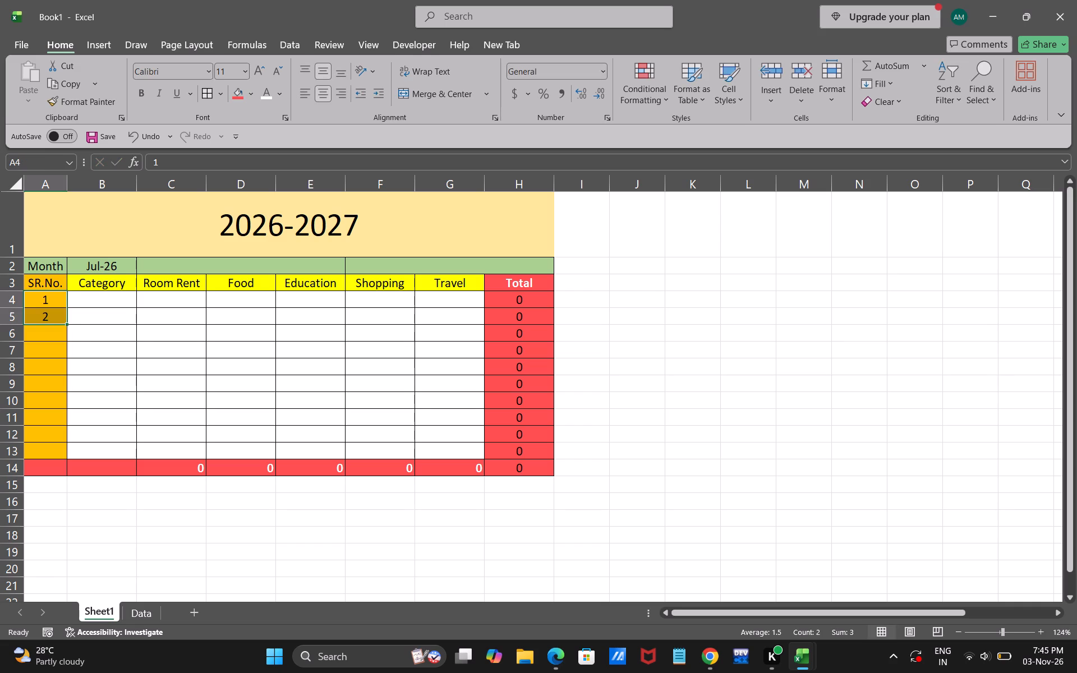
left_click_drag(67, 324, 56, 453)
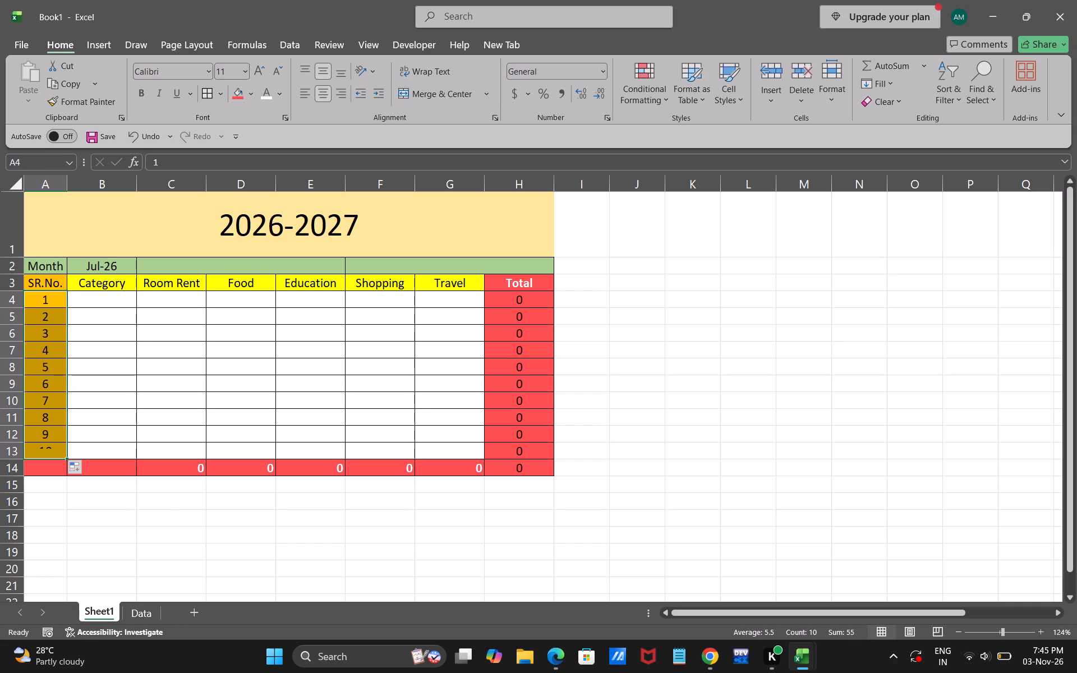
left_click(141, 374)
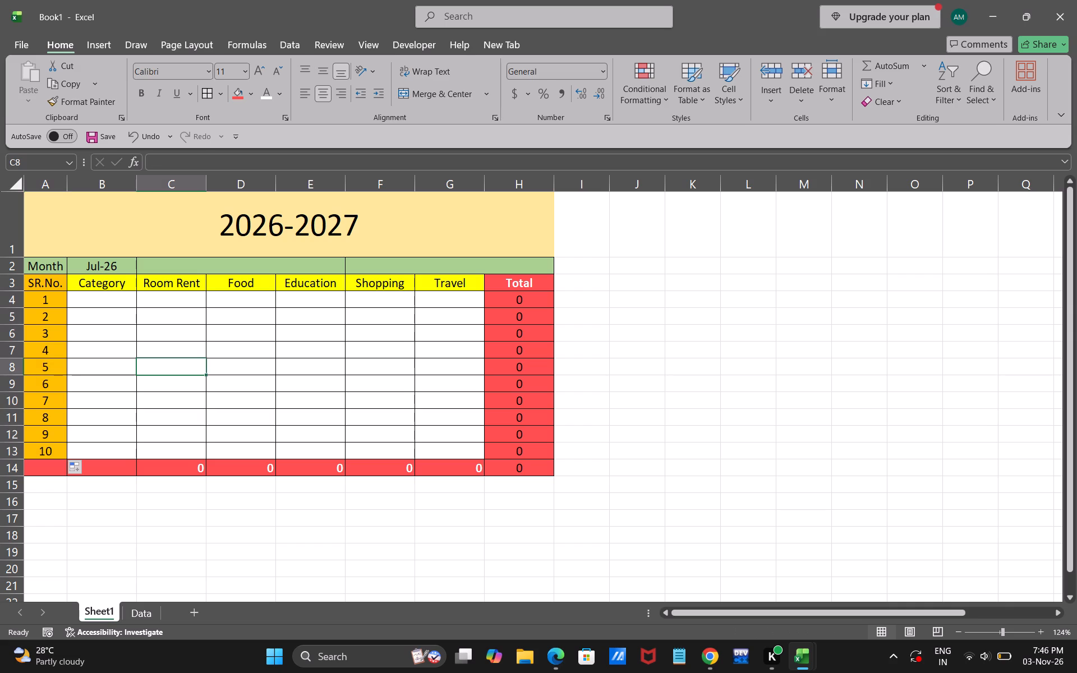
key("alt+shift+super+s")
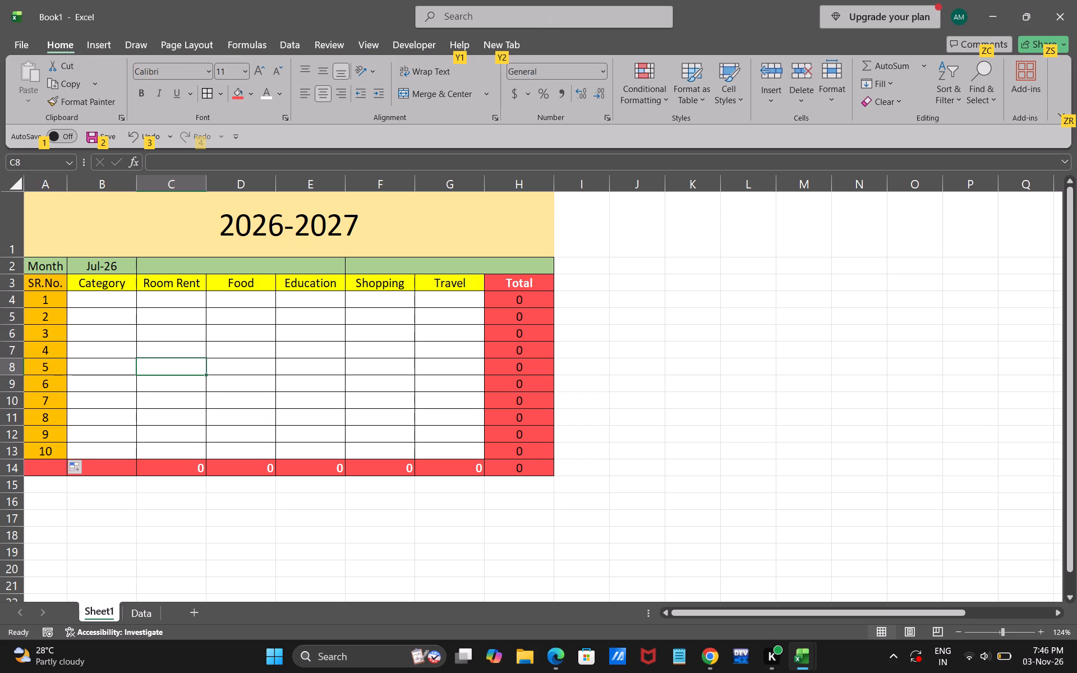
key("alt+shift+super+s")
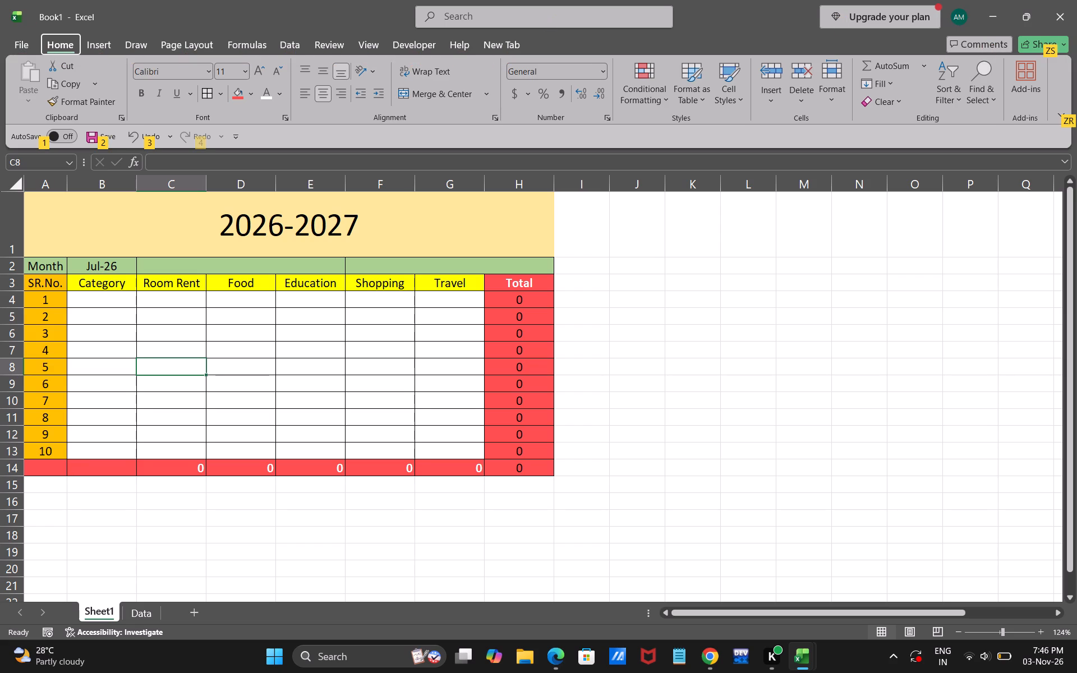
Open the Visual Basic editor and insert a new standard module into the Book1 project.
key("alt+F11")
key("alt+F11")
key("alt+F11")
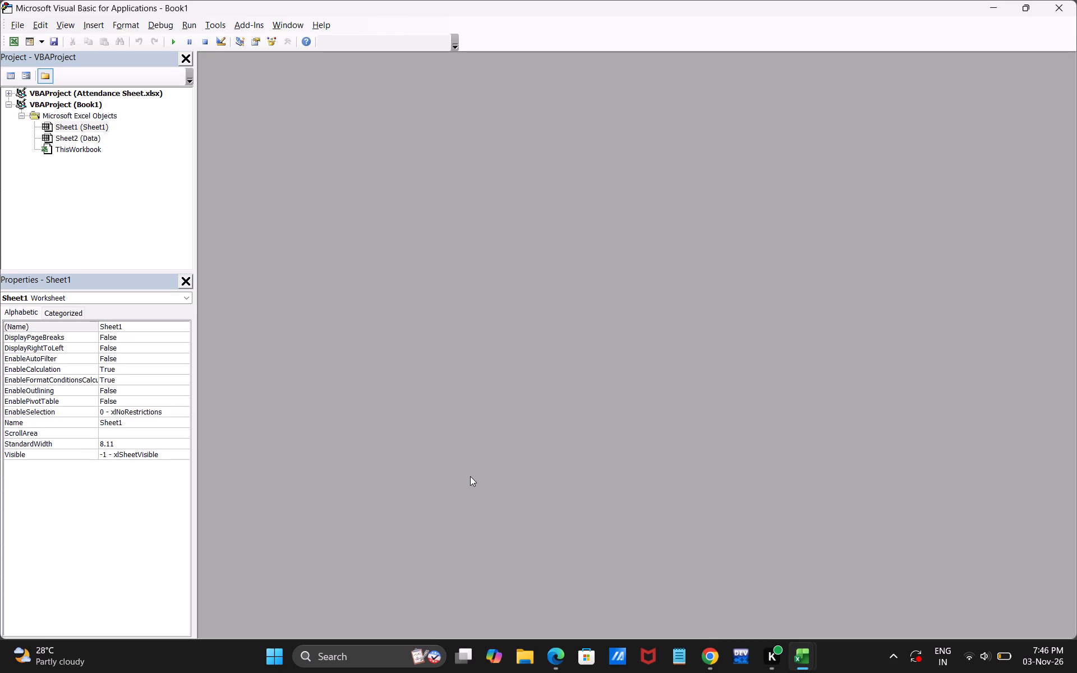
left_click(98, 27)
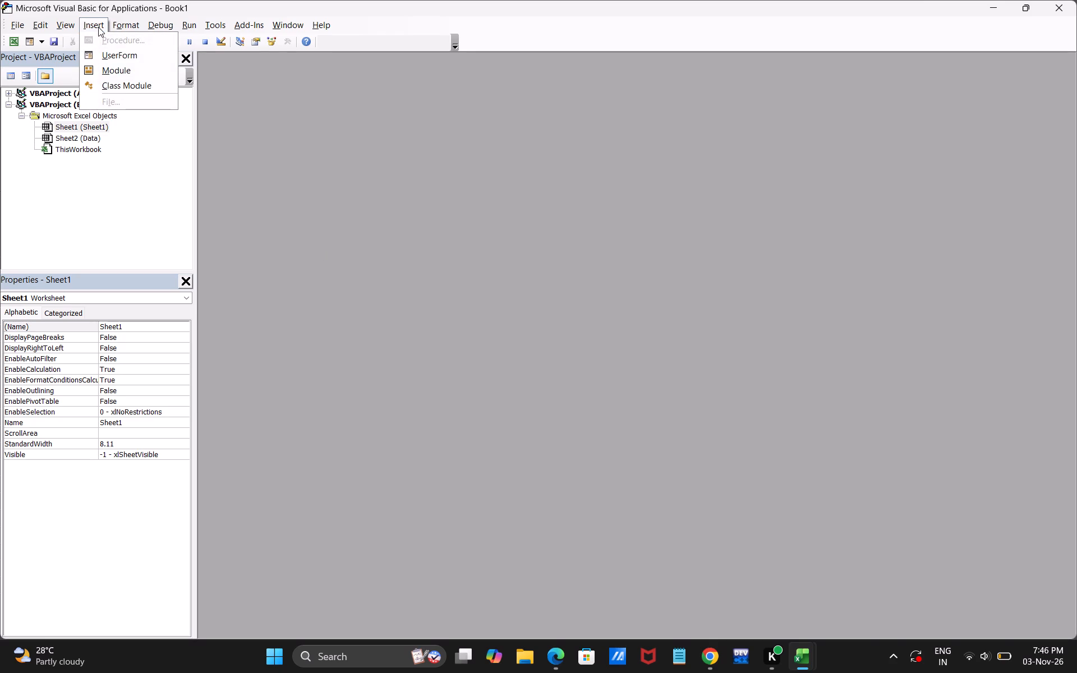
left_click(107, 72)
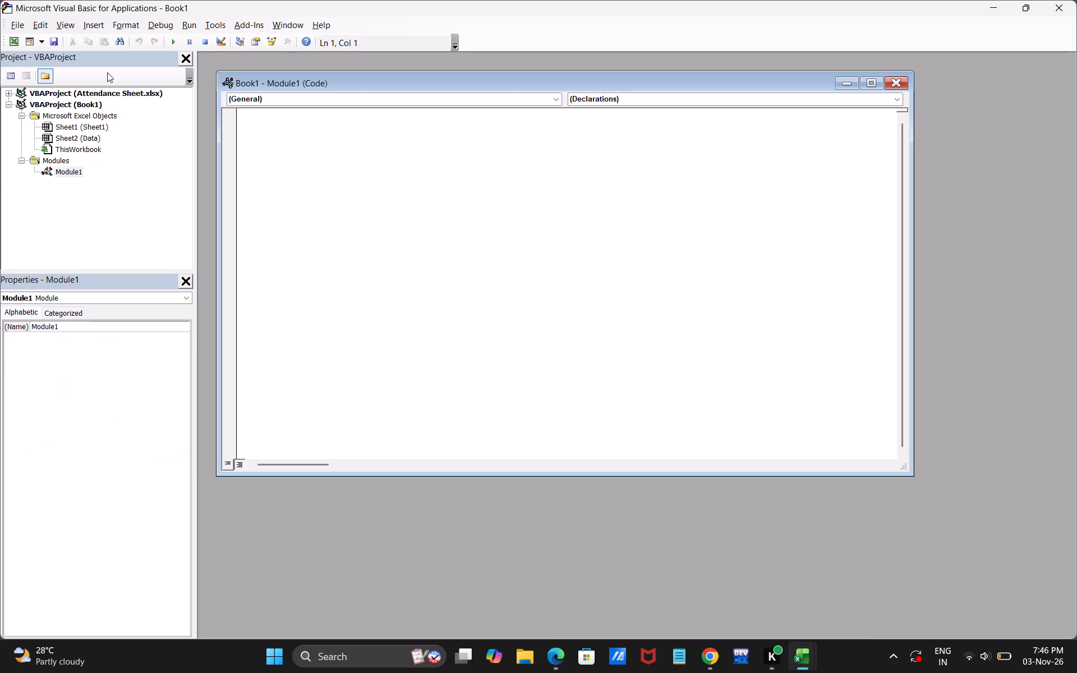
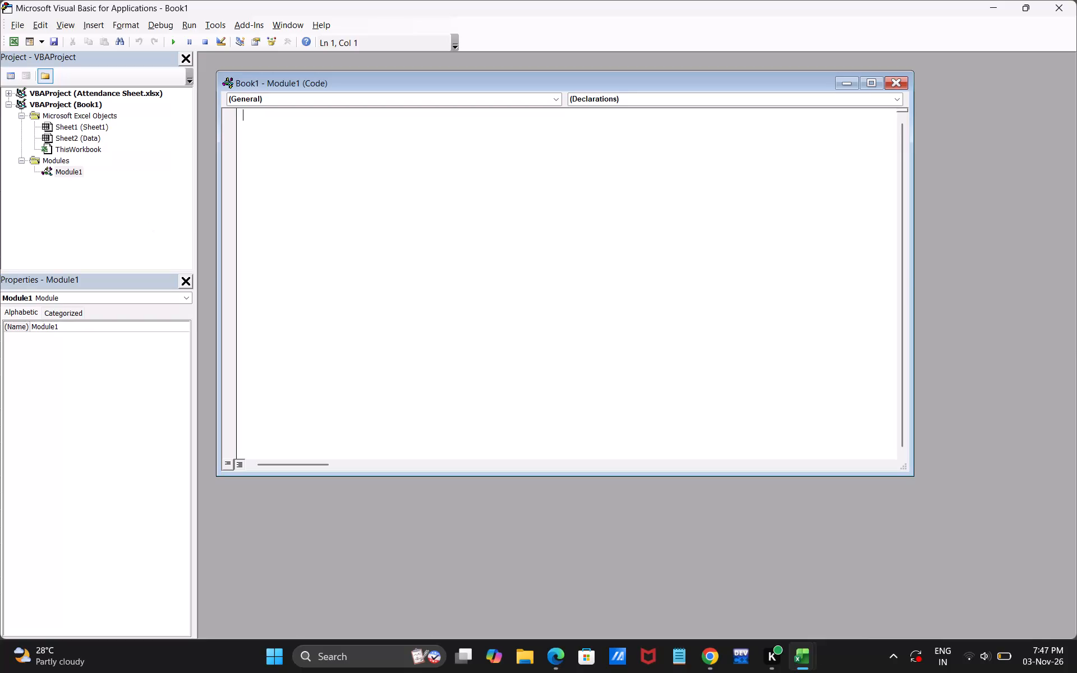
Switch from the Visual Basic editor to the Book1 workbook in Excel.
left_click(800, 663)
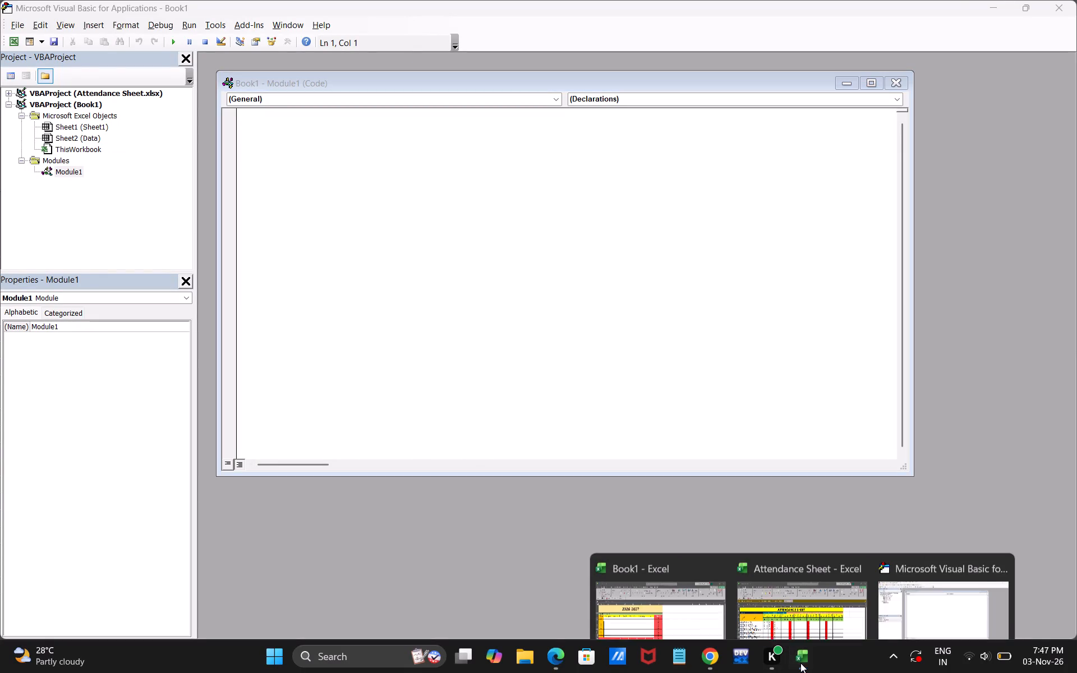
left_click(693, 575)
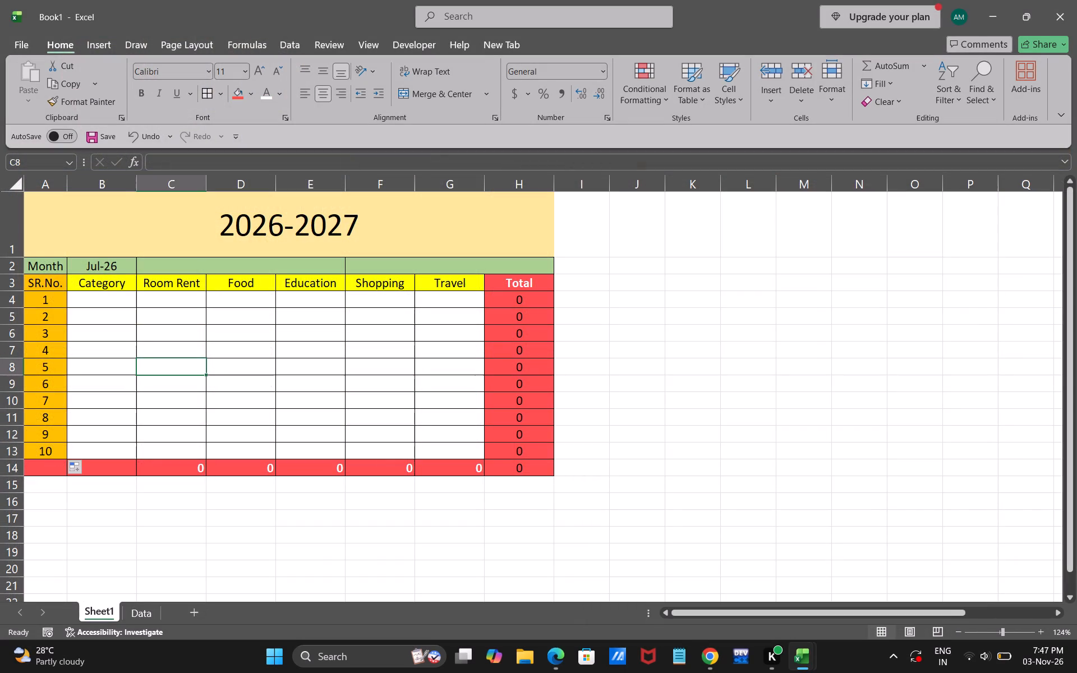